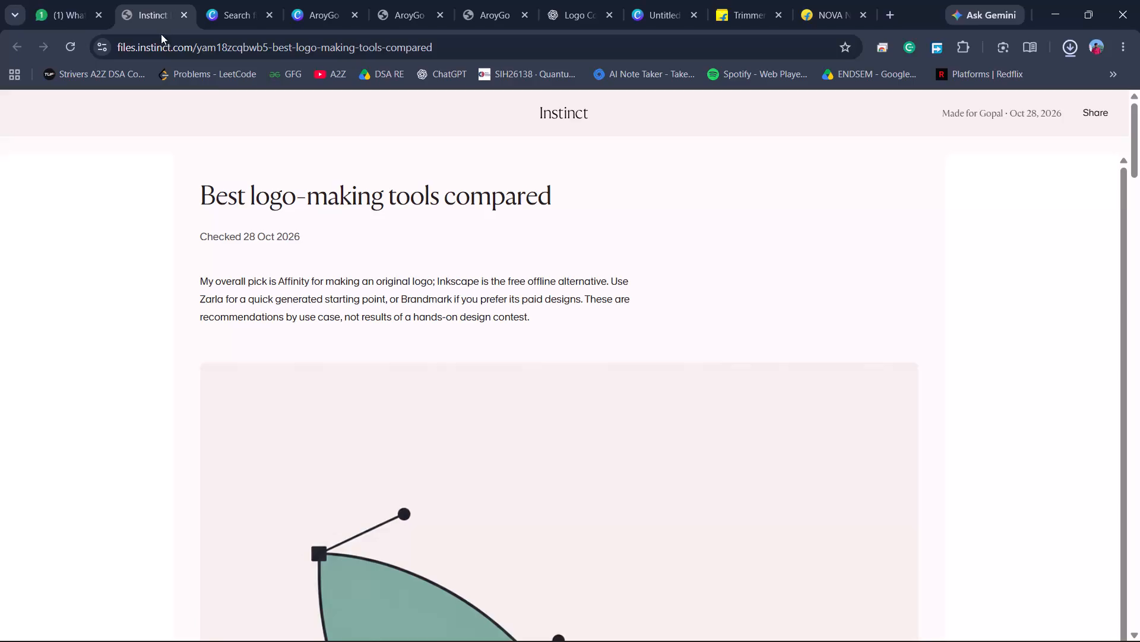
Look through the logo-making tools comparison, the Aroygo design in Canva and the end of the ChatGPT logo conversation.
{"action": "scroll", "coordinate": [349, 276], "scroll_direction": "down", "scroll_amount": 3}
{"action": "scroll", "coordinate": [349, 276], "scroll_direction": "up", "scroll_amount": 1}
{"action": "scroll", "coordinate": [349, 276], "scroll_direction": "down", "scroll_amount": 2}
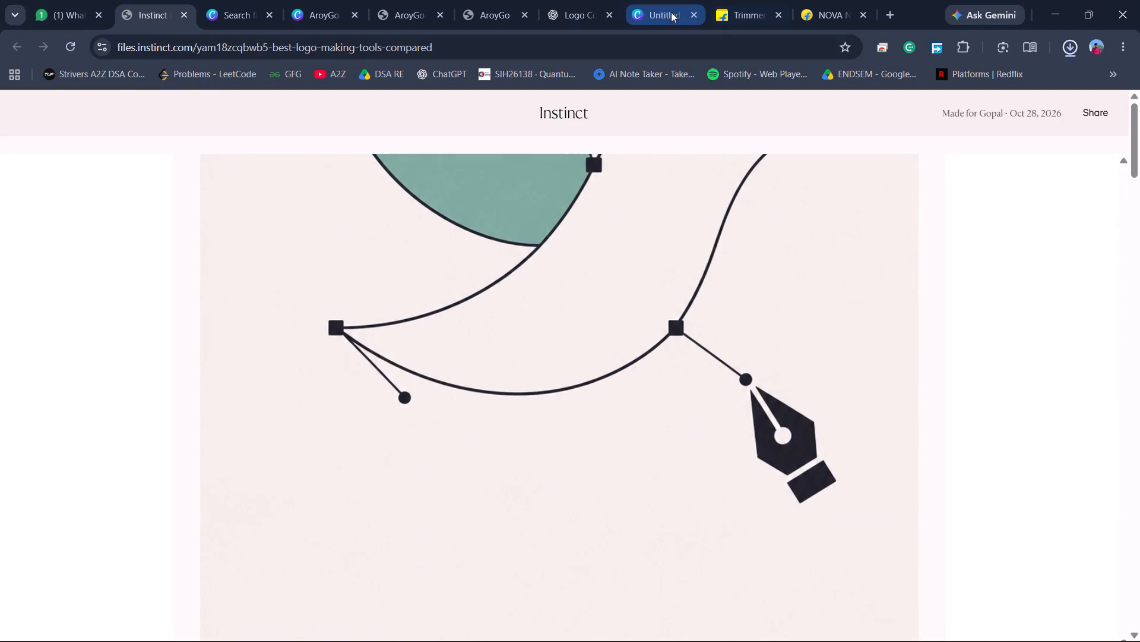
{"action": "left_click", "coordinate": [650, 7]}
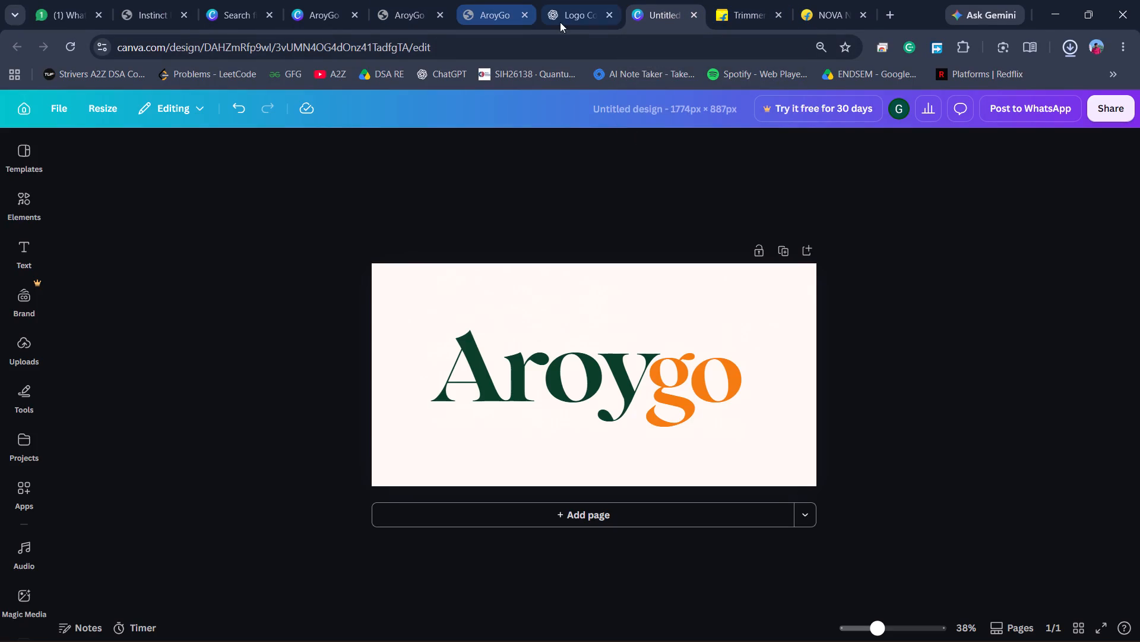
{"action": "left_click", "coordinate": [571, 20]}
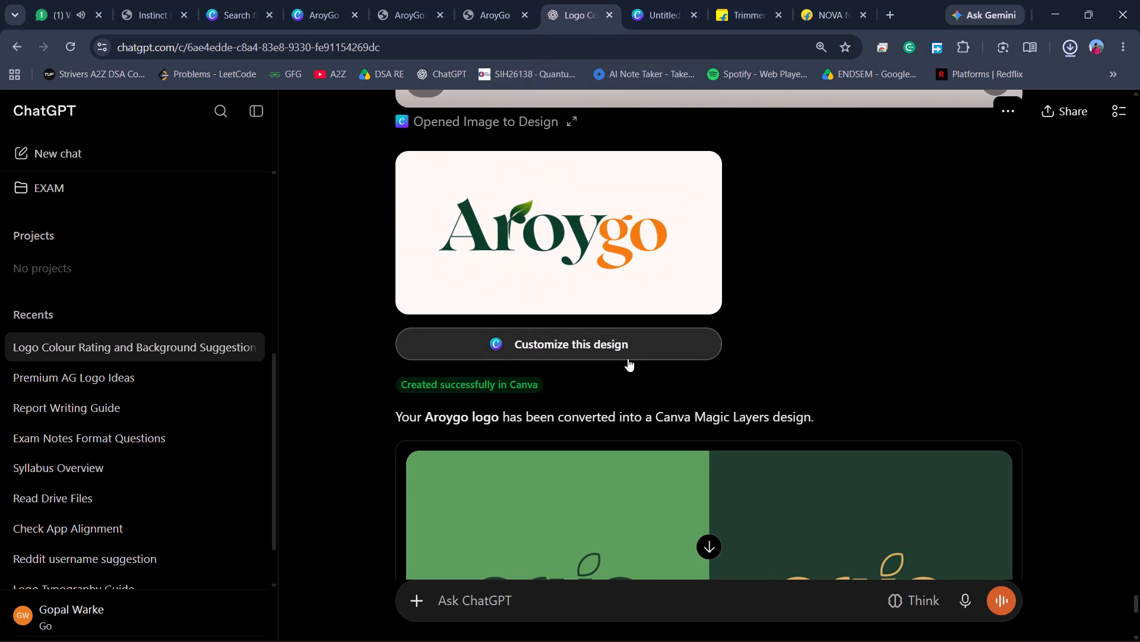
{"action": "scroll", "coordinate": [628, 358], "scroll_direction": "down", "scroll_amount": 6}
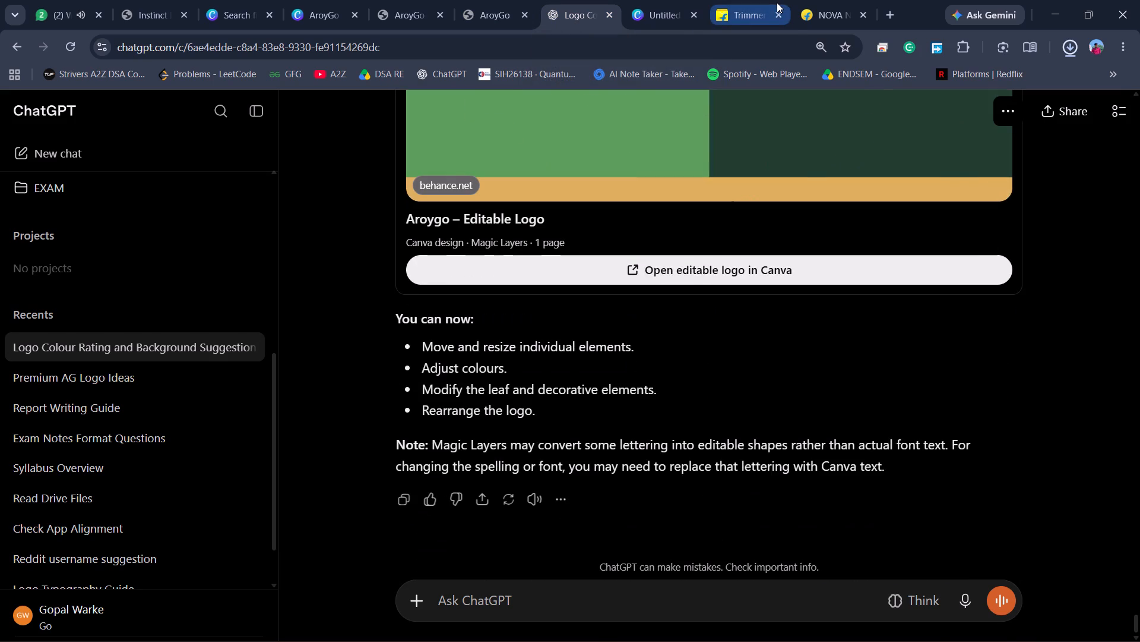
Close the Flipkart Trimmer browser tab.
{"action": "left_click", "coordinate": [777, 3]}
{"action": "key", "text": "ctrl+w"}
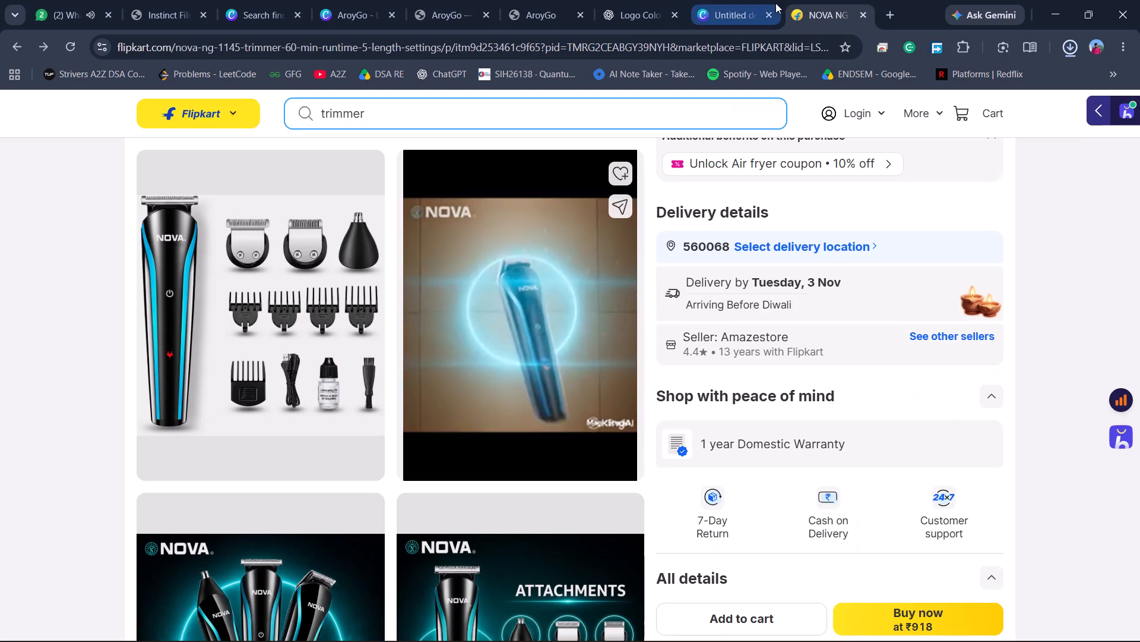
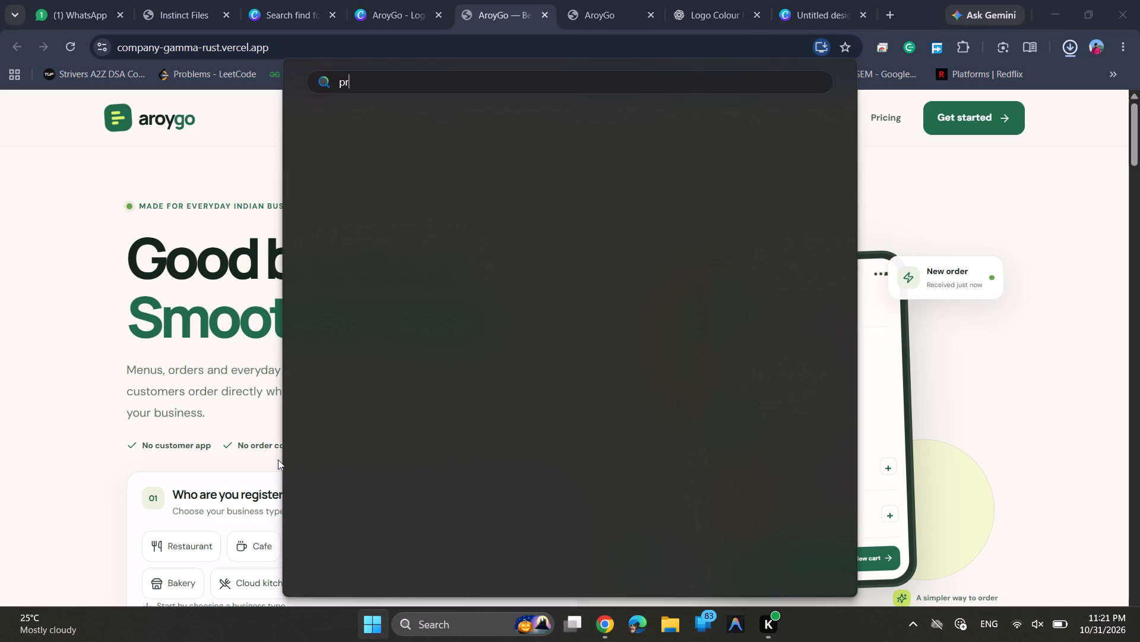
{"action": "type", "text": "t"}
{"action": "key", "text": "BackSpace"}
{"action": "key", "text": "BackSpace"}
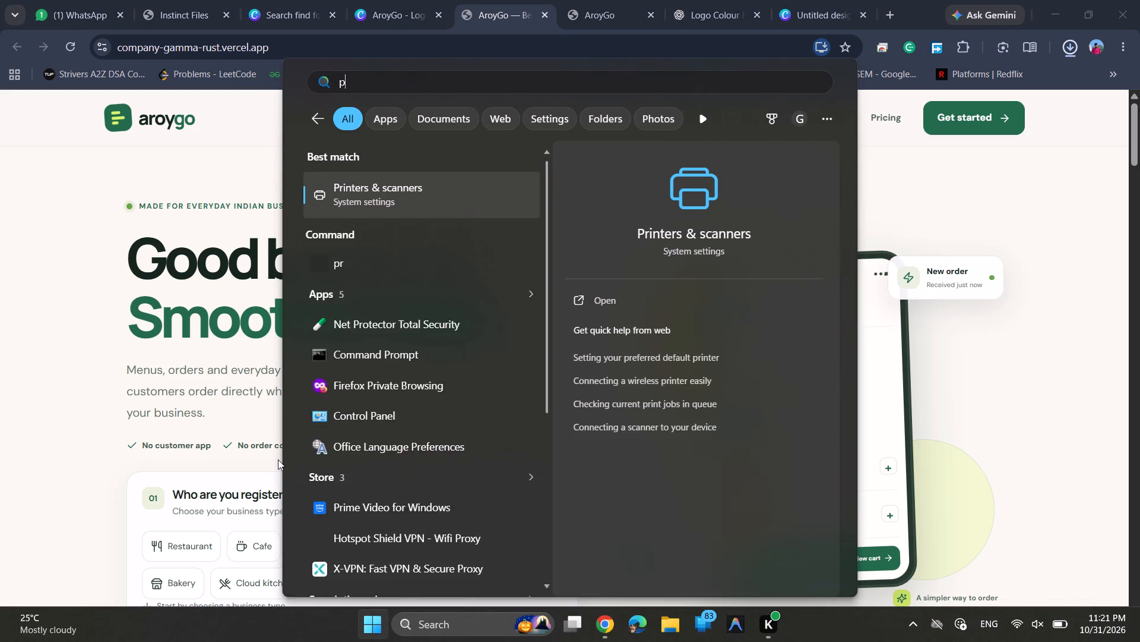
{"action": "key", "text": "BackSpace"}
Search Windows for "scre" and open the Snipping Tool from the app results.
{"action": "type", "text": "scre"}
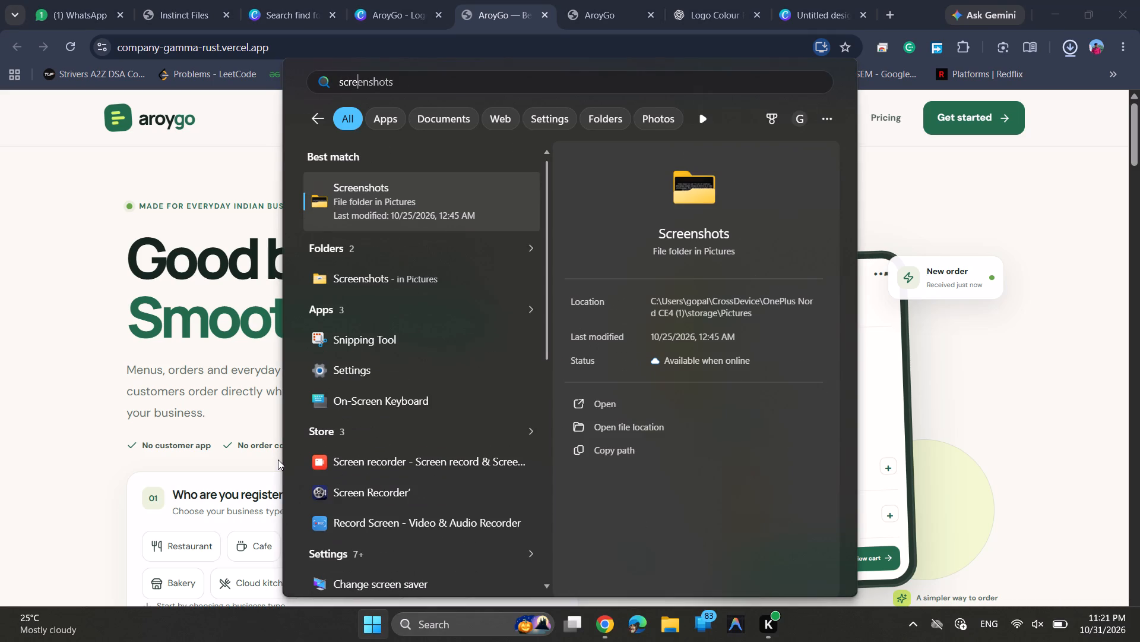
{"action": "key", "text": "Down"}
{"action": "key", "text": "Down"}
{"action": "key", "text": "Down"}
{"action": "key", "text": "Down"}
{"action": "key", "text": "Return"}
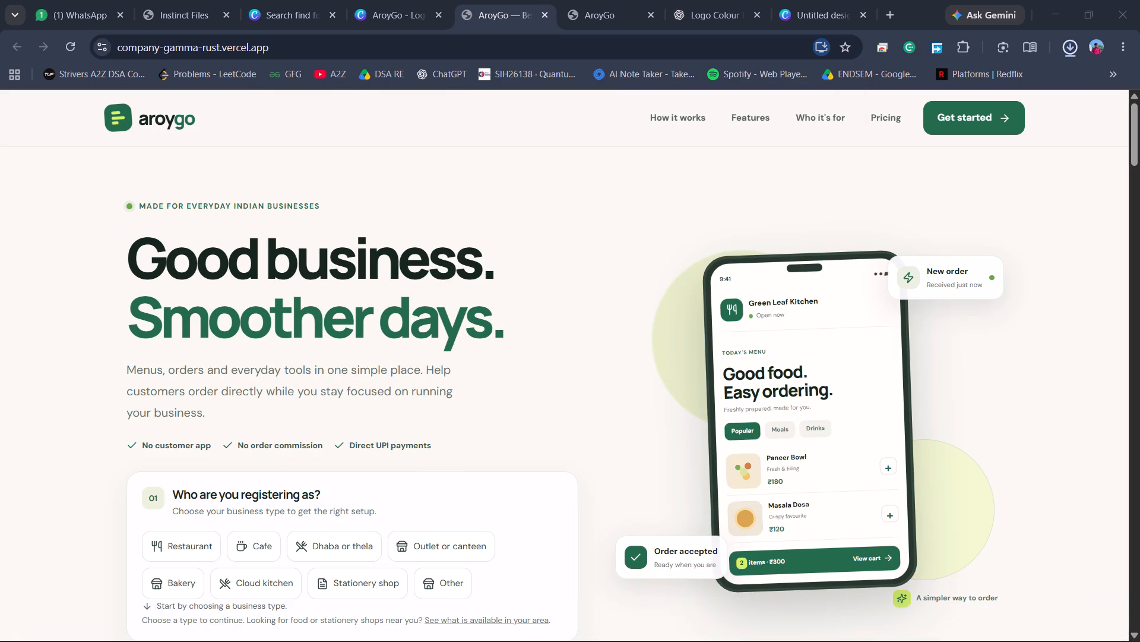
{"action": "key", "text": "alt+Tab"}
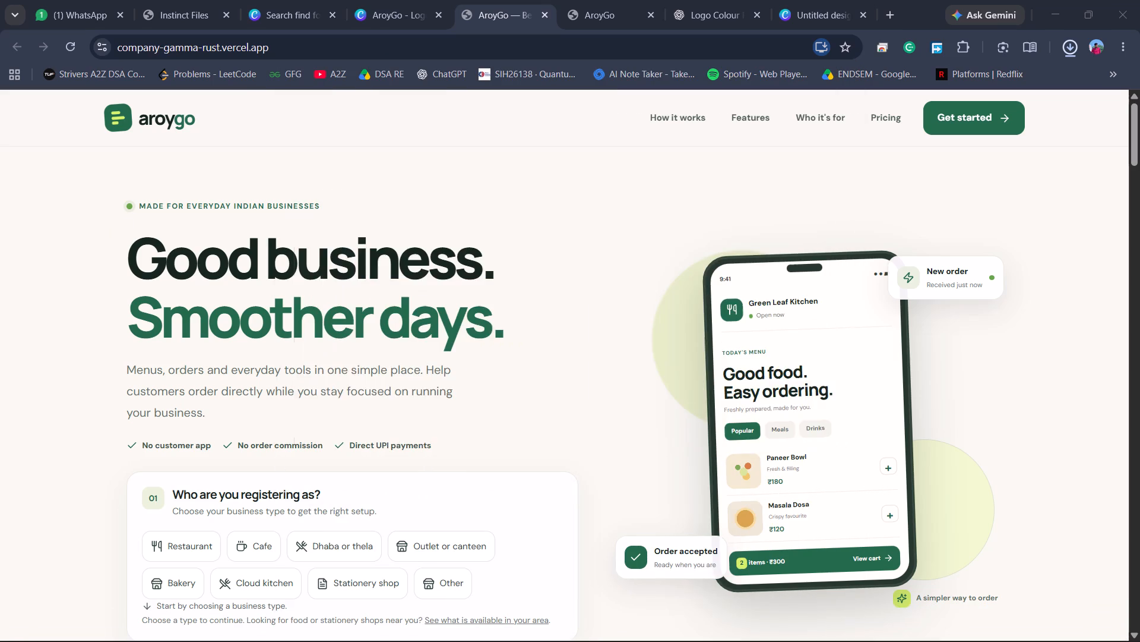
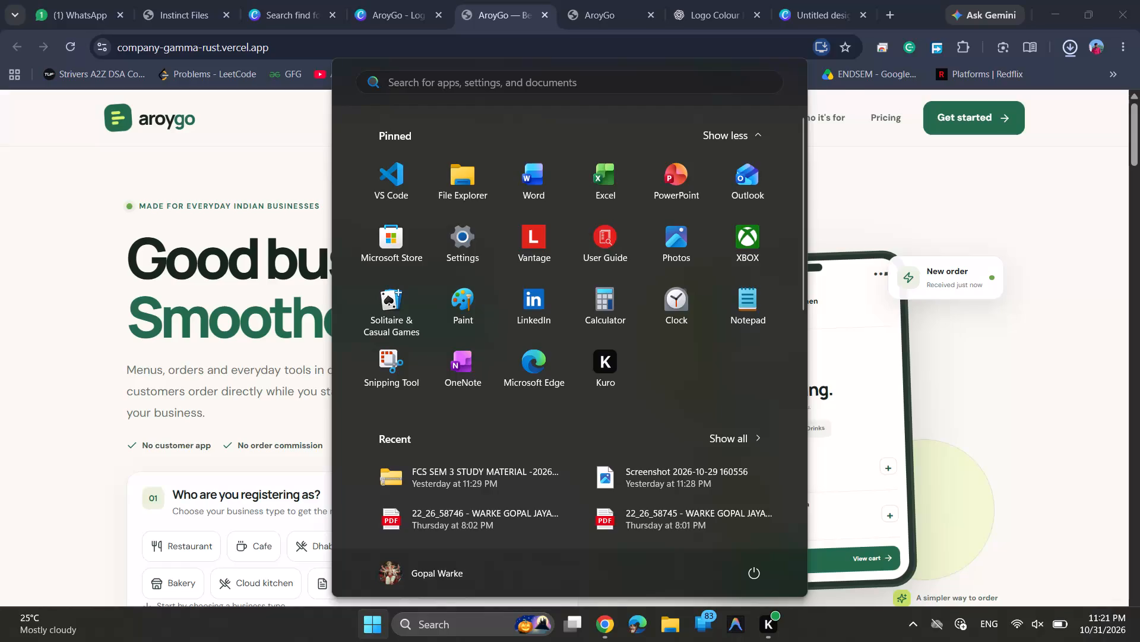
Search Windows for "sn" and start a new screenshot with the Snipping Tool.
{"action": "key", "text": "s"}
{"action": "key", "text": "n"}
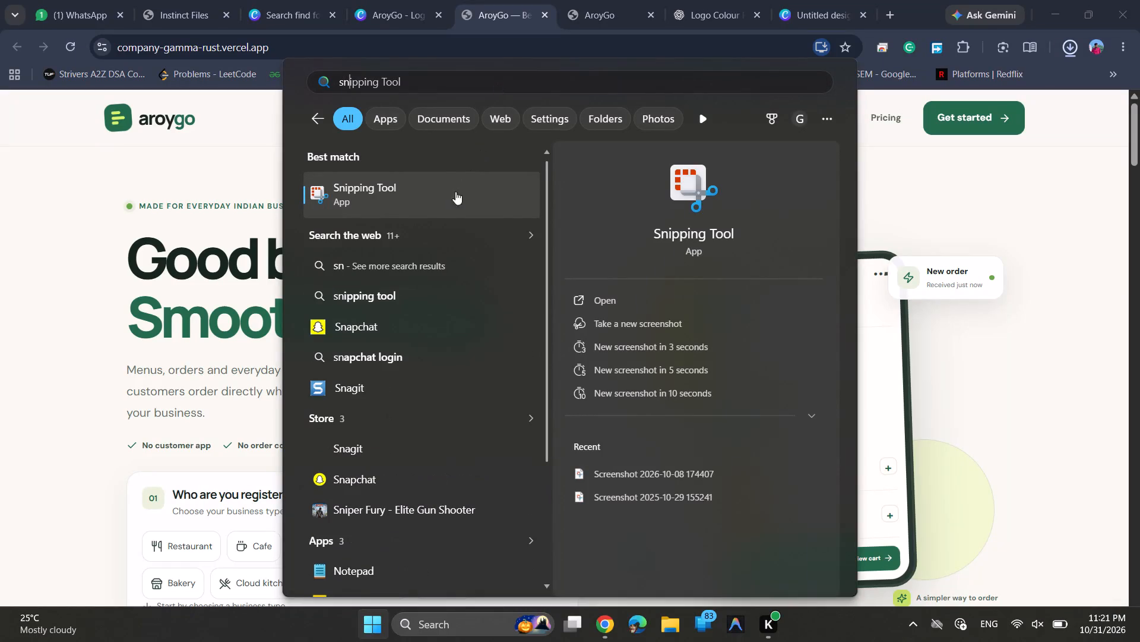
{"action": "left_click", "coordinate": [623, 333]}
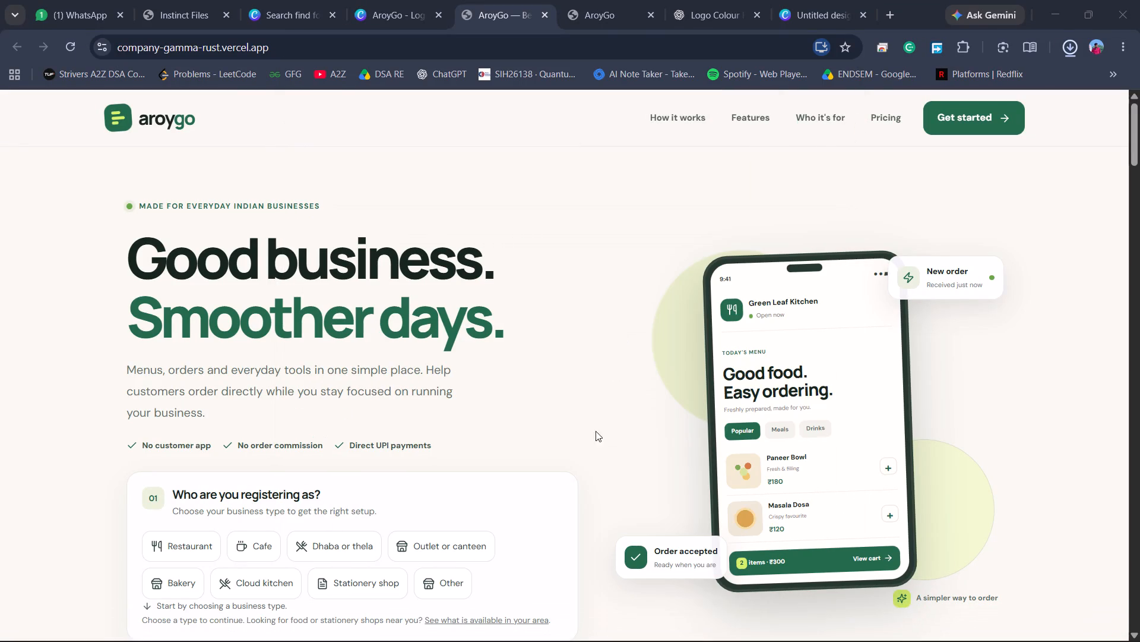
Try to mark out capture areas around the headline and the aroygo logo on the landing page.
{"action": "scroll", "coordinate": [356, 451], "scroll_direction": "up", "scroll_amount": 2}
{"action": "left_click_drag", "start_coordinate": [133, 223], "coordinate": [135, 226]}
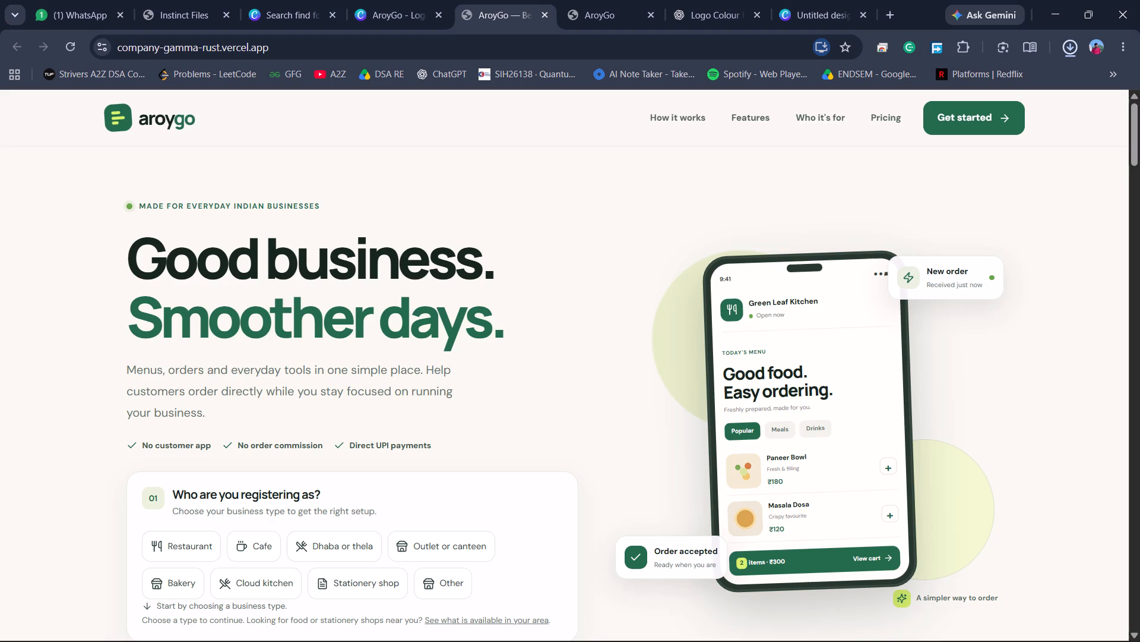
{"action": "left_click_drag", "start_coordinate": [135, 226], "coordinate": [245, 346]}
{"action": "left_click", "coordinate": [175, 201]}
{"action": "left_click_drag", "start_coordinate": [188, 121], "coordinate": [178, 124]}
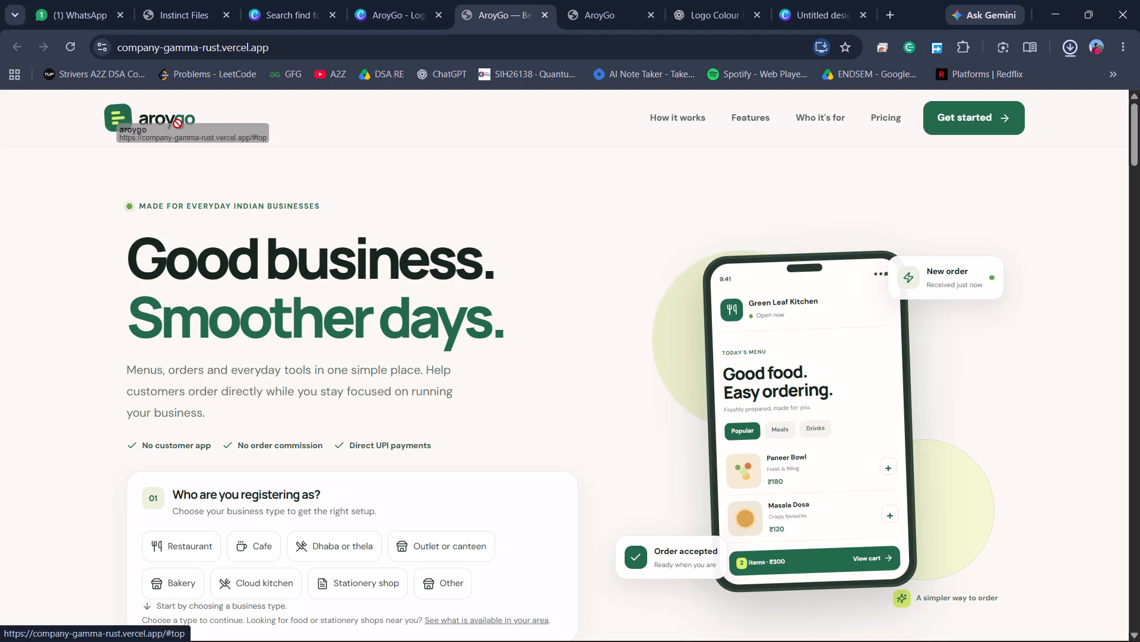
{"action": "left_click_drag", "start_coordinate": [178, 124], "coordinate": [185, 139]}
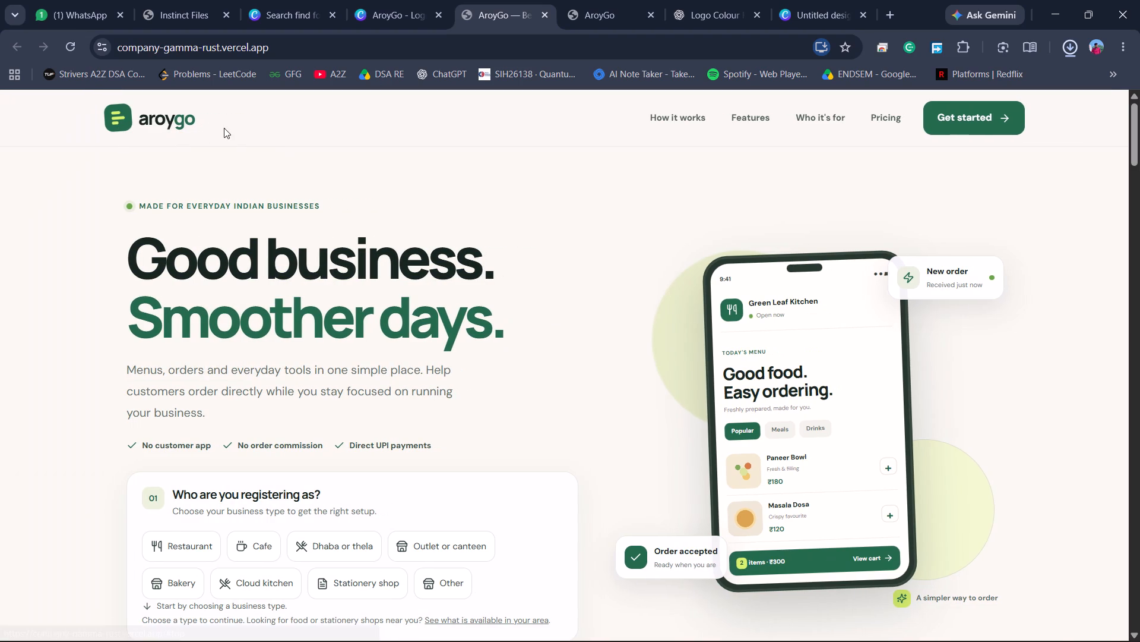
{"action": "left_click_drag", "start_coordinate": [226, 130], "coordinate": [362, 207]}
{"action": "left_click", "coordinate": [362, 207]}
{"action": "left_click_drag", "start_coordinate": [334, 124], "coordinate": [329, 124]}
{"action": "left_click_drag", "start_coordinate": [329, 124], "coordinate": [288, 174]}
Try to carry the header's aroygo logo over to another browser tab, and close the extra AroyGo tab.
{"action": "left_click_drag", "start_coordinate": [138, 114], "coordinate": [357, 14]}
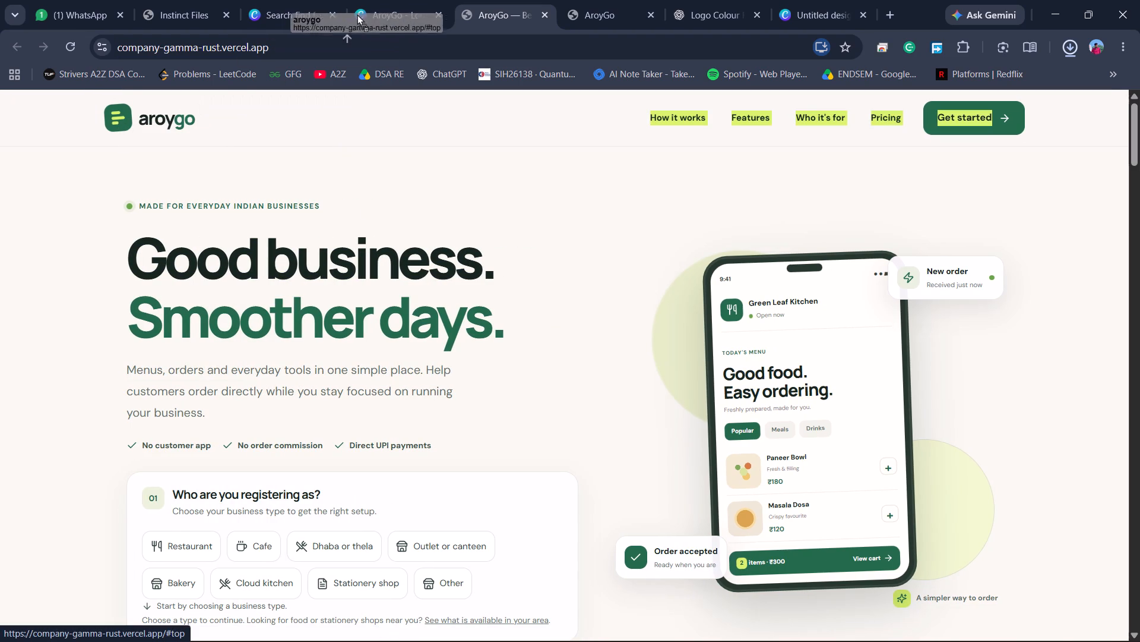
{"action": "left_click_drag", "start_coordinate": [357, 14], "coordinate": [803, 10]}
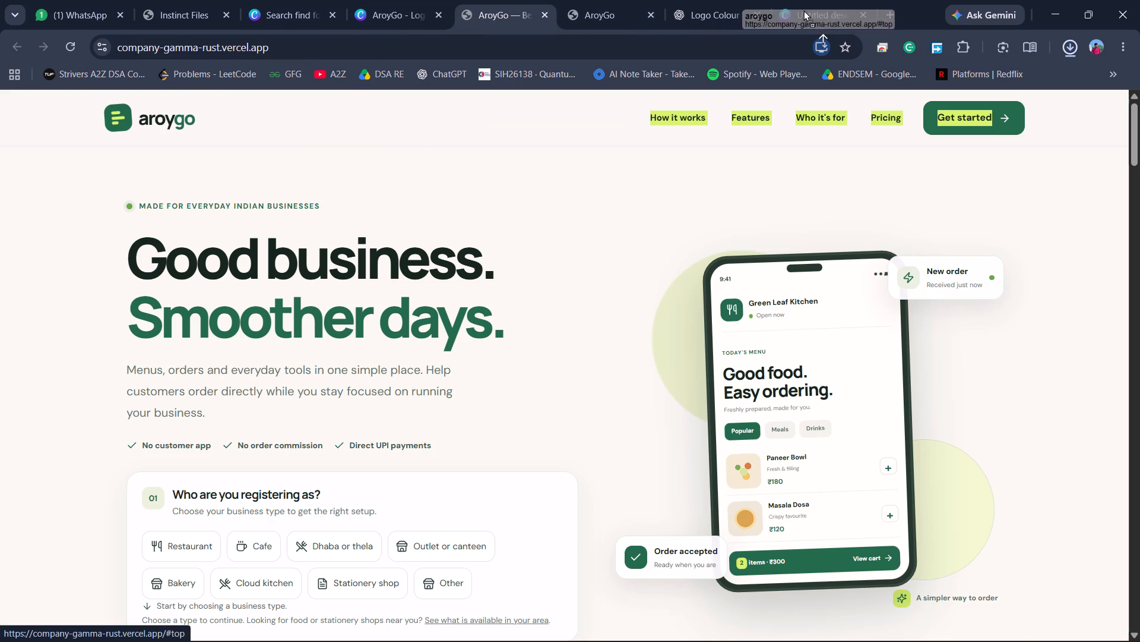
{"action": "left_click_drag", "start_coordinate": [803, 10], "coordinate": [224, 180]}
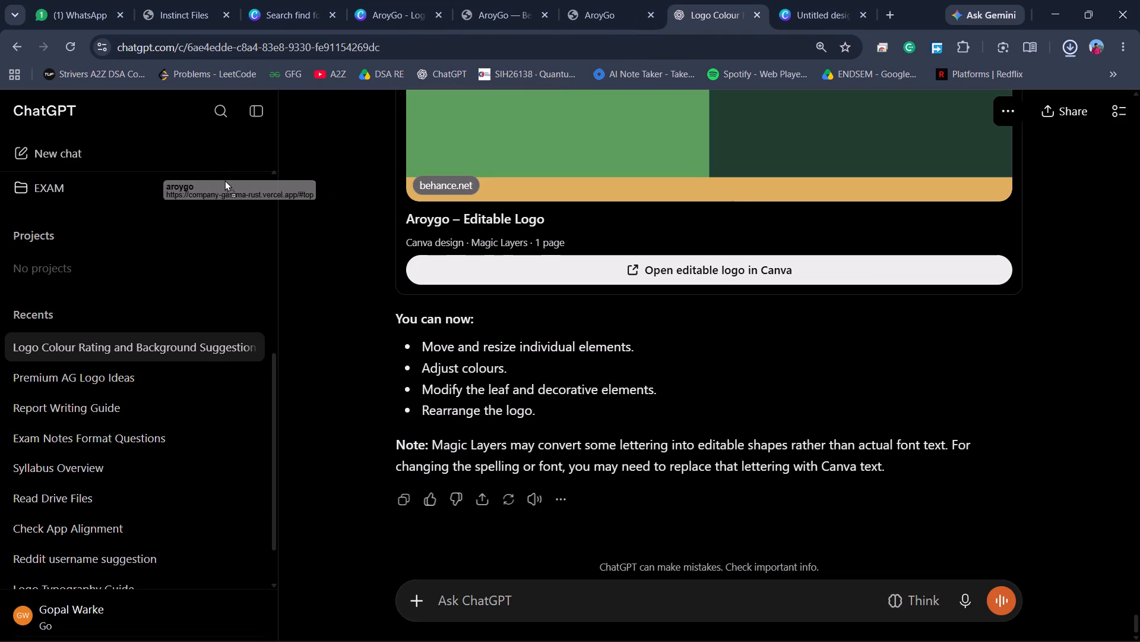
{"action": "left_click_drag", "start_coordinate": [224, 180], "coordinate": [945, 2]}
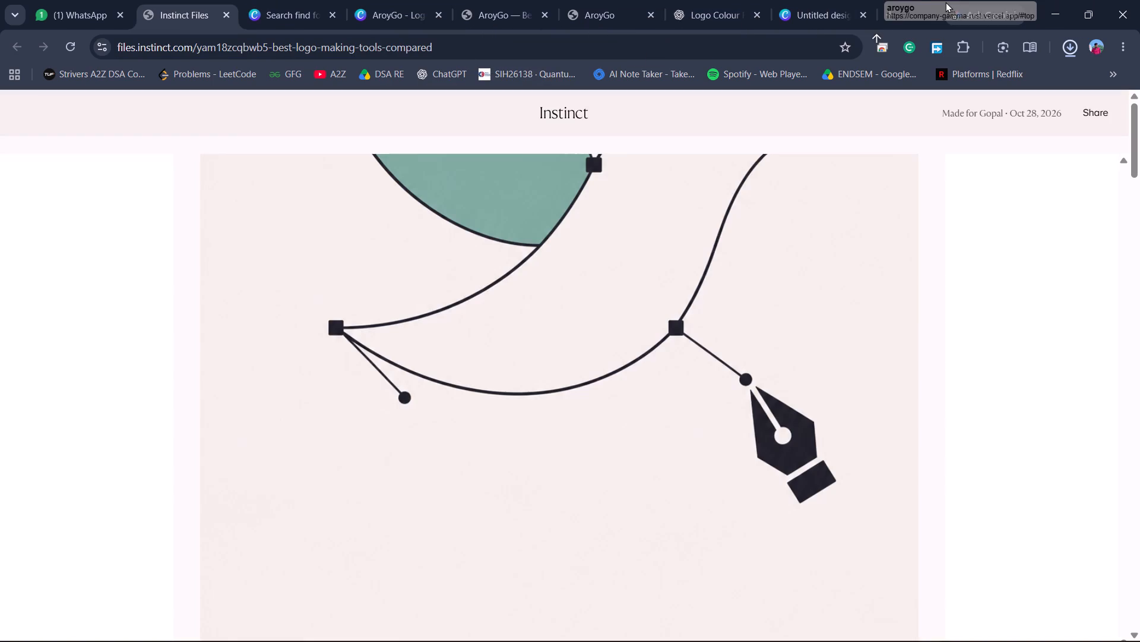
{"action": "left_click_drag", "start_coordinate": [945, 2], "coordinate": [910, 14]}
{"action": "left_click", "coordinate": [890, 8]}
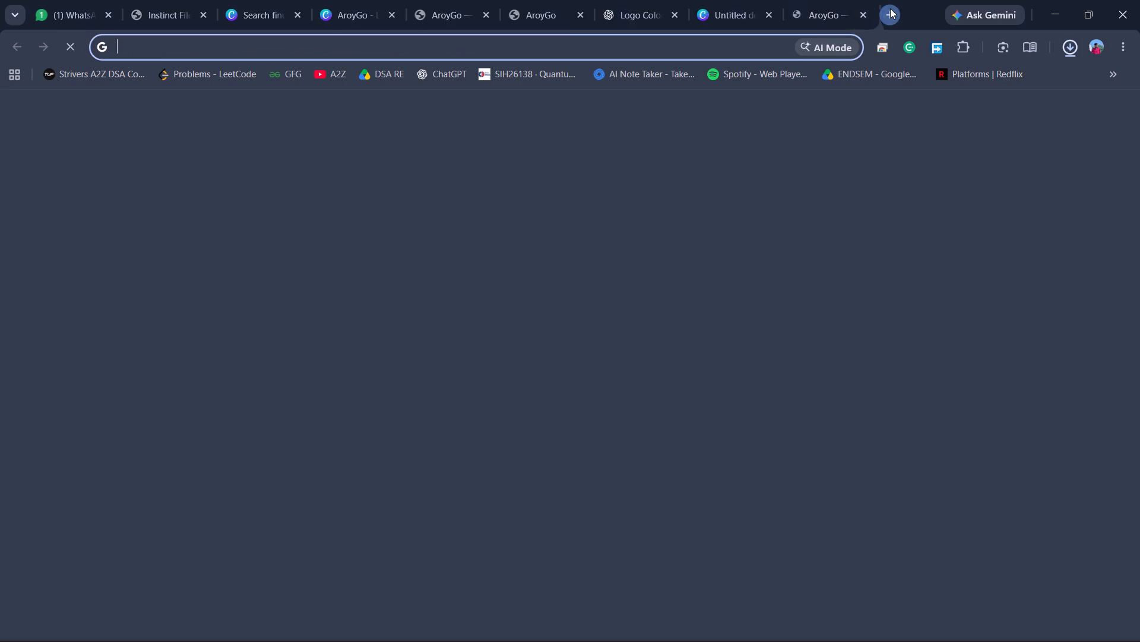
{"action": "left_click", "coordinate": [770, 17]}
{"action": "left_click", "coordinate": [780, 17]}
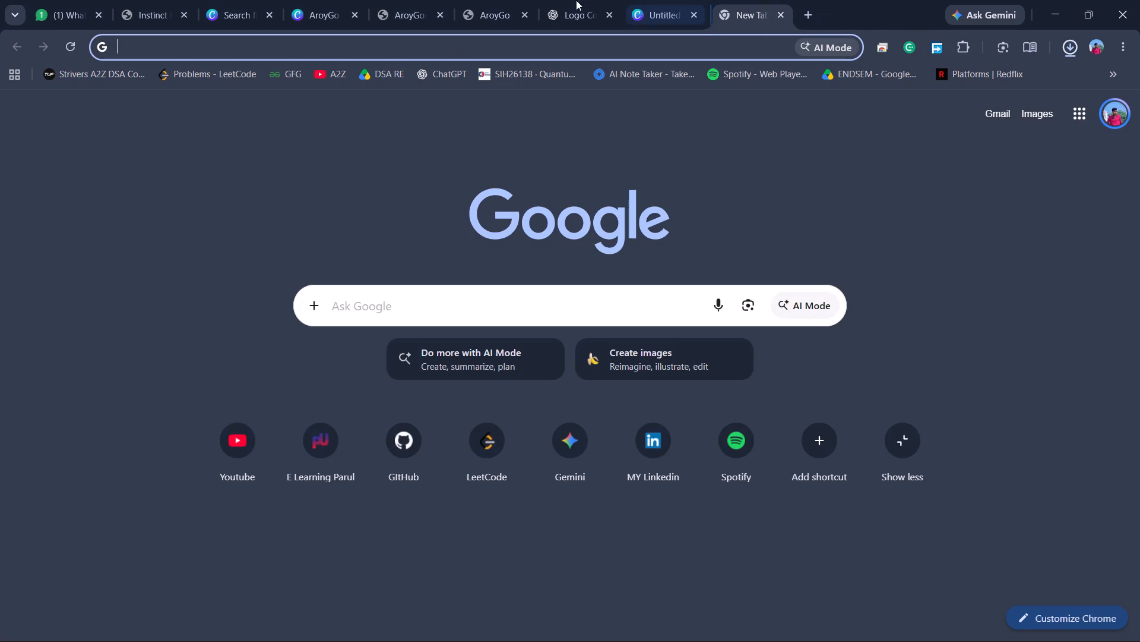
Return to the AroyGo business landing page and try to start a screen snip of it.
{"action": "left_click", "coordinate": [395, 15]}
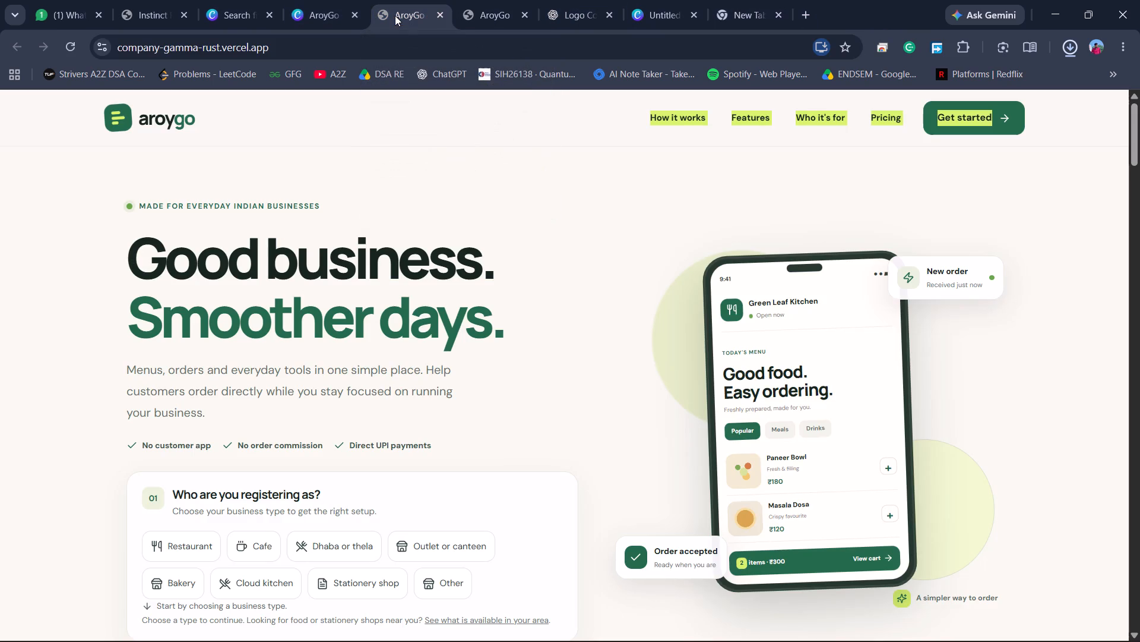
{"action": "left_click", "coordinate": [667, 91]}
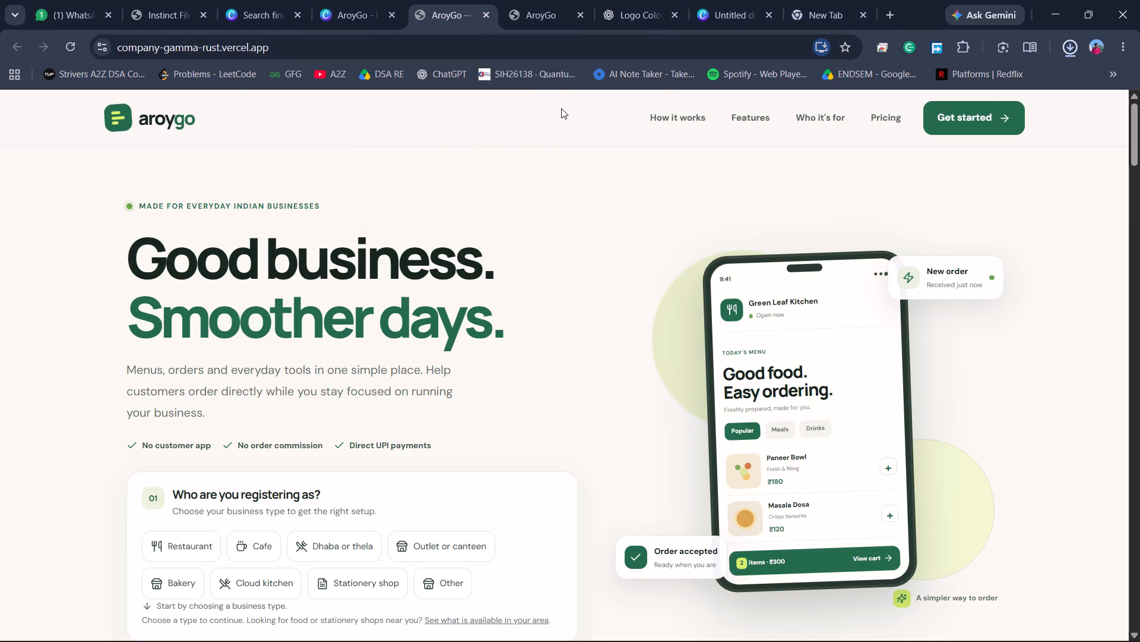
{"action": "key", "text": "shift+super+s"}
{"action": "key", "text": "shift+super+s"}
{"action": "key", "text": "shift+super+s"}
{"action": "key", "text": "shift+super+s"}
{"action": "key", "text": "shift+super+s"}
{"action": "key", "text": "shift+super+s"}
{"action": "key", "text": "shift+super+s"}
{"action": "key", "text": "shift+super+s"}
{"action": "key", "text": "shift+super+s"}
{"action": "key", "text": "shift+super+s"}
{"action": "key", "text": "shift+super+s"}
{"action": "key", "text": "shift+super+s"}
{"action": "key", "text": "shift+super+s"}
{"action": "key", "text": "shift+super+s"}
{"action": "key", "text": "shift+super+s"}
Examine the AroyGo landing page from the hero section down to the monthly restaurant plans.
{"action": "left_click", "coordinate": [539, 504]}
{"action": "scroll", "coordinate": [539, 503], "scroll_direction": "down", "scroll_amount": 5}
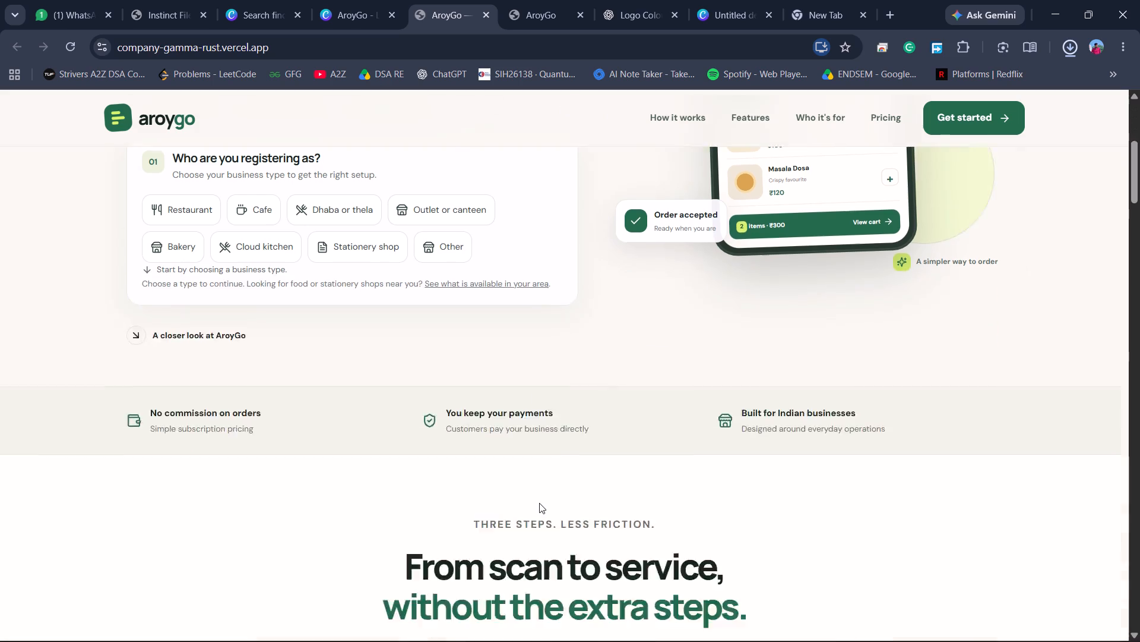
{"action": "scroll", "coordinate": [539, 503], "scroll_direction": "down", "scroll_amount": 10}
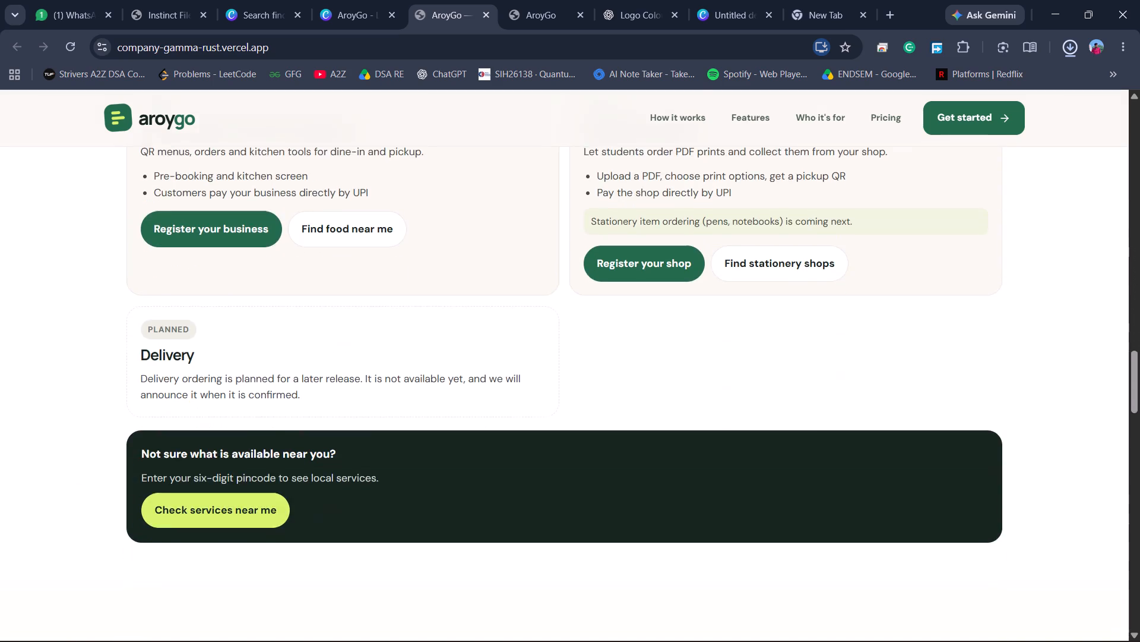
{"action": "scroll", "coordinate": [539, 495], "scroll_direction": "down", "scroll_amount": 9}
{"action": "scroll", "coordinate": [539, 494], "scroll_direction": "up", "scroll_amount": 6}
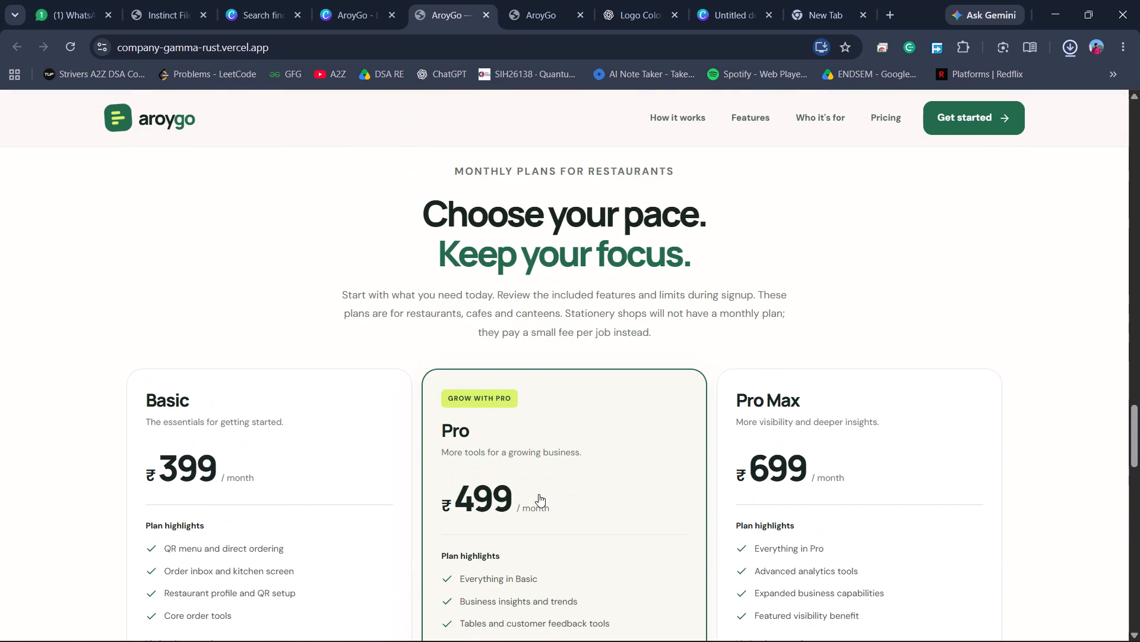
{"action": "scroll", "coordinate": [537, 490], "scroll_direction": "down", "scroll_amount": 1}
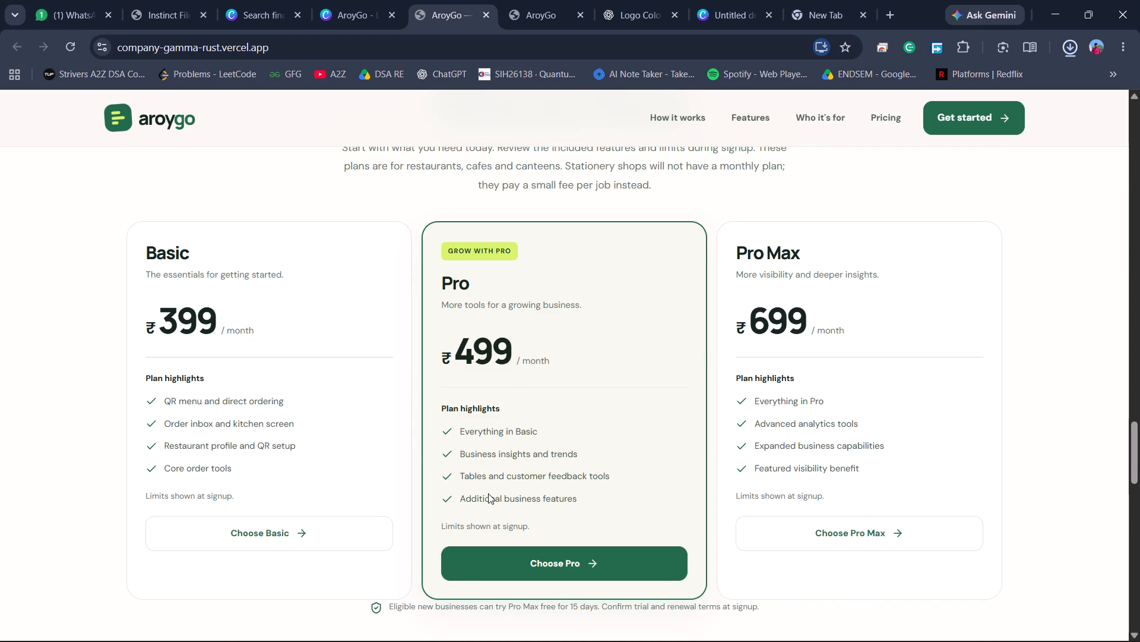
Choose the Pro plan and view the business-type registration section at the start of the page.
{"action": "left_click", "coordinate": [540, 561]}
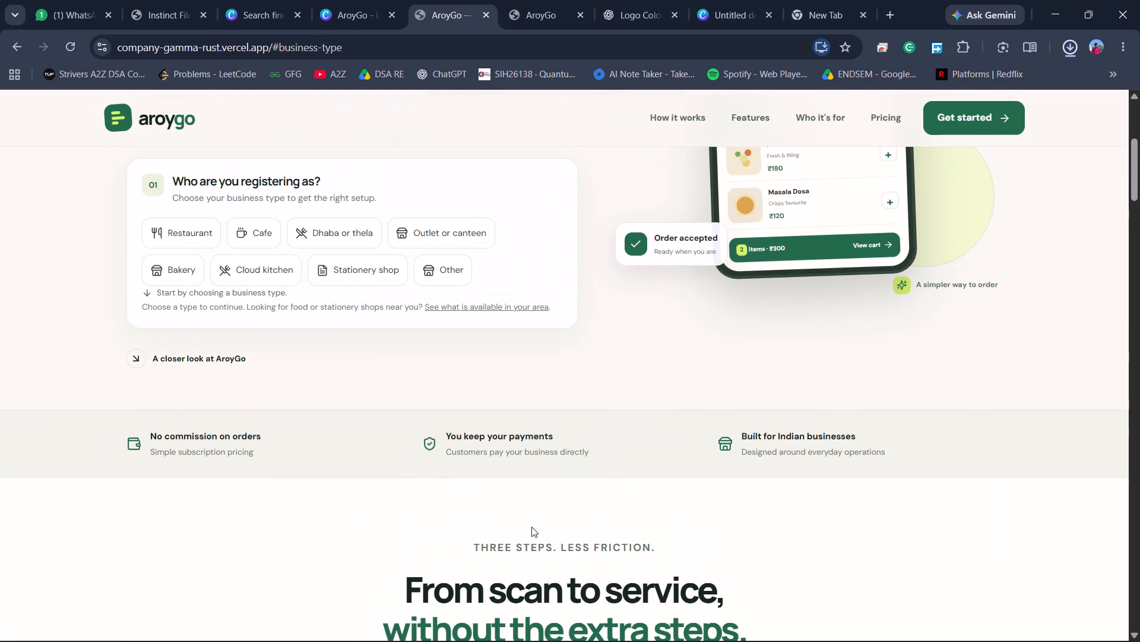
{"action": "scroll", "coordinate": [531, 436], "scroll_direction": "up", "scroll_amount": 5}
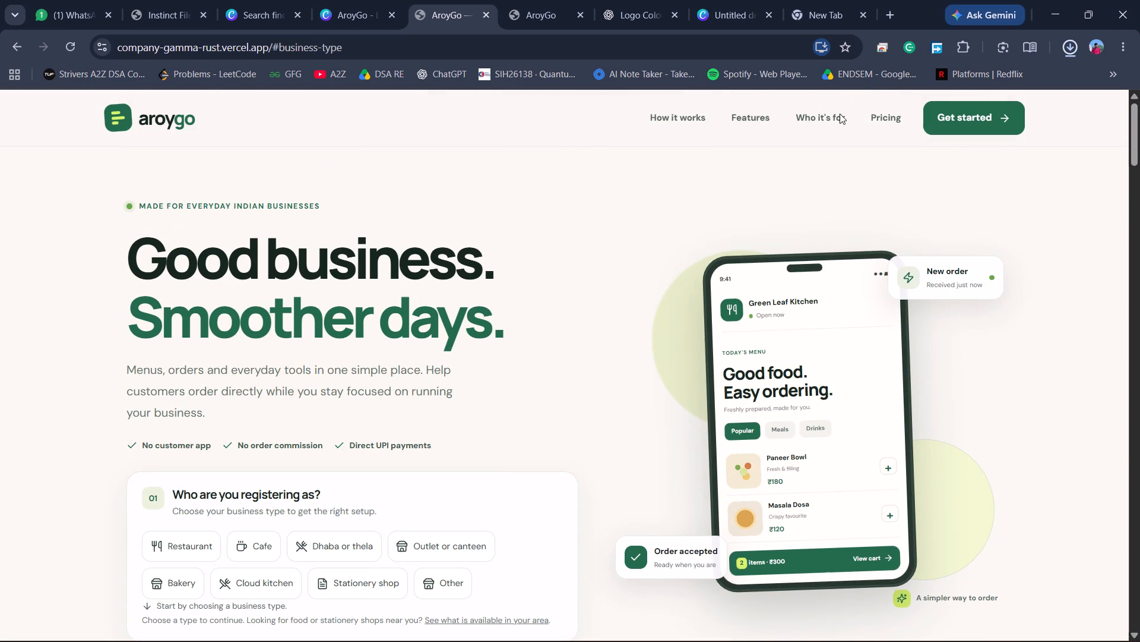
View the "Who it's for" section and follow its Register your business link.
{"action": "left_click", "coordinate": [828, 119]}
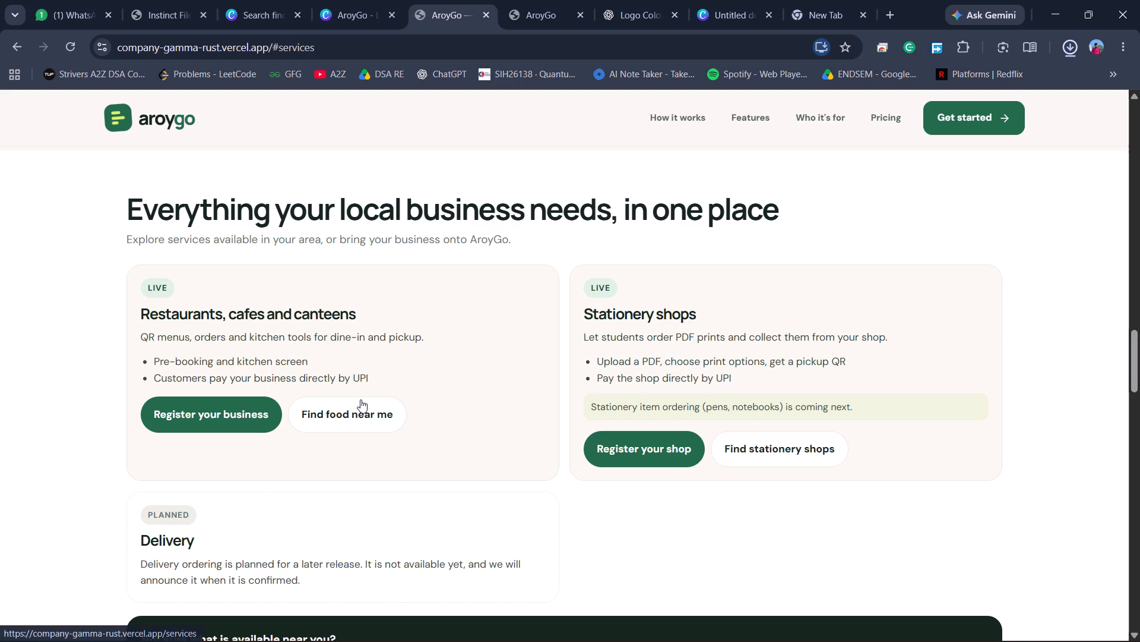
{"action": "left_click", "coordinate": [237, 421]}
{"action": "scroll", "coordinate": [241, 415], "scroll_direction": "down", "scroll_amount": 6}
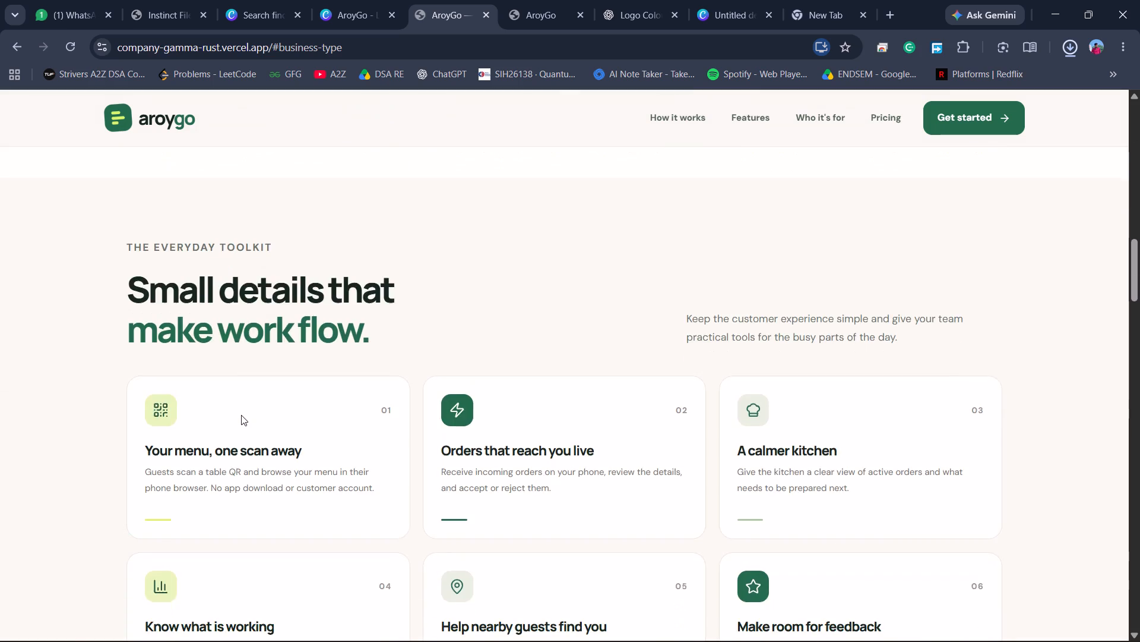
{"action": "scroll", "coordinate": [241, 415], "scroll_direction": "down", "scroll_amount": 6}
Open the "What is available near you?" services page and go back to the landing page address.
{"action": "left_click", "coordinate": [332, 317]}
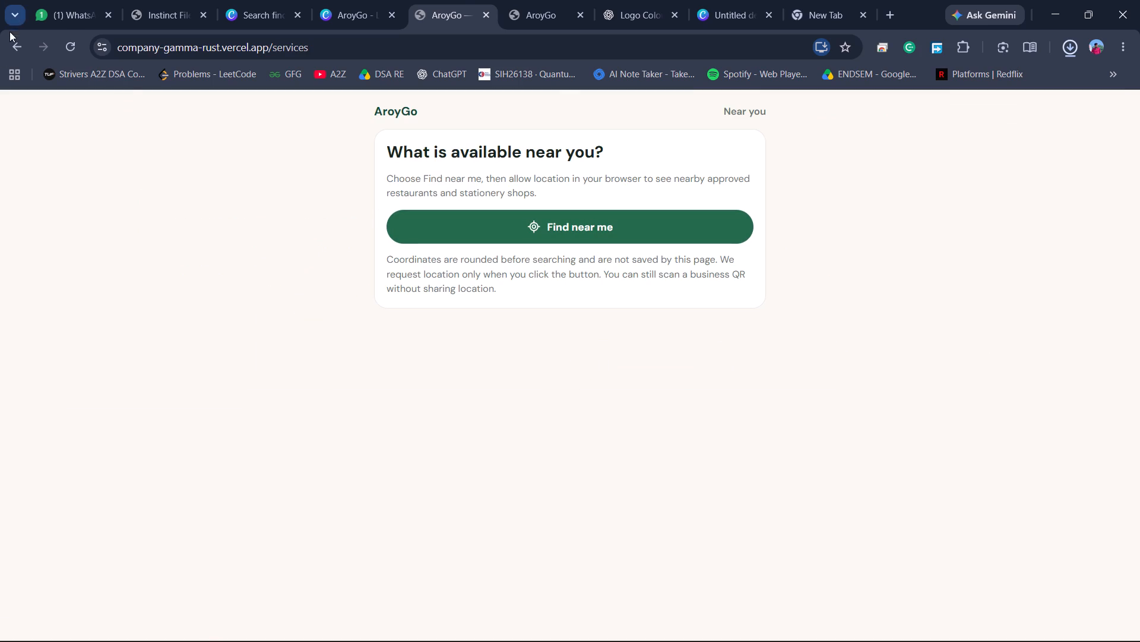
{"action": "left_click", "coordinate": [20, 51]}
{"action": "scroll", "coordinate": [150, 239], "scroll_direction": "down", "scroll_amount": 1}
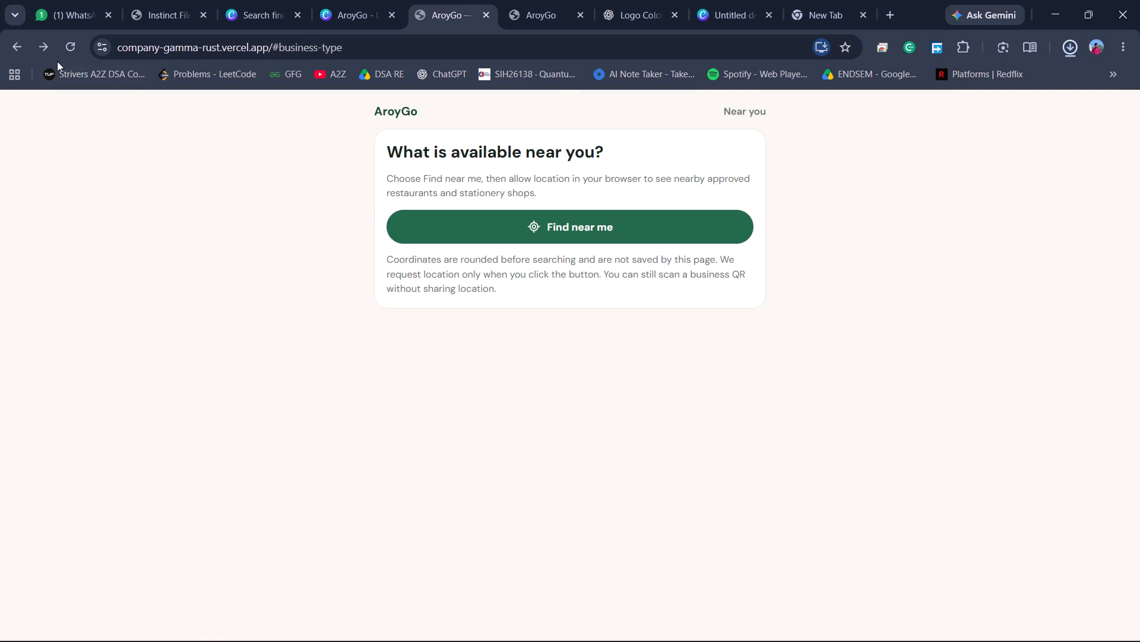
{"action": "left_click", "coordinate": [8, 46]}
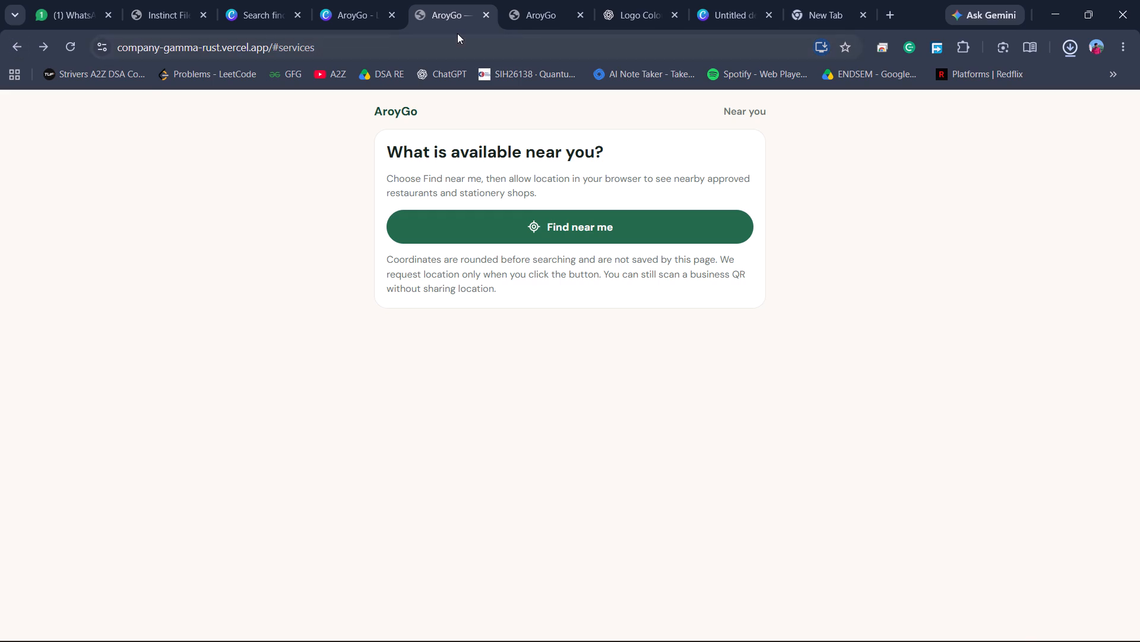
Review the AroyGo customer site at aroygo-user.vercel.app down to its footer, and compare it with the business site tab.
{"action": "left_click", "coordinate": [458, 10]}
{"action": "left_click", "coordinate": [532, 1]}
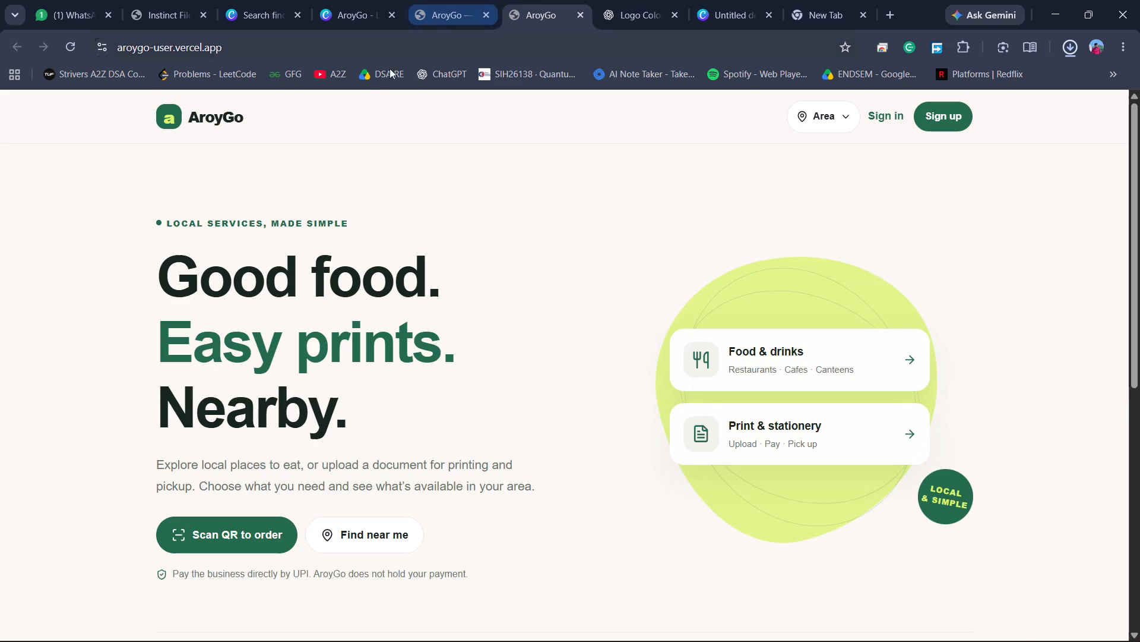
{"action": "scroll", "coordinate": [329, 222], "scroll_direction": "down", "scroll_amount": 6}
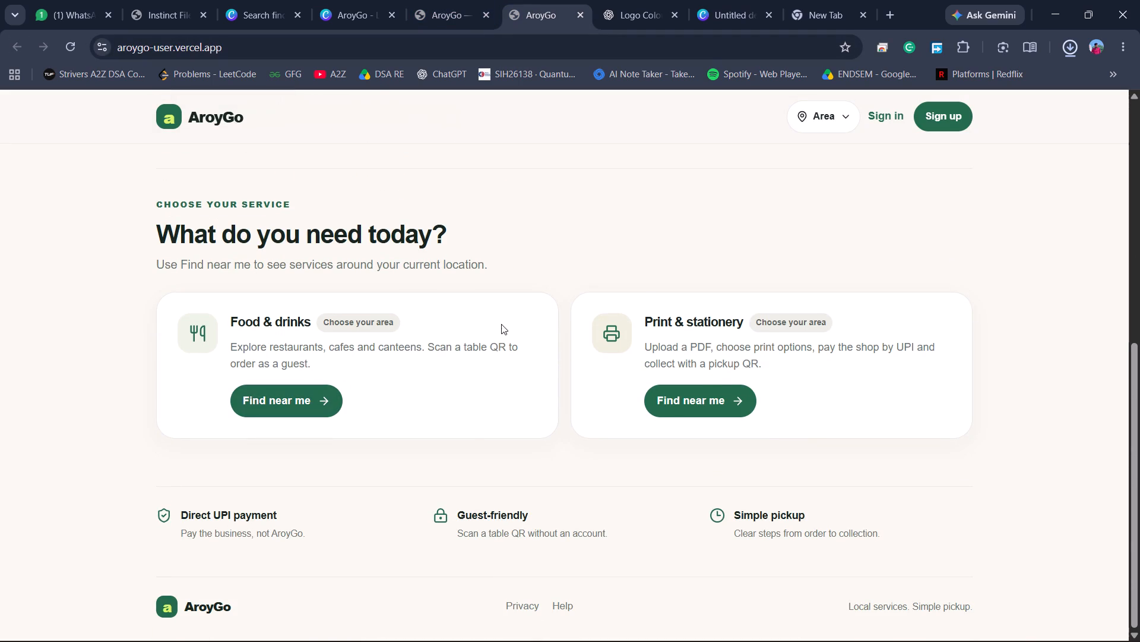
{"action": "scroll", "coordinate": [501, 324], "scroll_direction": "down", "scroll_amount": 7}
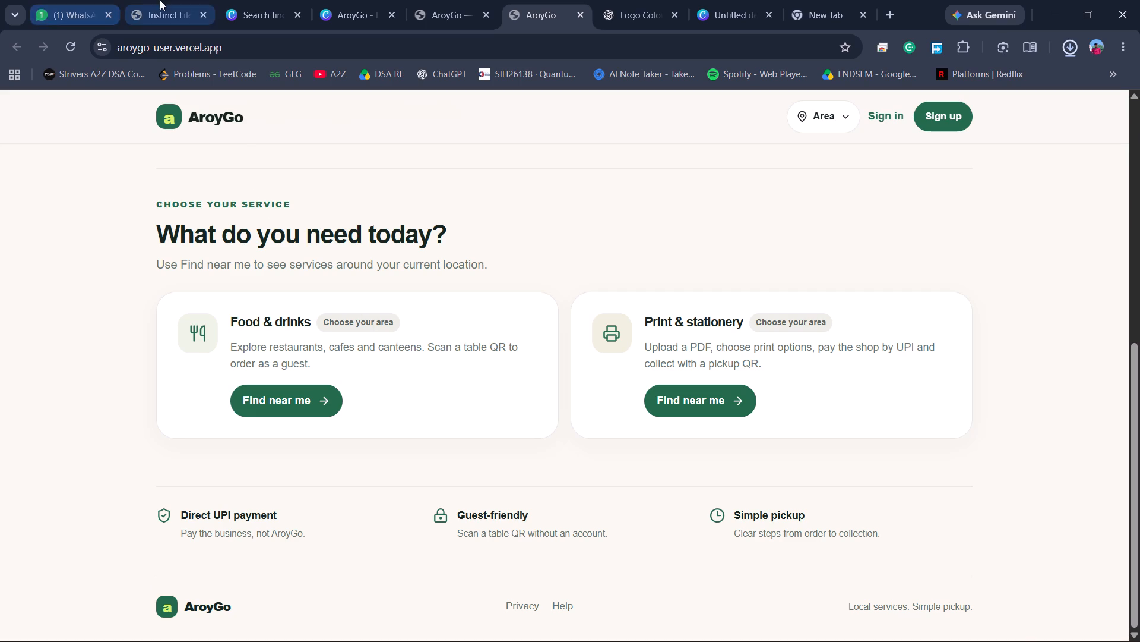
{"action": "left_click", "coordinate": [423, 3]}
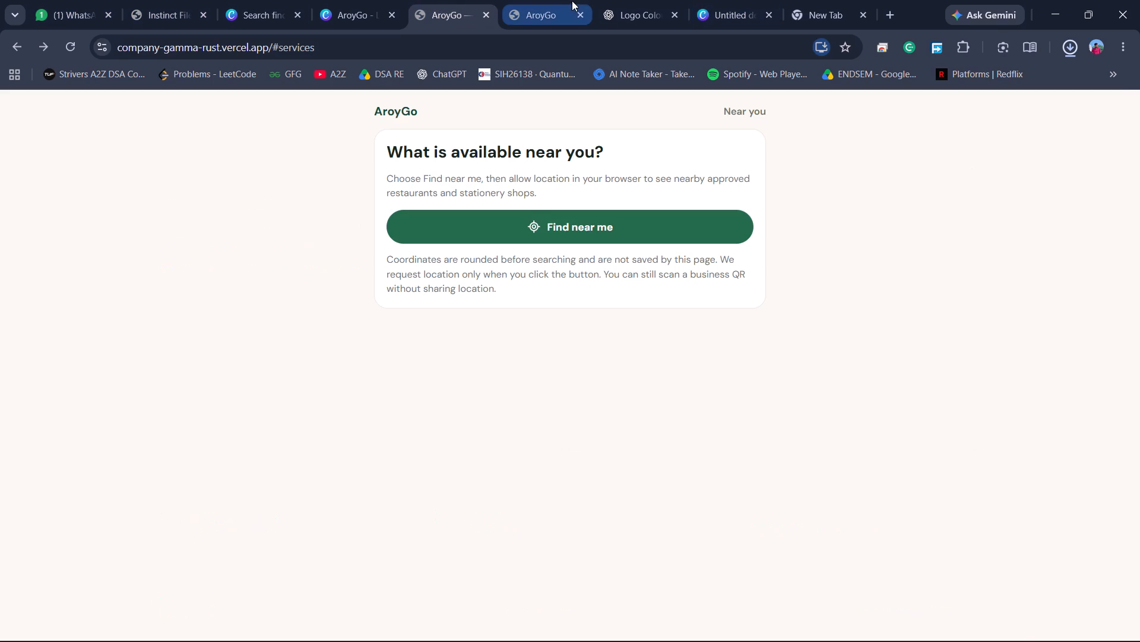
{"action": "left_click", "coordinate": [558, 2]}
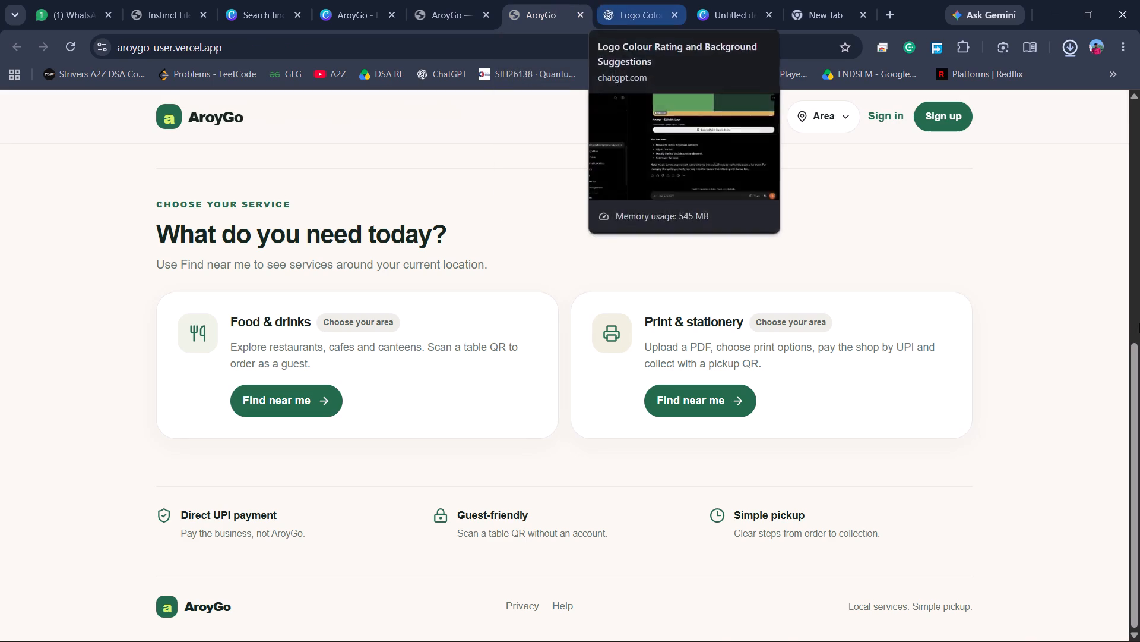
{"action": "left_click", "coordinate": [1139, 641]}
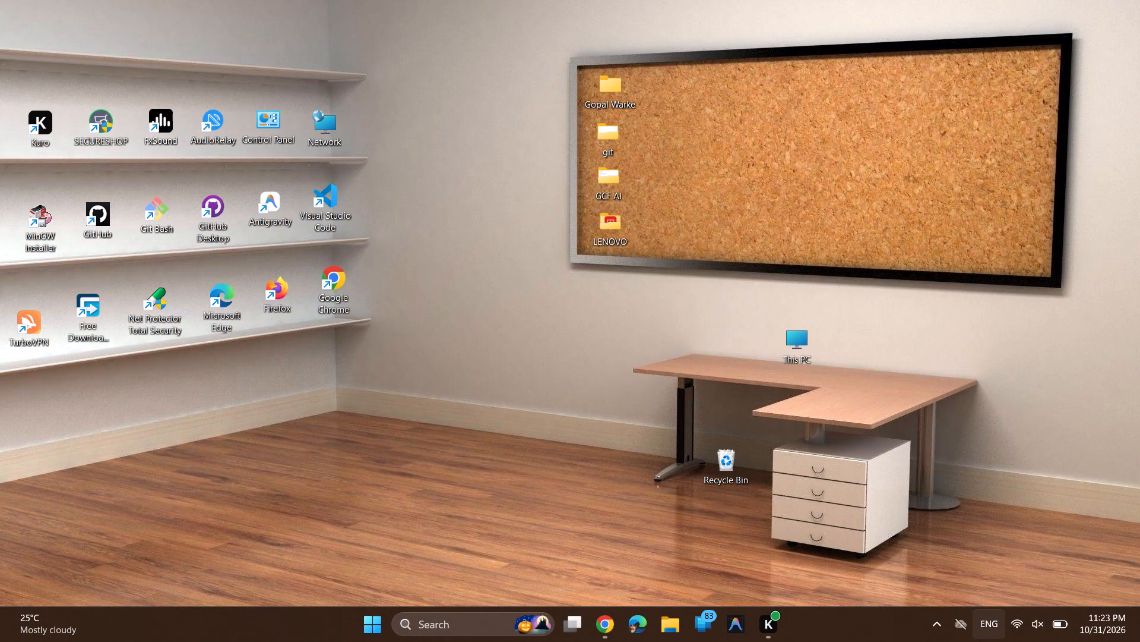
{"action": "left_click", "coordinate": [617, 625]}
{"action": "left_click", "coordinate": [809, 0]}
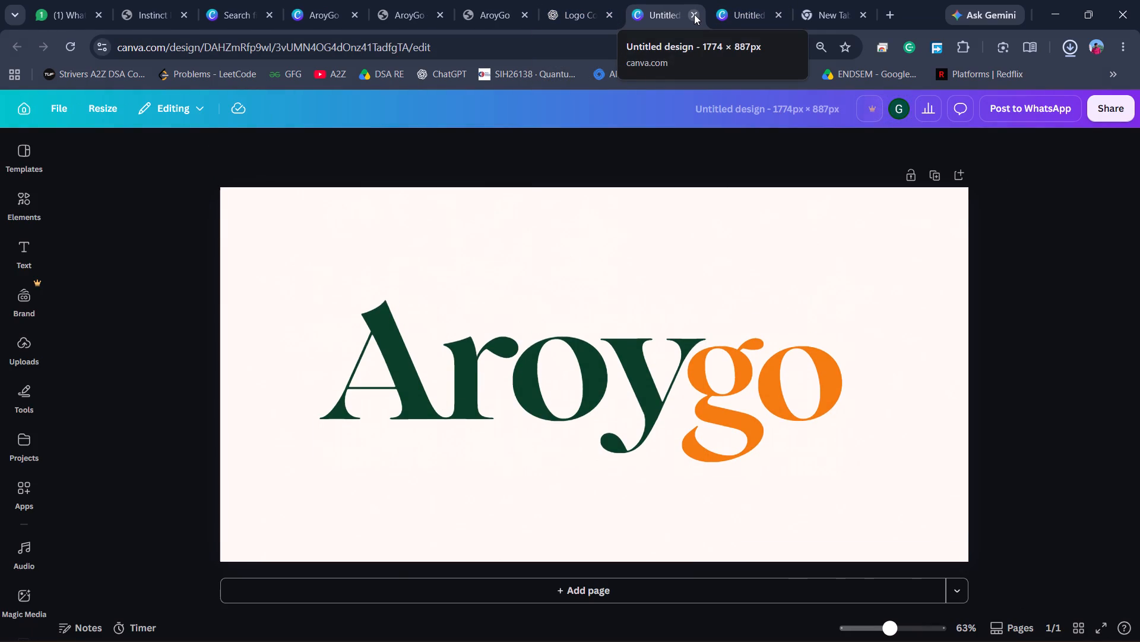
{"action": "left_click", "coordinate": [694, 14]}
{"action": "left_click", "coordinate": [636, 17]}
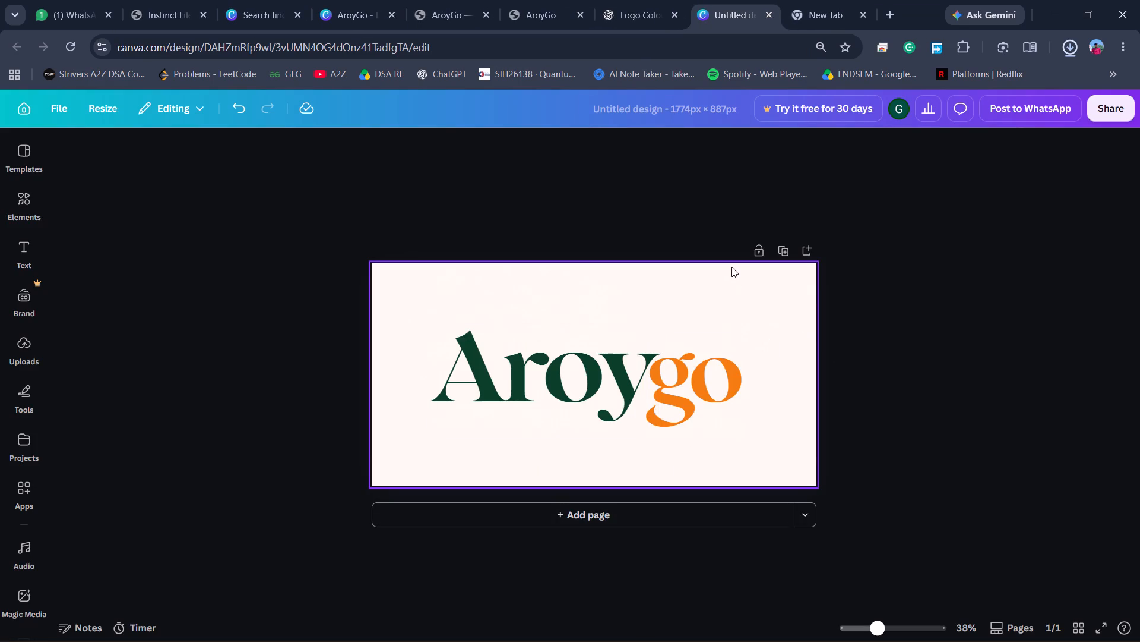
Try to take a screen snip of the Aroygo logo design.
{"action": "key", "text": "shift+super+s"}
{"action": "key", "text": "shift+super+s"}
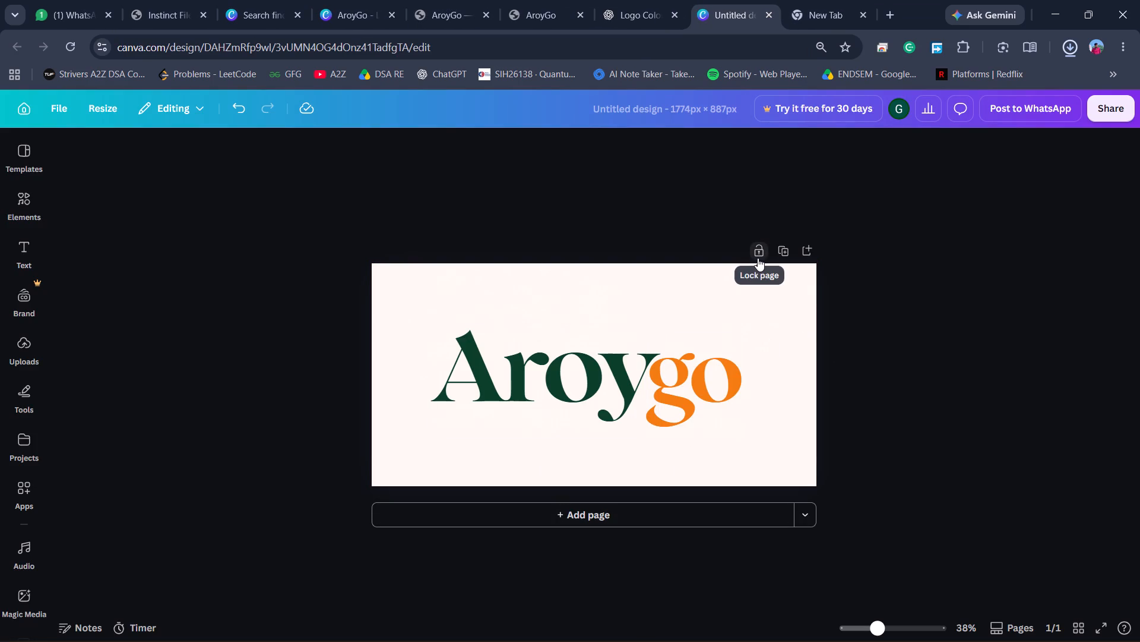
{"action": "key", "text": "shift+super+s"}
Inspect the available options for the orange "go" text in the logo.
{"action": "left_click_drag", "start_coordinate": [876, 622], "coordinate": [884, 619]}
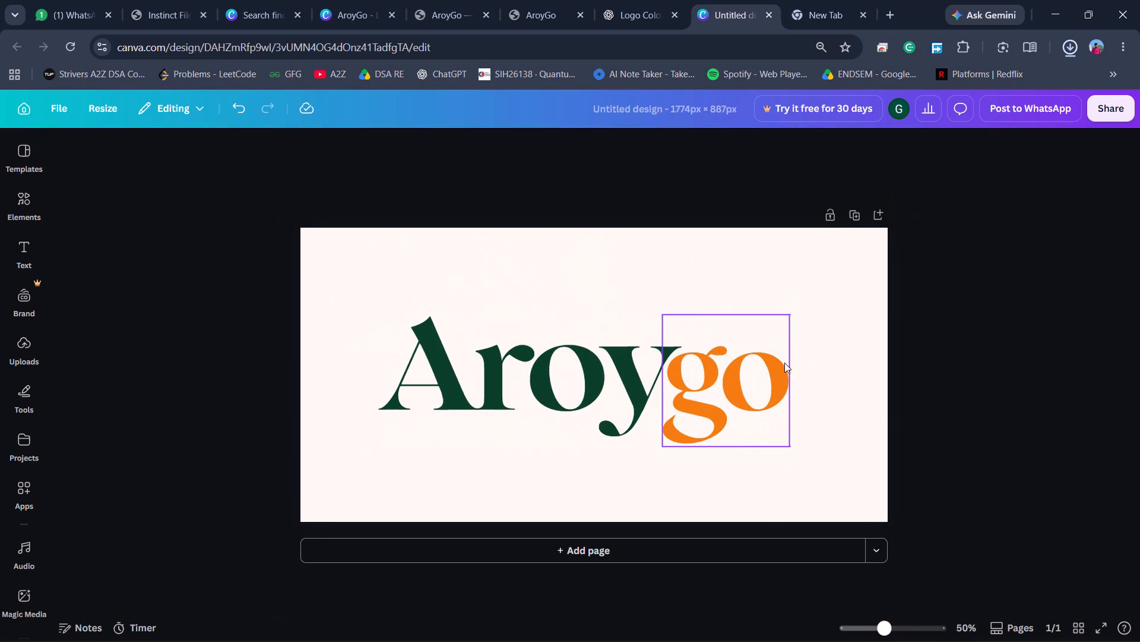
{"action": "right_click", "coordinate": [784, 363]}
{"action": "left_click", "coordinate": [693, 484]}
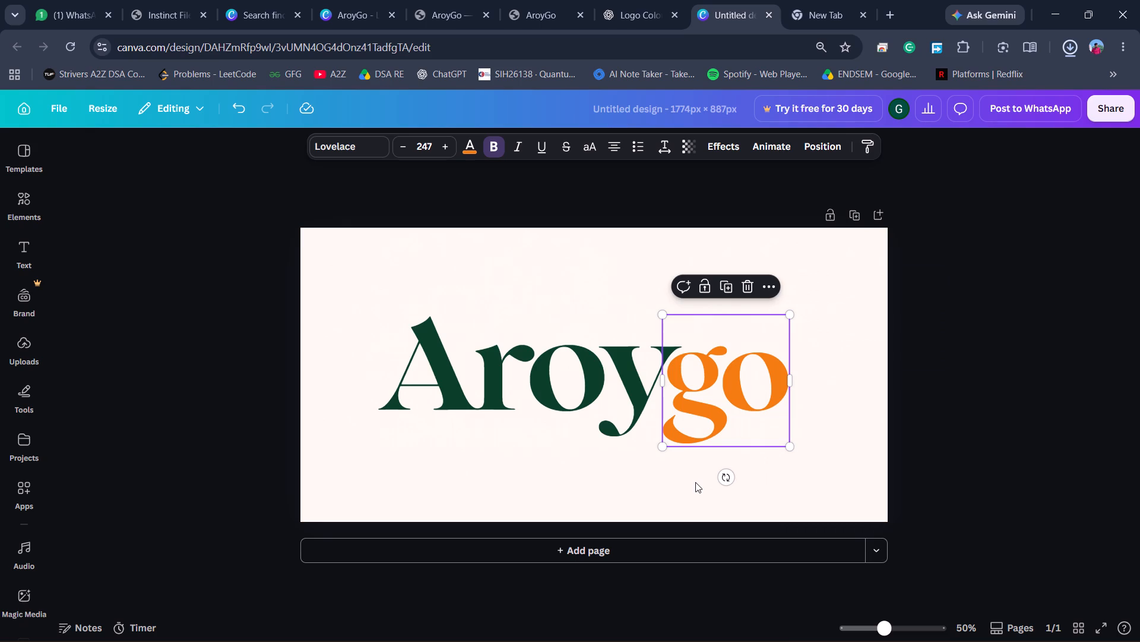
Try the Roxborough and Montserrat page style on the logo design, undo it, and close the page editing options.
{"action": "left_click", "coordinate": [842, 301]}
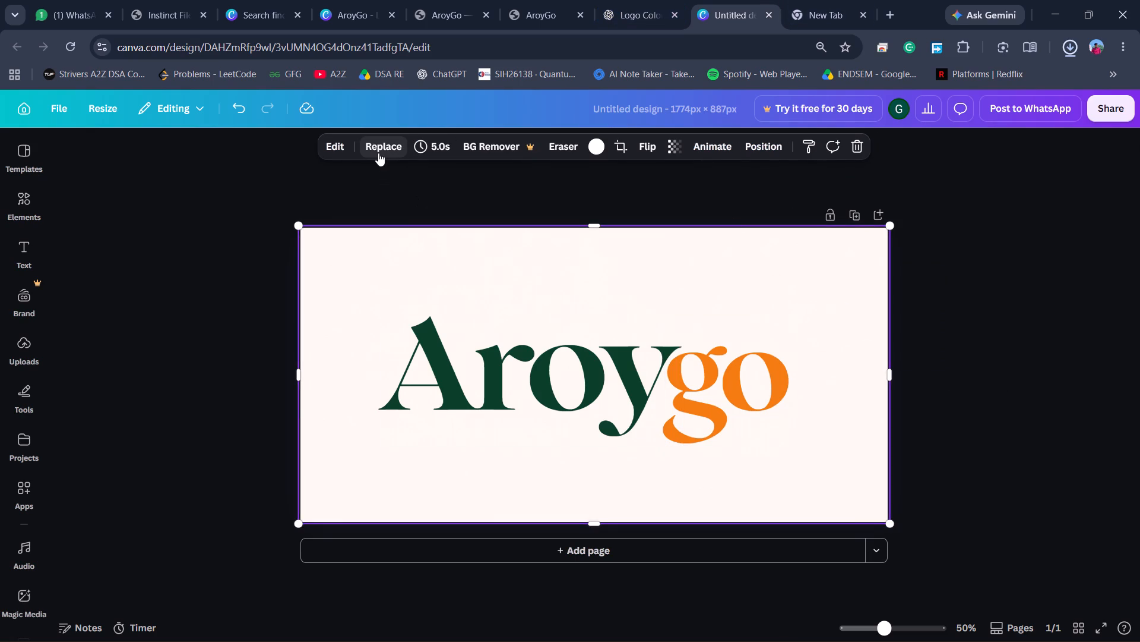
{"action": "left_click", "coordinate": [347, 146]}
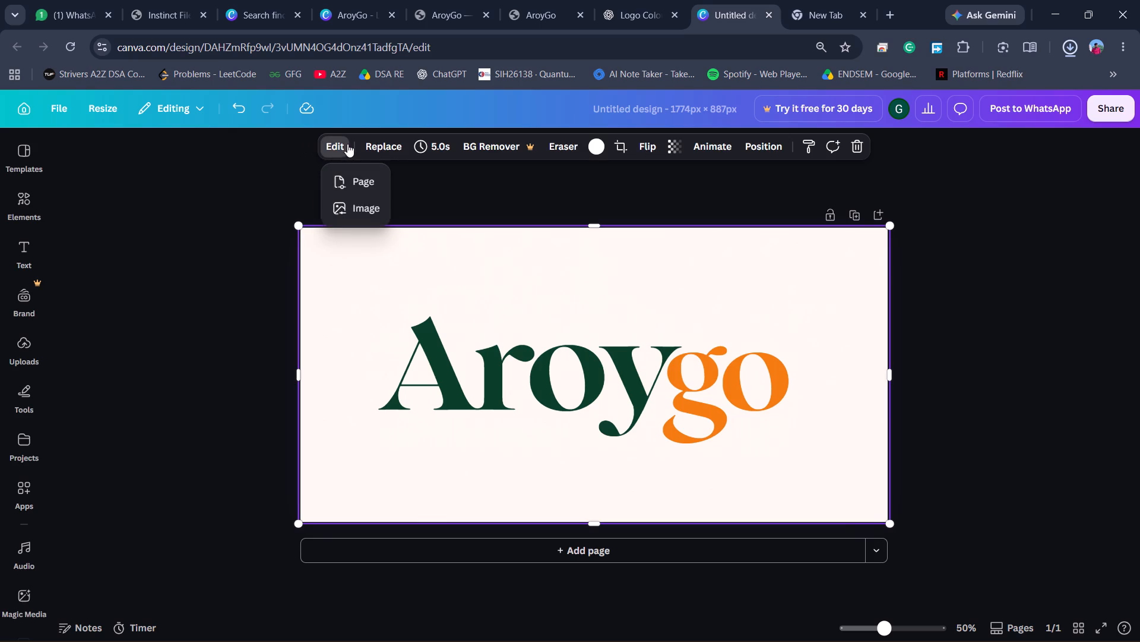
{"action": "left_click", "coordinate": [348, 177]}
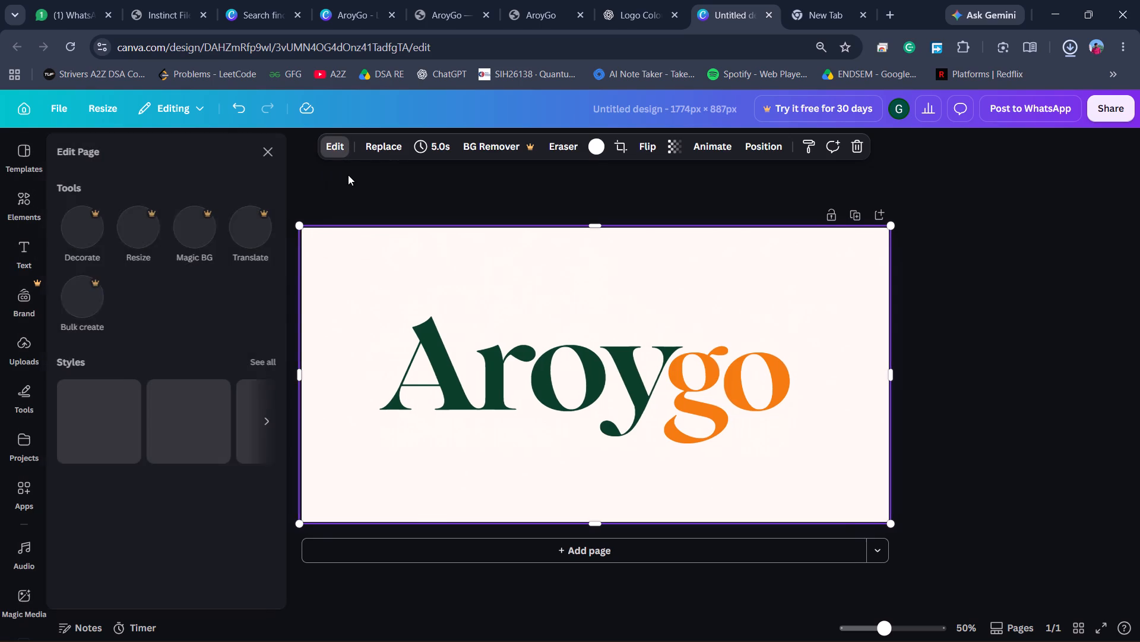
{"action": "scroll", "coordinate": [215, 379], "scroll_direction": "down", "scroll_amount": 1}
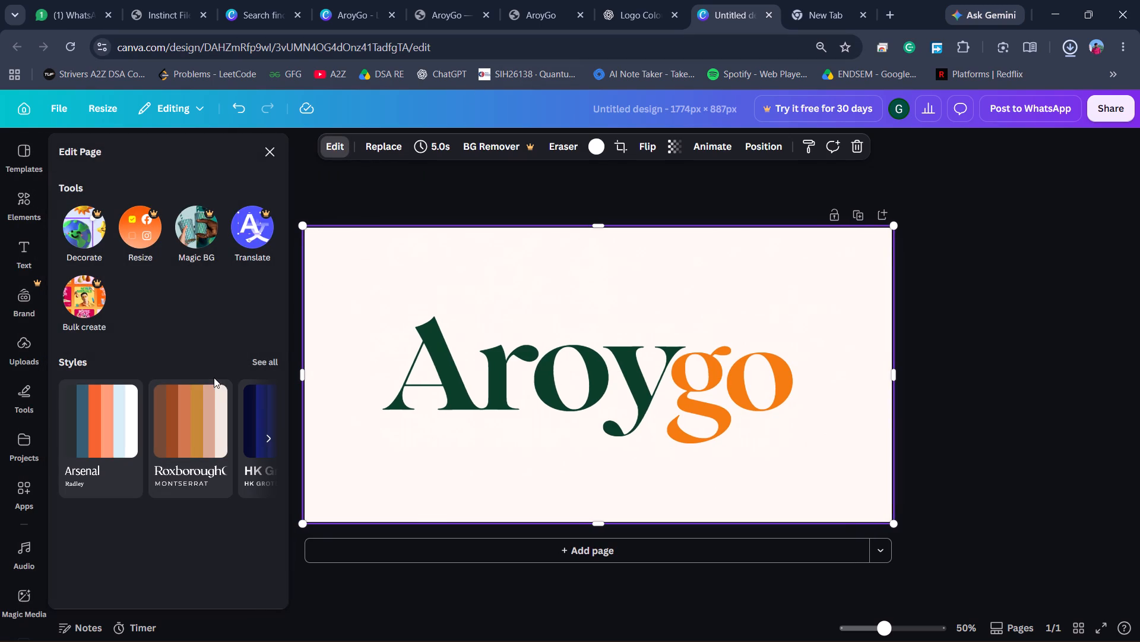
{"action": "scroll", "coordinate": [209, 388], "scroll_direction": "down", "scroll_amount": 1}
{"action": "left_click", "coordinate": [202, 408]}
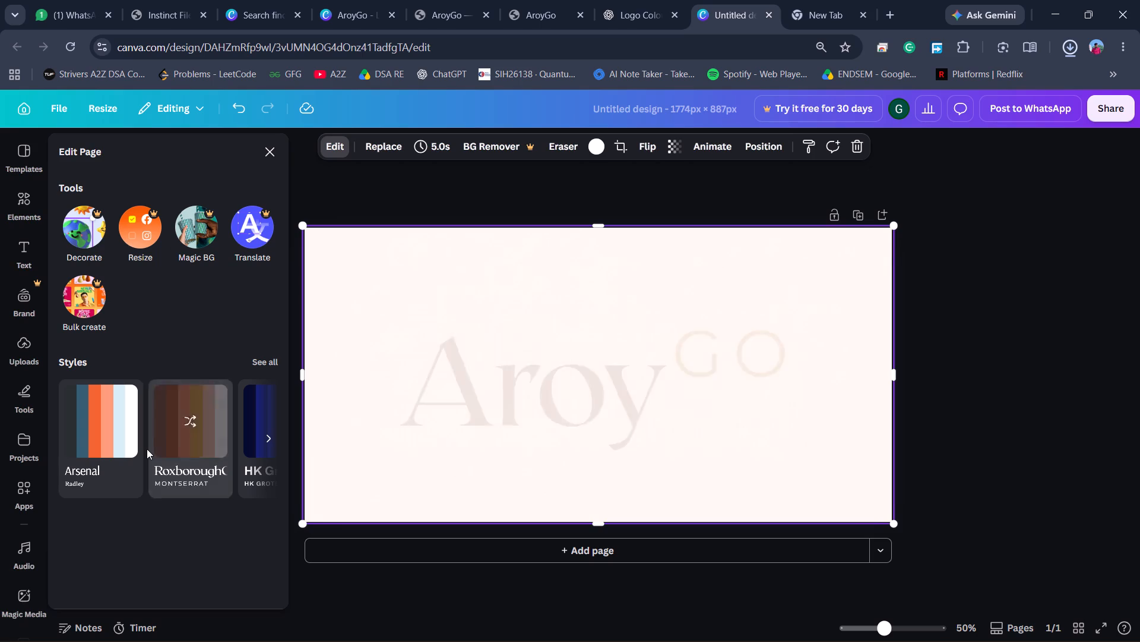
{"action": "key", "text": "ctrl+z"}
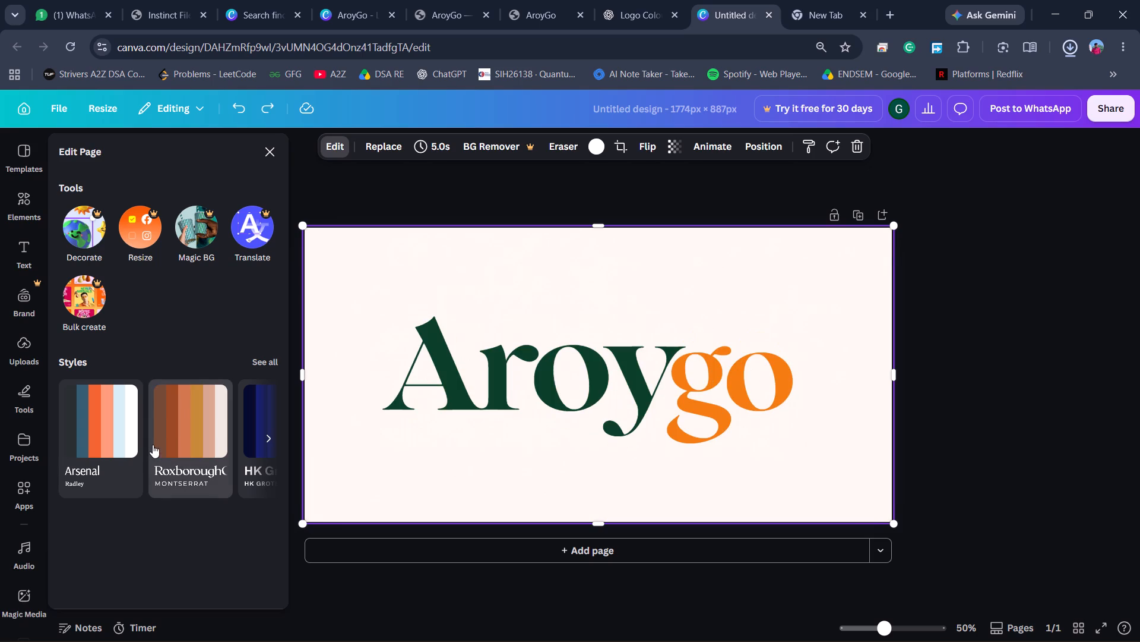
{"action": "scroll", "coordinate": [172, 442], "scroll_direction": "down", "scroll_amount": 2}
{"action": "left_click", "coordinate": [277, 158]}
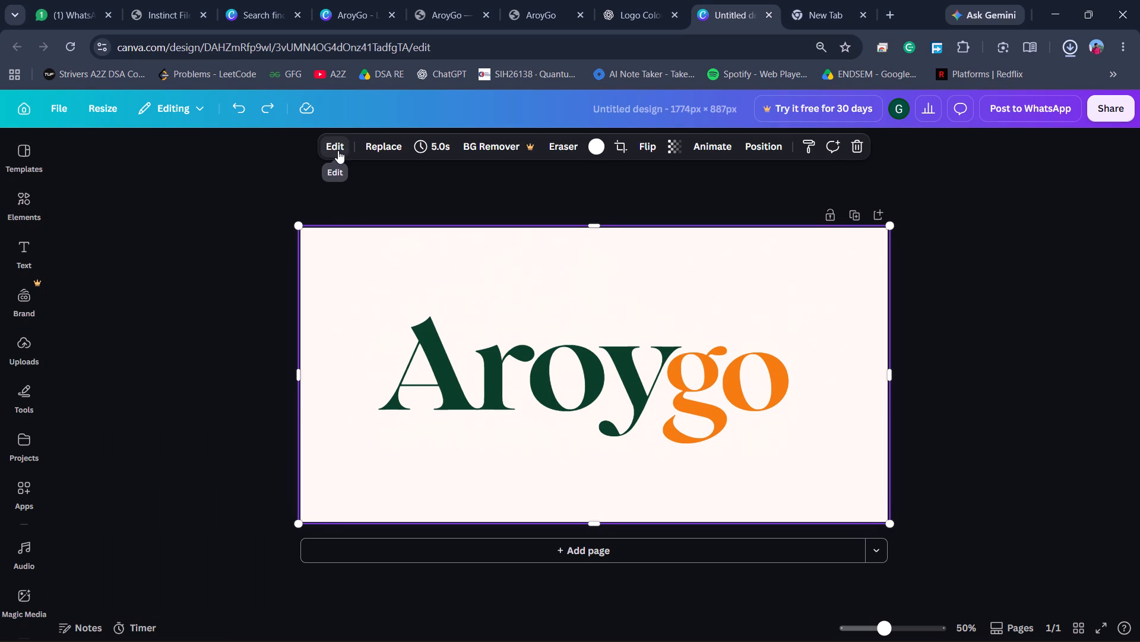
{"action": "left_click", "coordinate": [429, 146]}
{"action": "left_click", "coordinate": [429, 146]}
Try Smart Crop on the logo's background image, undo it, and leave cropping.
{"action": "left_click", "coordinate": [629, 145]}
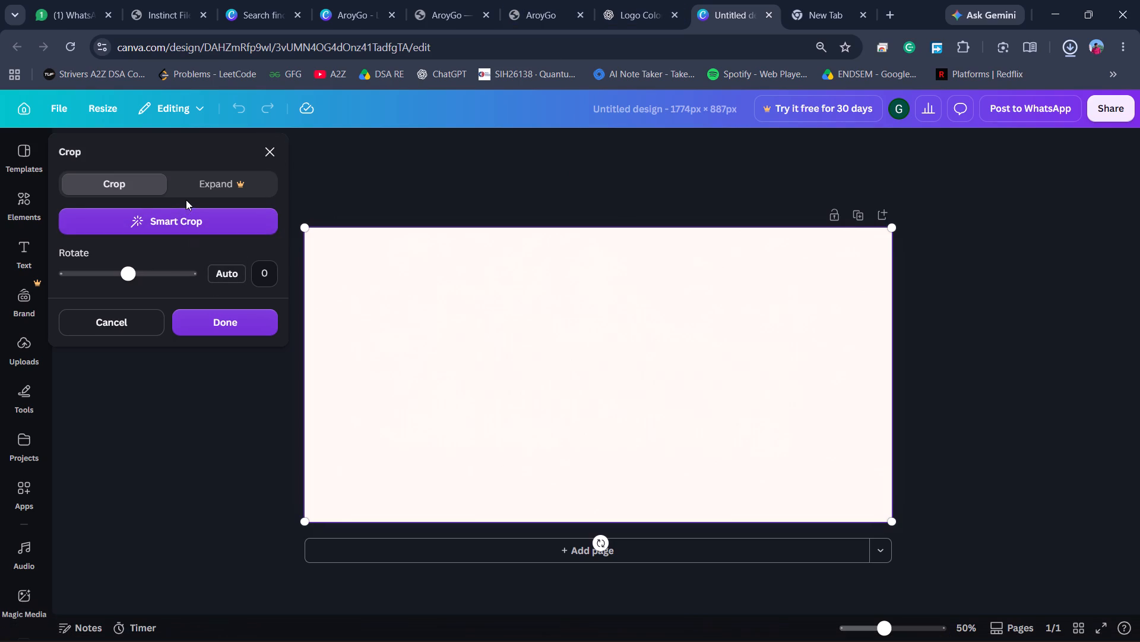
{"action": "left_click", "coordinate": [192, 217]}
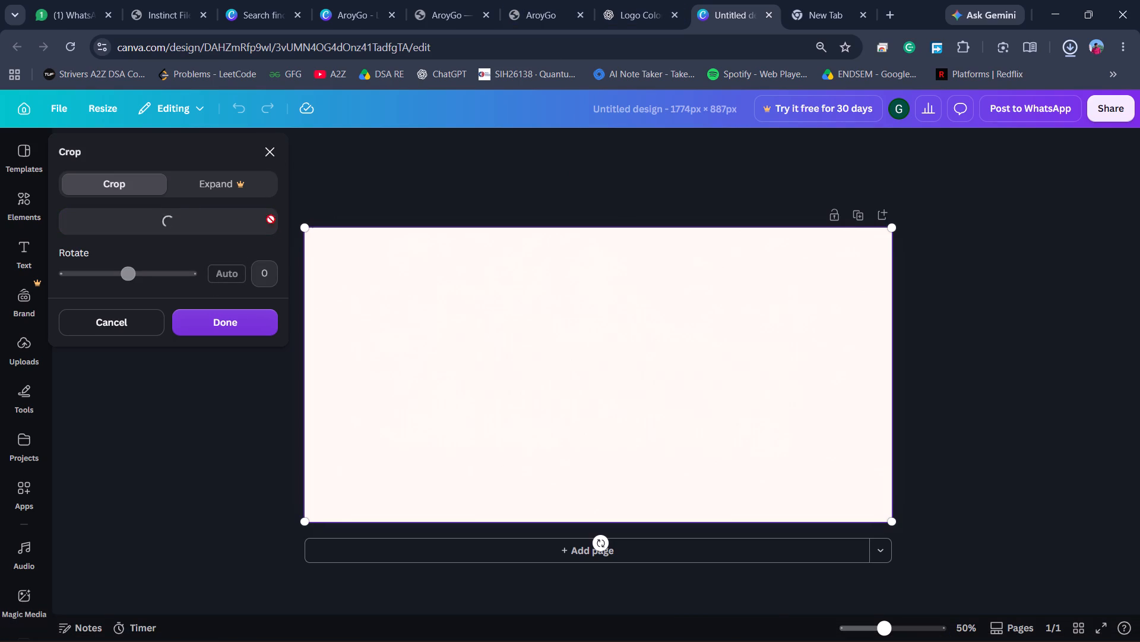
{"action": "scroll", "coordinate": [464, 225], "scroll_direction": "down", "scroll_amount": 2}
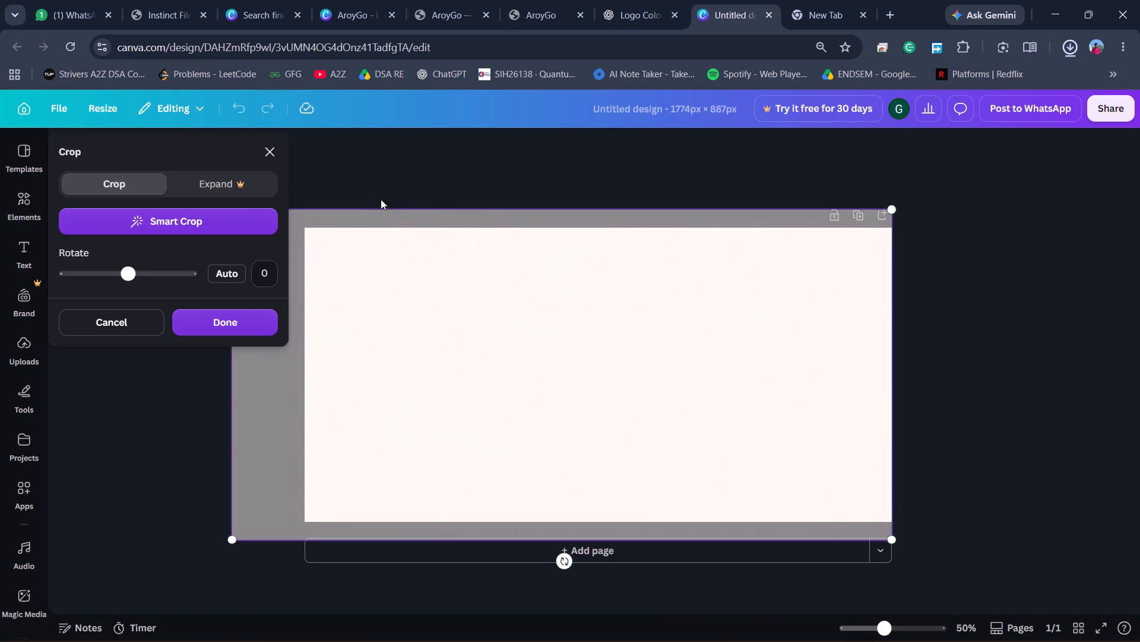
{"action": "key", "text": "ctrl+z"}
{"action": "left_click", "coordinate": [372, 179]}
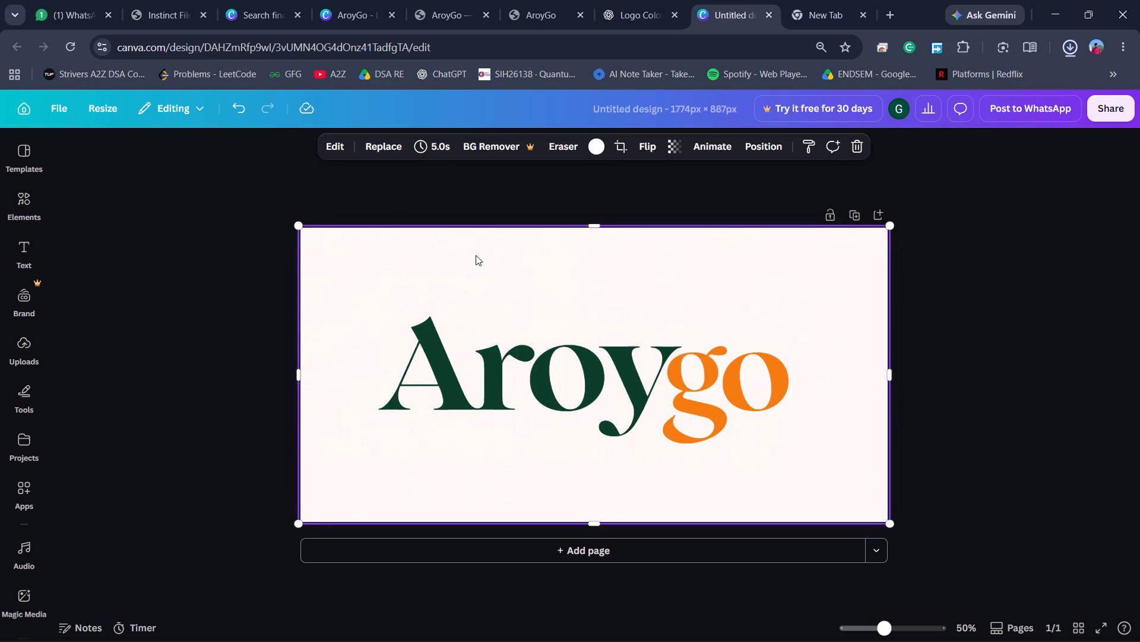
Select the dark green "Aroy" text in the logo.
{"action": "scroll", "coordinate": [476, 256], "scroll_direction": "down", "scroll_amount": 1}
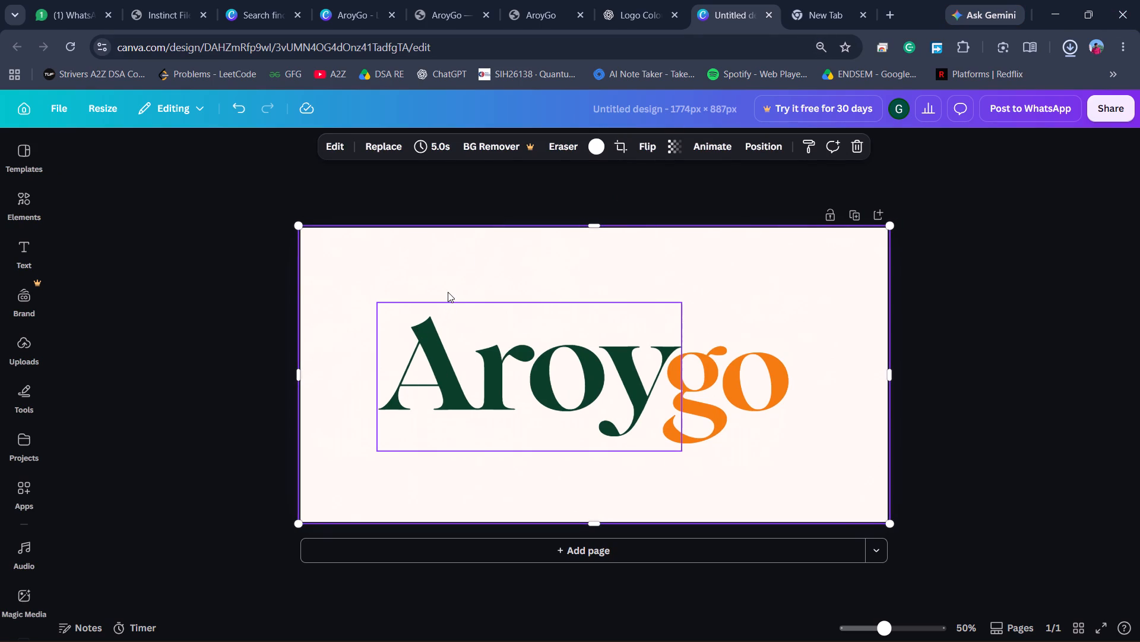
{"action": "left_click_drag", "start_coordinate": [444, 244], "coordinate": [458, 281]}
{"action": "left_click", "coordinate": [470, 344]}
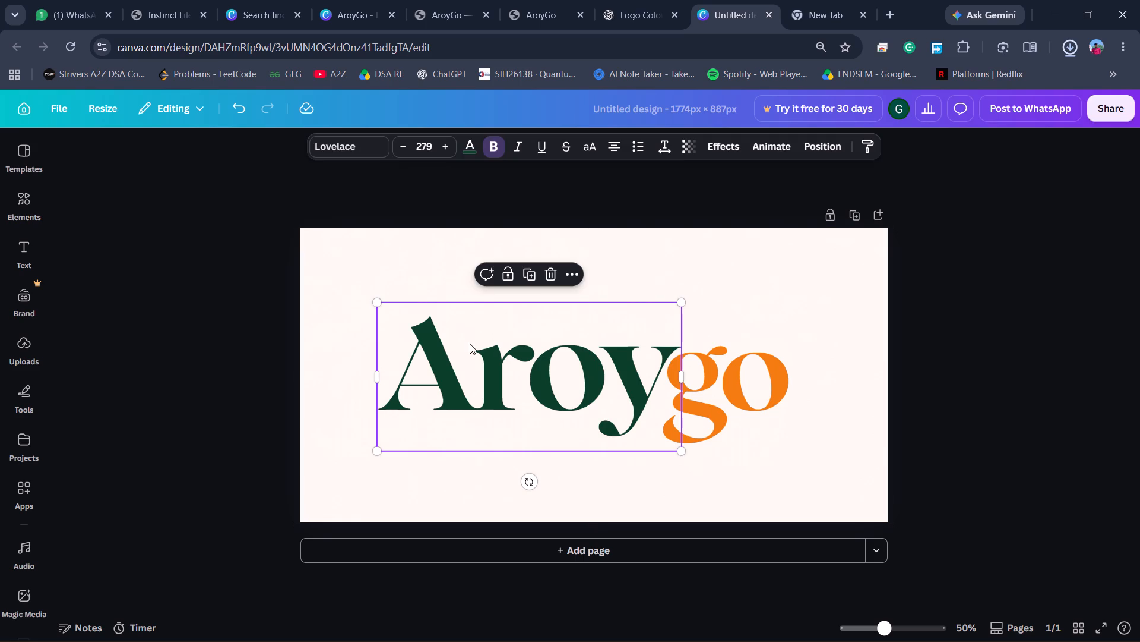
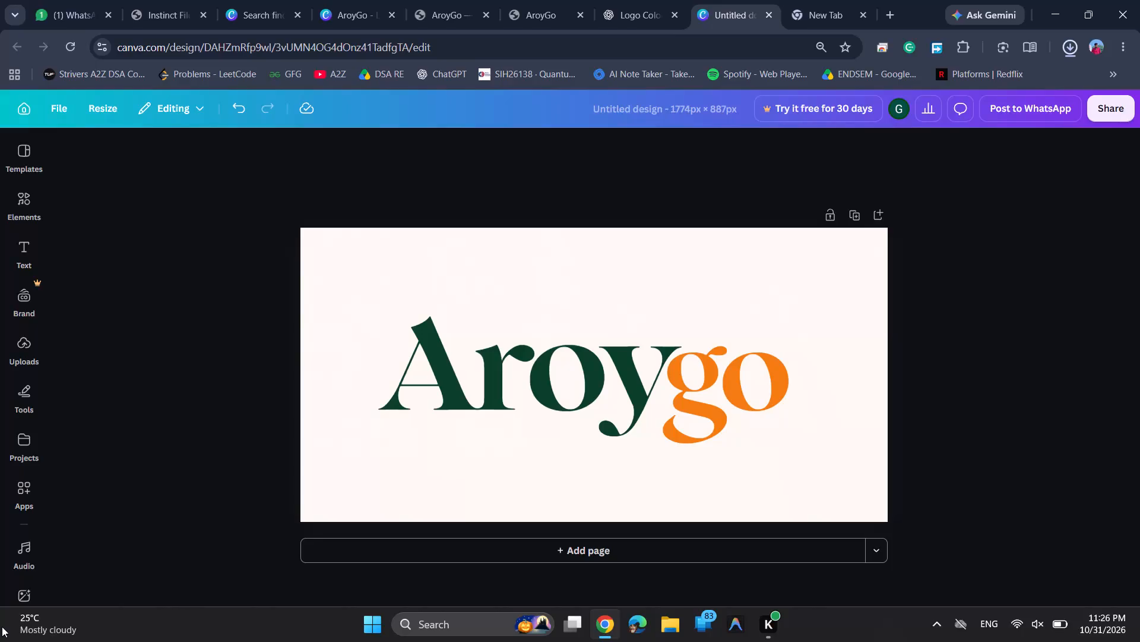
{"action": "key", "text": "8"}
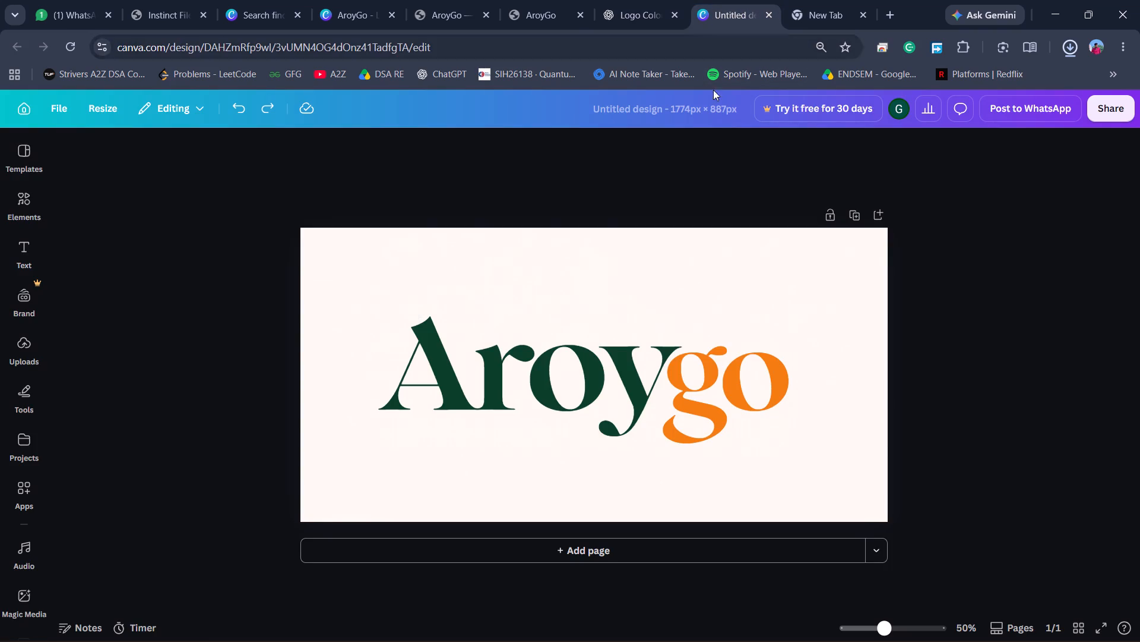
{"action": "left_click", "coordinate": [670, 292], "text": "ctrl"}
{"action": "left_click", "coordinate": [624, 278], "text": "ctrl"}
{"action": "key", "text": "ctrl+z"}
{"action": "key", "text": "ctrl+z"}
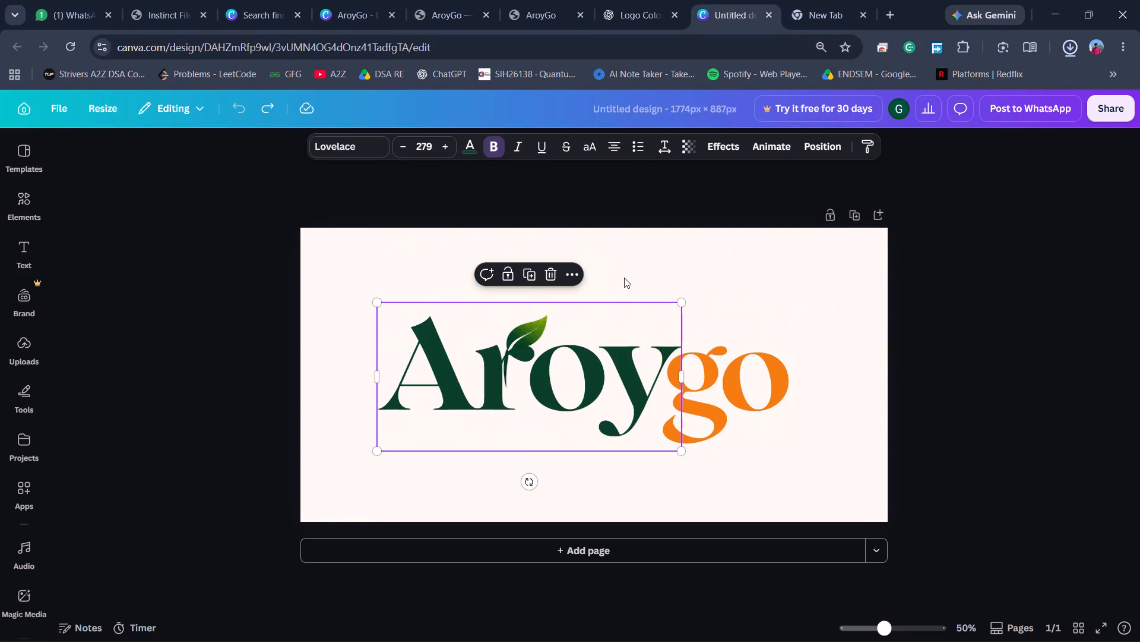
{"action": "key", "text": "ctrl+z"}
Move the green leaf left and slightly down so that it overlaps the stem of the "r" in "Aroy".
{"action": "left_click", "coordinate": [536, 339]}
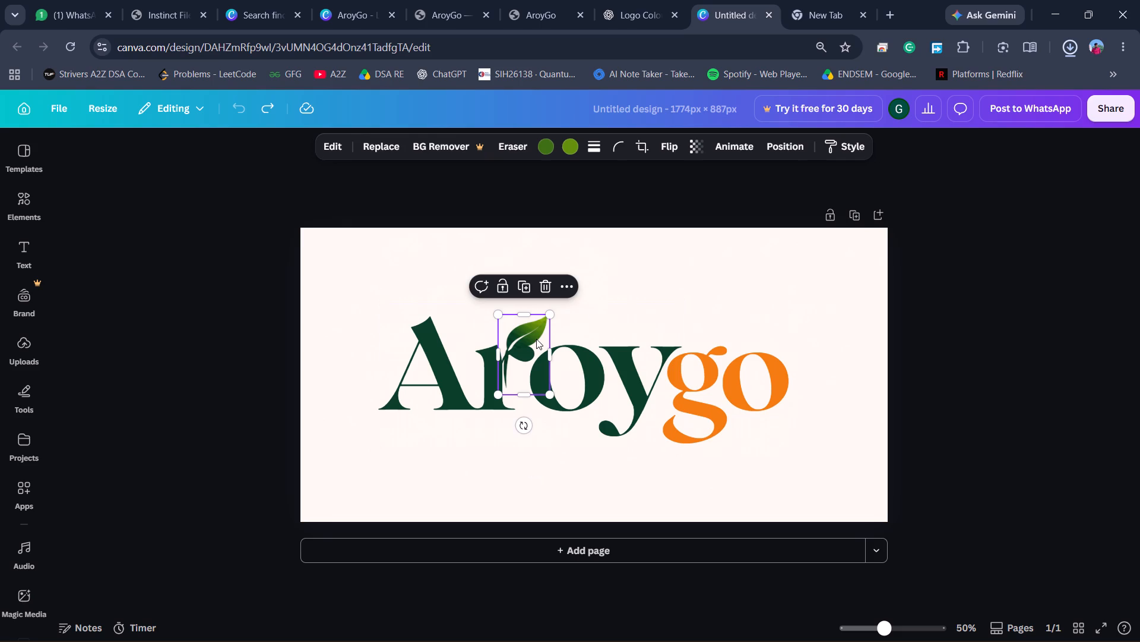
{"action": "key", "text": "Left"}
{"action": "key", "text": "Left"}
{"action": "key", "text": "Left"}
{"action": "key", "text": "Left"}
{"action": "key", "text": "Left"}
{"action": "key", "text": "Left"}
{"action": "key", "text": "Left"}
{"action": "key", "text": "Left"}
{"action": "key", "text": "Left"}
{"action": "key", "text": "Left"}
{"action": "key", "text": "Left"}
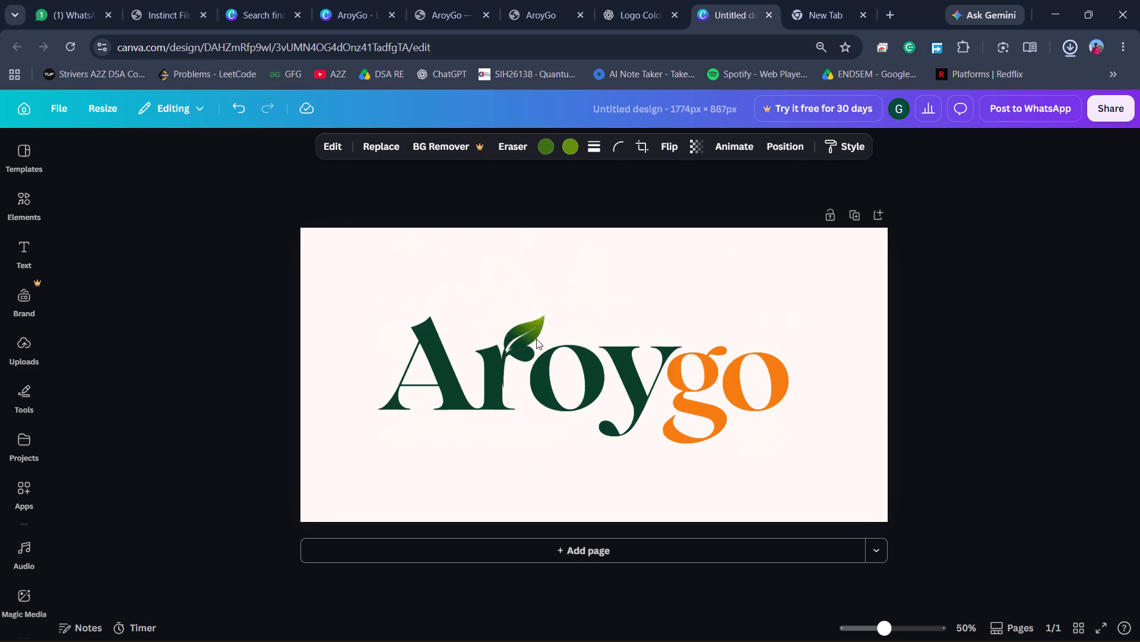
{"action": "key", "text": "Down"}
{"action": "key", "text": "Down"}
{"action": "key", "text": "Down"}
{"action": "key", "text": "Down"}
{"action": "key", "text": "Down"}
{"action": "key", "text": "Down"}
{"action": "key", "text": "Down"}
{"action": "key", "text": "Down"}
{"action": "key", "text": "Down"}
{"action": "key", "text": "Down"}
{"action": "key", "text": "Down"}
{"action": "key", "text": "Down"}
{"action": "key", "text": "Down"}
{"action": "key", "text": "Down"}
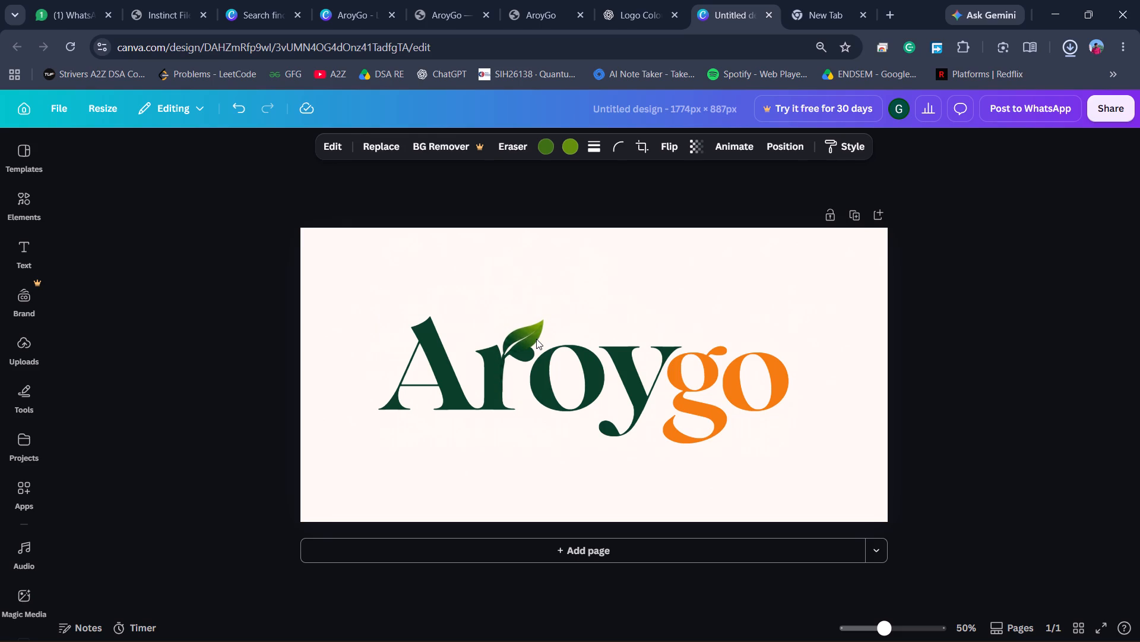
{"action": "key", "text": "Left"}
{"action": "key", "text": "Left"}
{"action": "key", "text": "Left"}
{"action": "key", "text": "Left"}
{"action": "key", "text": "Left"}
{"action": "key", "text": "Left"}
{"action": "key", "text": "Left"}
{"action": "key", "text": "Left"}
{"action": "key", "text": "Left"}
{"action": "key", "text": "Left"}
{"action": "key", "text": "Left"}
{"action": "key", "text": "Left"}
{"action": "key", "text": "Left"}
{"action": "key", "text": "Left"}
{"action": "key", "text": "Left"}
{"action": "key", "text": "Left"}
{"action": "key", "text": "Left"}
{"action": "key", "text": "Left"}
{"action": "key", "text": "Left"}
{"action": "key", "text": "Left"}
{"action": "key", "text": "Up"}
{"action": "key", "text": "Up"}
{"action": "key", "text": "Up"}
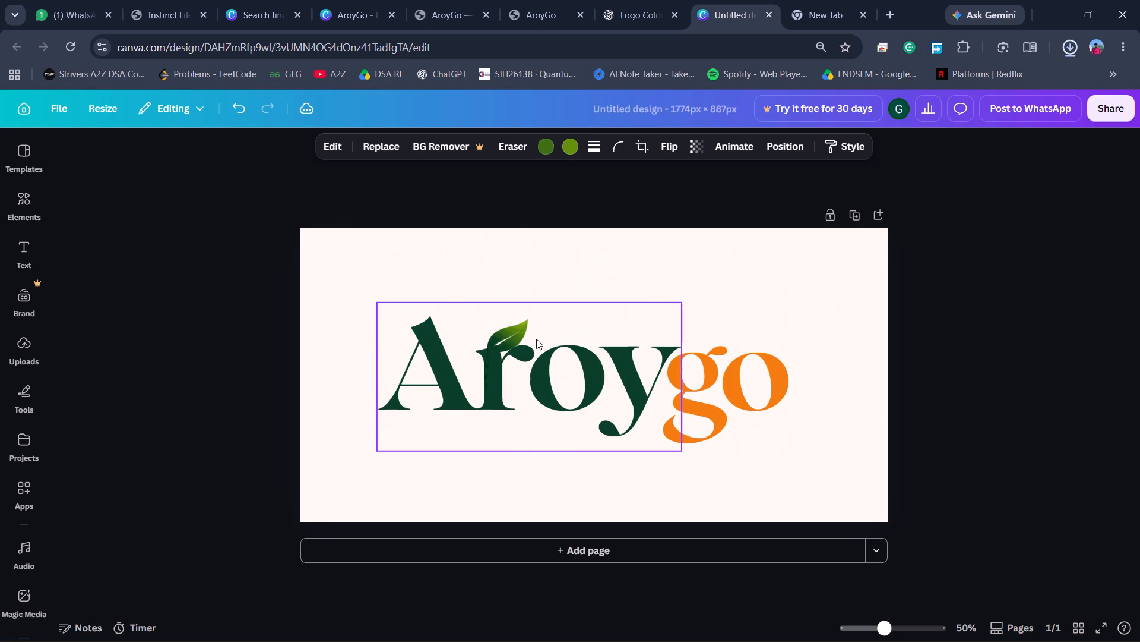
Shift the leaf a little further down and back right, over the arm of the "r".
{"action": "key", "text": "Down"}
{"action": "key", "text": "Down"}
{"action": "key", "text": "Down"}
{"action": "key", "text": "Down"}
{"action": "key", "text": "Down"}
{"action": "key", "text": "Down"}
{"action": "key", "text": "Down"}
{"action": "key", "text": "Down"}
{"action": "key", "text": "Down"}
{"action": "key", "text": "Down"}
{"action": "key", "text": "Down"}
{"action": "key", "text": "Down"}
{"action": "key", "text": "Down"}
{"action": "key", "text": "Down"}
{"action": "key", "text": "Down"}
{"action": "key", "text": "Down"}
{"action": "key", "text": "Down"}
{"action": "key", "text": "Down"}
{"action": "key", "text": "Right"}
{"action": "key", "text": "Right"}
{"action": "key", "text": "Right"}
{"action": "key", "text": "Right"}
{"action": "key", "text": "Right"}
{"action": "key", "text": "Right"}
{"action": "key", "text": "Right"}
{"action": "key", "text": "Right"}
{"action": "key", "text": "Right"}
{"action": "key", "text": "Right"}
{"action": "key", "text": "Right"}
{"action": "key", "text": "Right"}
{"action": "key", "text": "Right"}
{"action": "key", "text": "Right"}
{"action": "key", "text": "Right"}
{"action": "key", "text": "Right"}
{"action": "key", "text": "Right"}
{"action": "key", "text": "Right"}
{"action": "key", "text": "Right"}
{"action": "key", "text": "Right"}
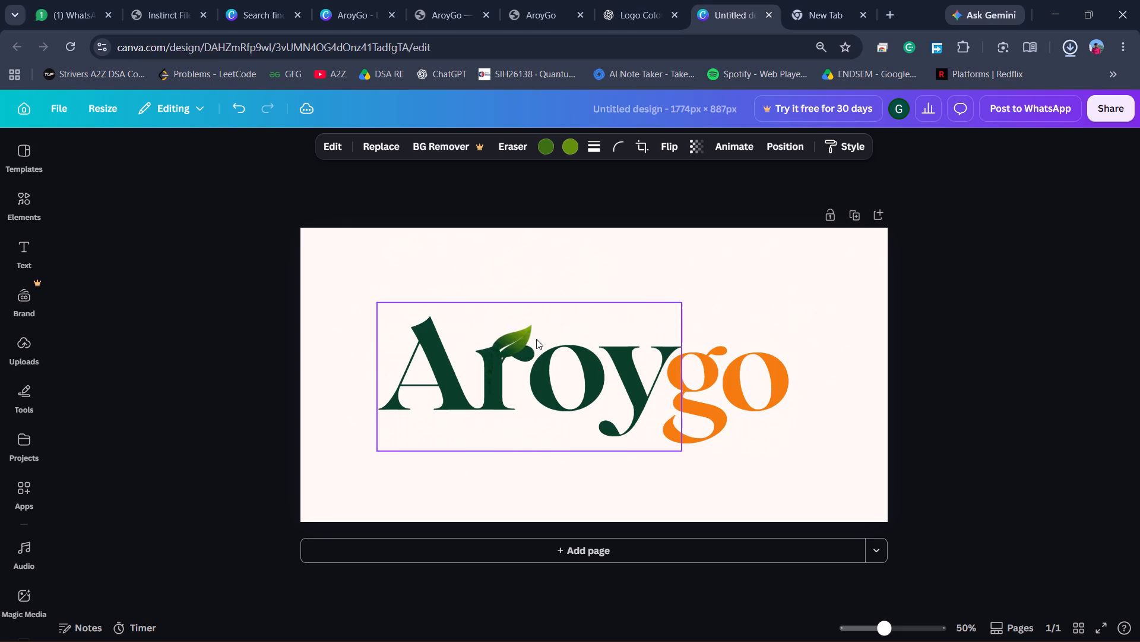
{"action": "key", "text": "Right"}
{"action": "key", "text": "Right"}
{"action": "key", "text": "Right"}
{"action": "key", "text": "Right"}
{"action": "key", "text": "Right"}
{"action": "key", "text": "Right"}
{"action": "key", "text": "Right"}
{"action": "key", "text": "Right"}
{"action": "key", "text": "Right"}
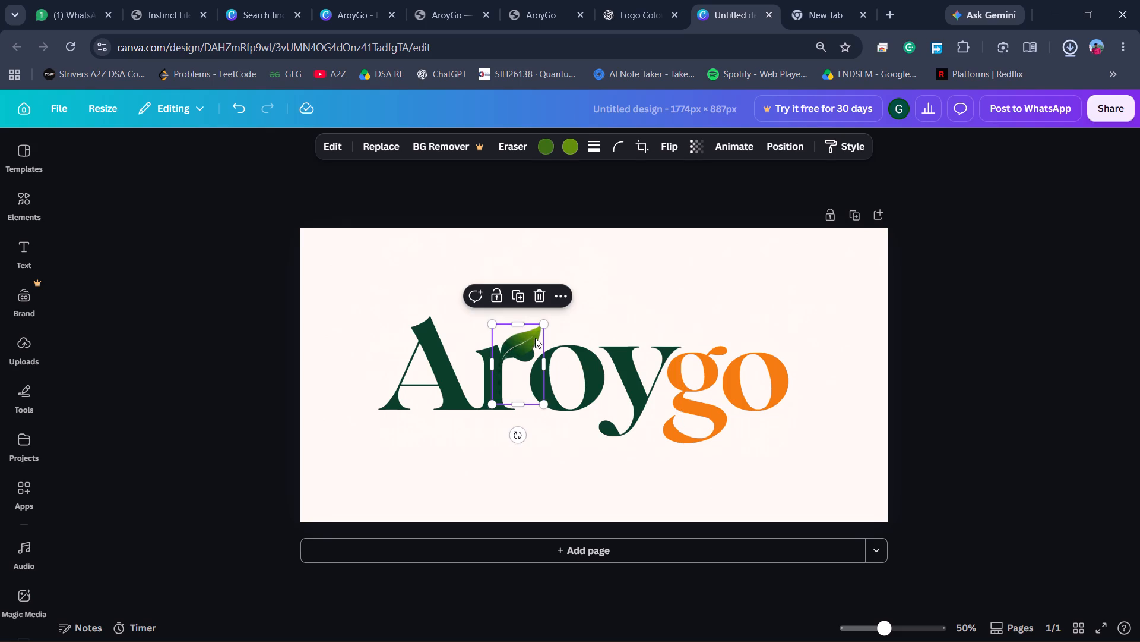
Scale the leaf down proportionally, keeping its lower end anchored at the foot of the "r".
{"action": "left_click_drag", "start_coordinate": [544, 326], "coordinate": [536, 342]}
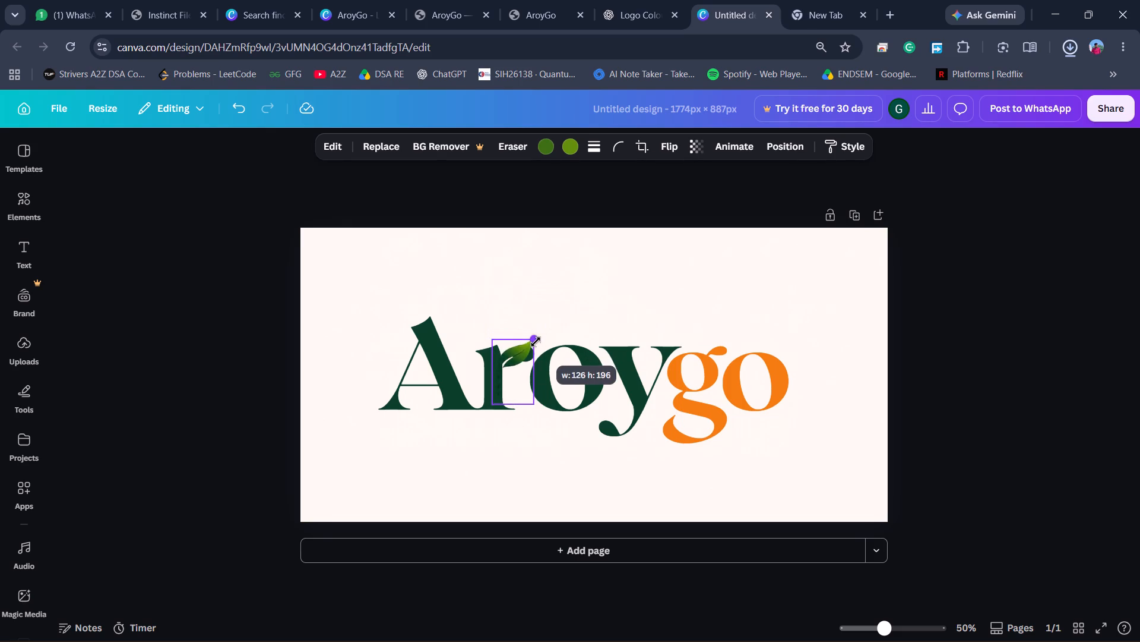
{"action": "left_click_drag", "start_coordinate": [536, 342], "coordinate": [534, 345]}
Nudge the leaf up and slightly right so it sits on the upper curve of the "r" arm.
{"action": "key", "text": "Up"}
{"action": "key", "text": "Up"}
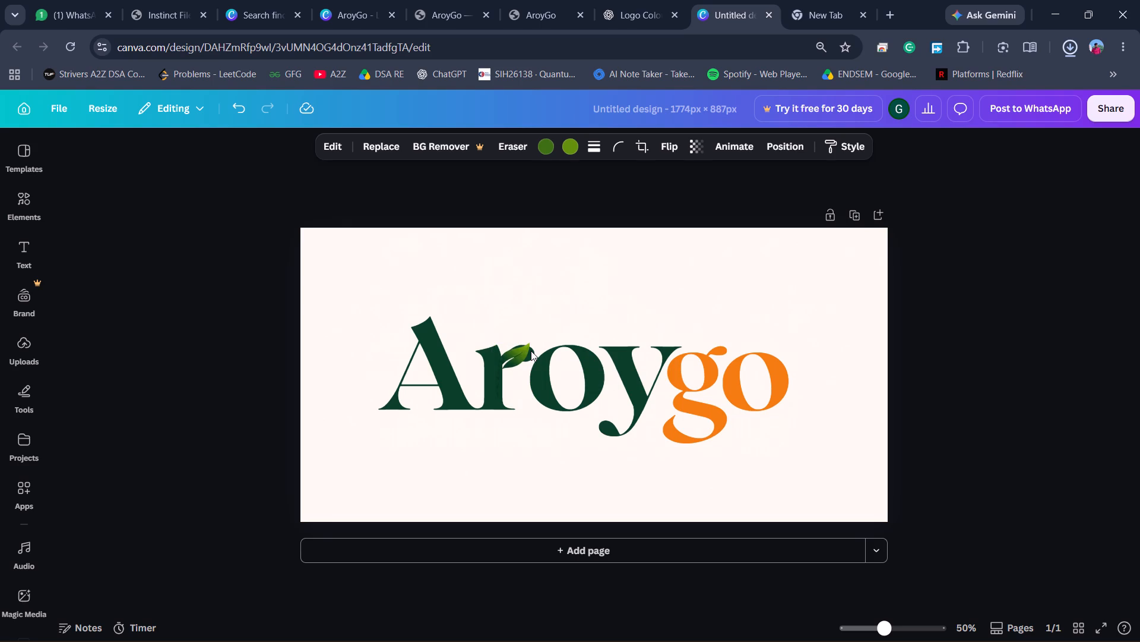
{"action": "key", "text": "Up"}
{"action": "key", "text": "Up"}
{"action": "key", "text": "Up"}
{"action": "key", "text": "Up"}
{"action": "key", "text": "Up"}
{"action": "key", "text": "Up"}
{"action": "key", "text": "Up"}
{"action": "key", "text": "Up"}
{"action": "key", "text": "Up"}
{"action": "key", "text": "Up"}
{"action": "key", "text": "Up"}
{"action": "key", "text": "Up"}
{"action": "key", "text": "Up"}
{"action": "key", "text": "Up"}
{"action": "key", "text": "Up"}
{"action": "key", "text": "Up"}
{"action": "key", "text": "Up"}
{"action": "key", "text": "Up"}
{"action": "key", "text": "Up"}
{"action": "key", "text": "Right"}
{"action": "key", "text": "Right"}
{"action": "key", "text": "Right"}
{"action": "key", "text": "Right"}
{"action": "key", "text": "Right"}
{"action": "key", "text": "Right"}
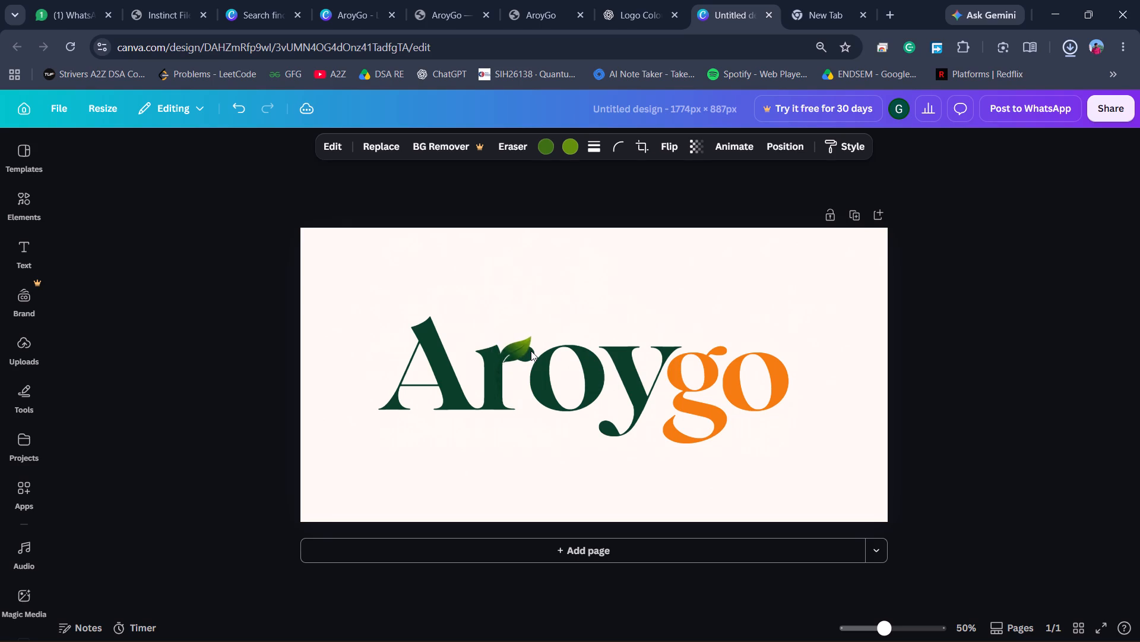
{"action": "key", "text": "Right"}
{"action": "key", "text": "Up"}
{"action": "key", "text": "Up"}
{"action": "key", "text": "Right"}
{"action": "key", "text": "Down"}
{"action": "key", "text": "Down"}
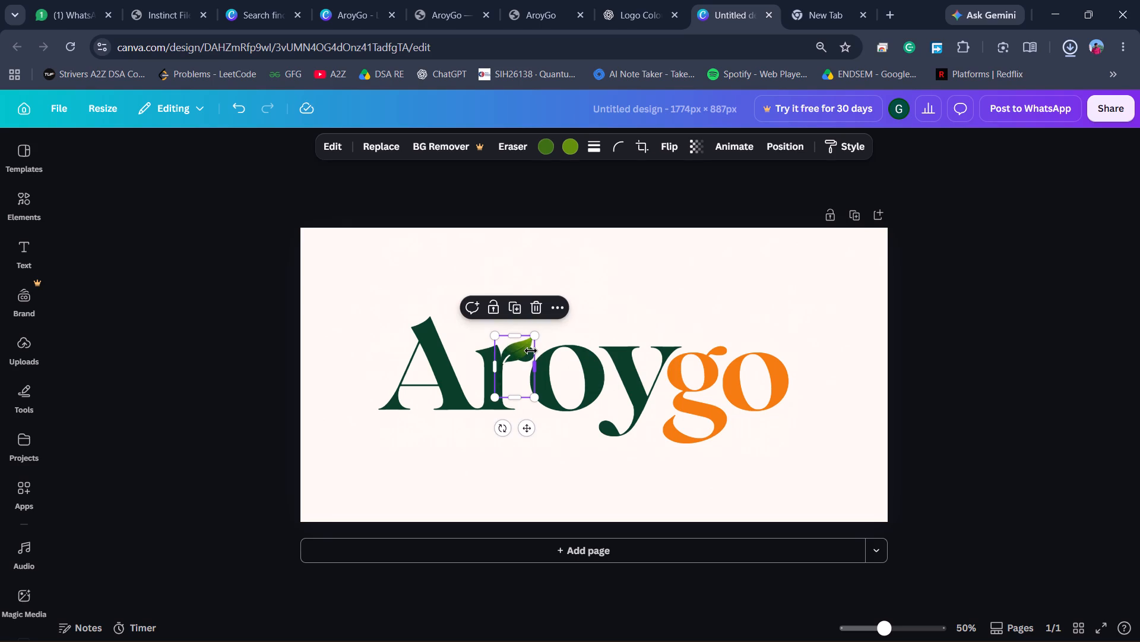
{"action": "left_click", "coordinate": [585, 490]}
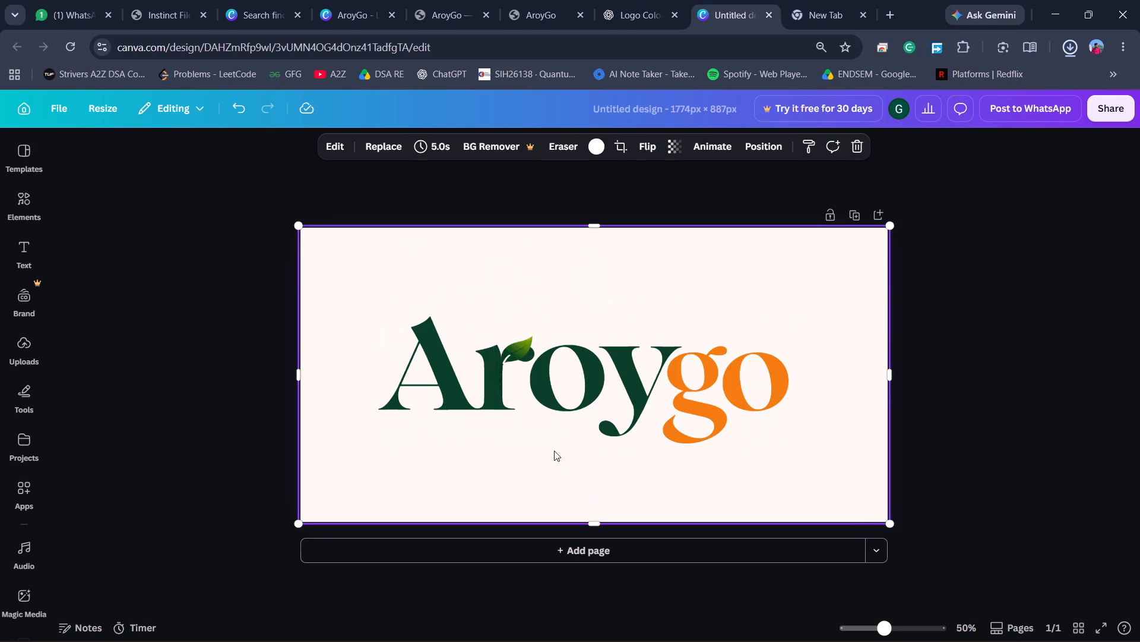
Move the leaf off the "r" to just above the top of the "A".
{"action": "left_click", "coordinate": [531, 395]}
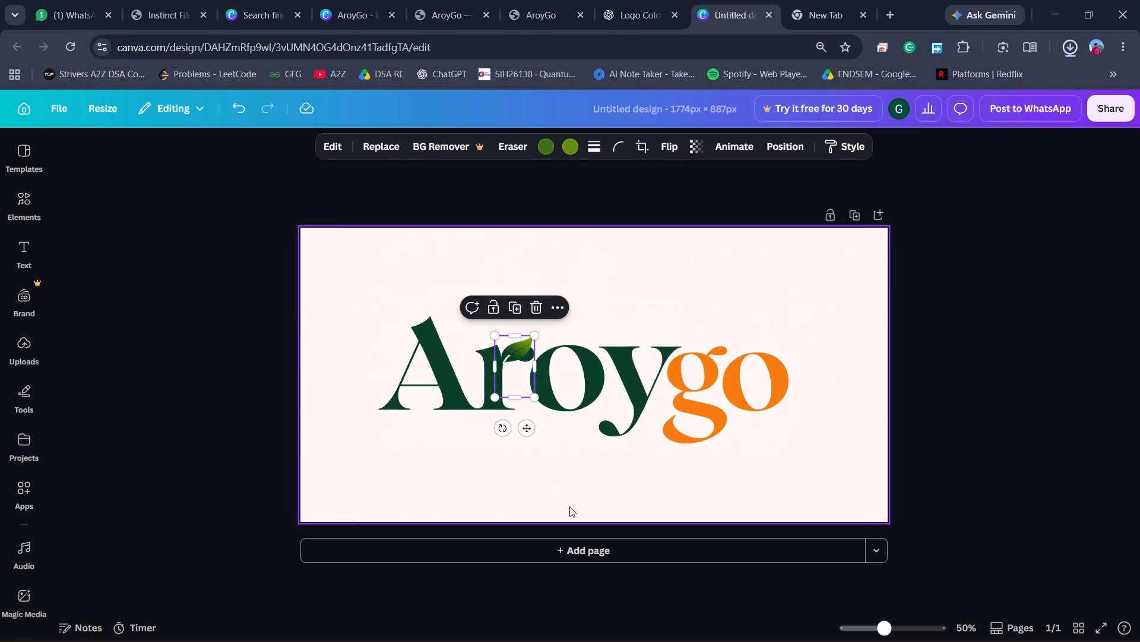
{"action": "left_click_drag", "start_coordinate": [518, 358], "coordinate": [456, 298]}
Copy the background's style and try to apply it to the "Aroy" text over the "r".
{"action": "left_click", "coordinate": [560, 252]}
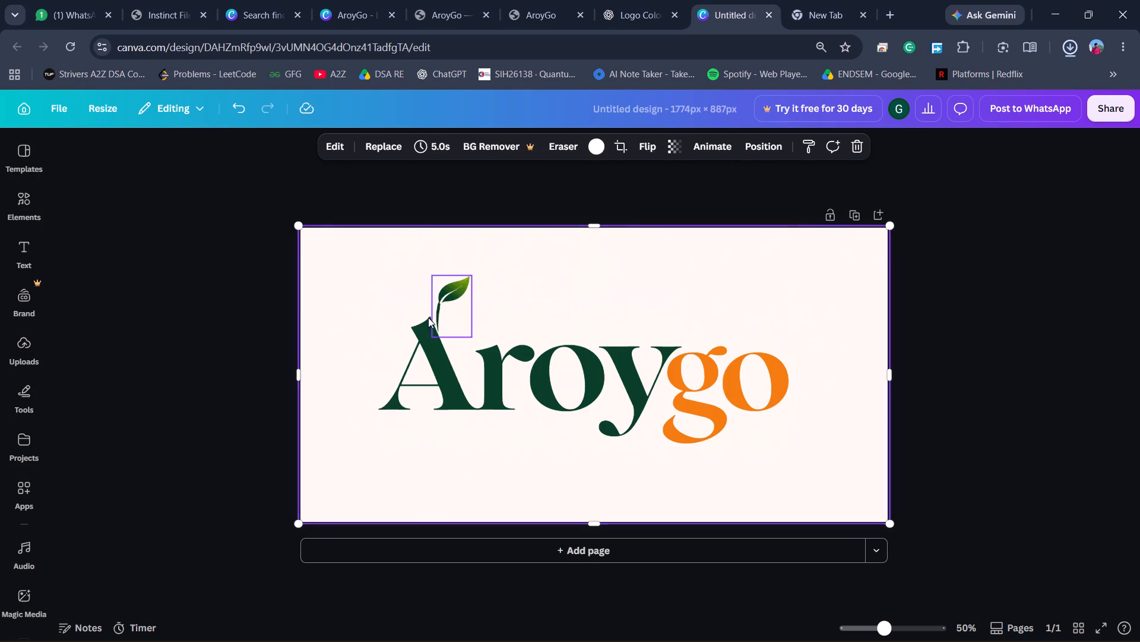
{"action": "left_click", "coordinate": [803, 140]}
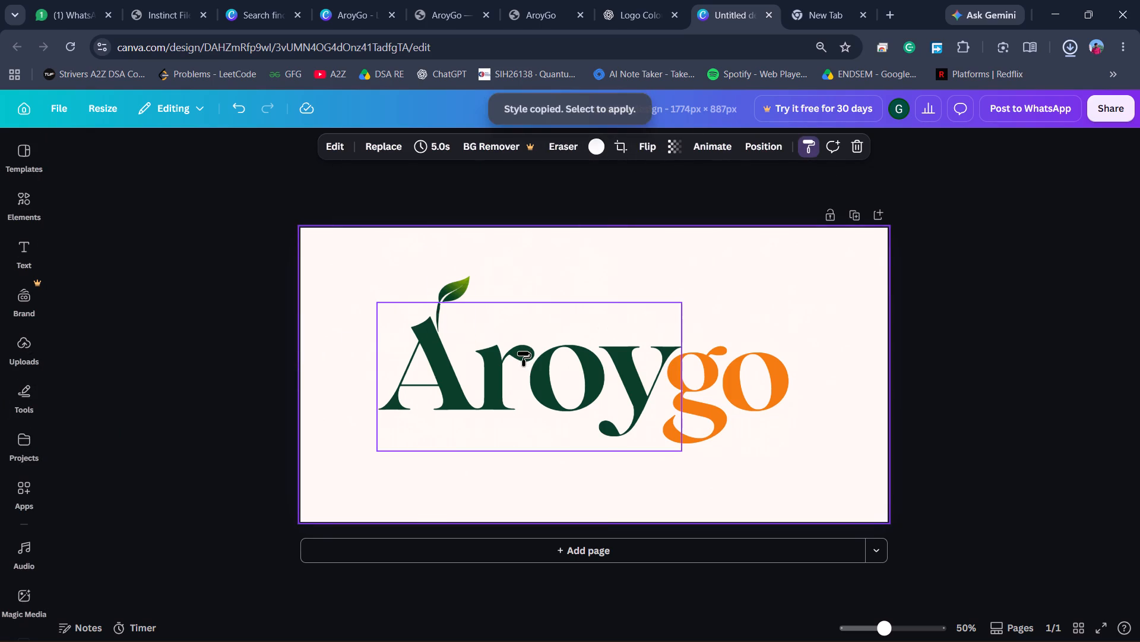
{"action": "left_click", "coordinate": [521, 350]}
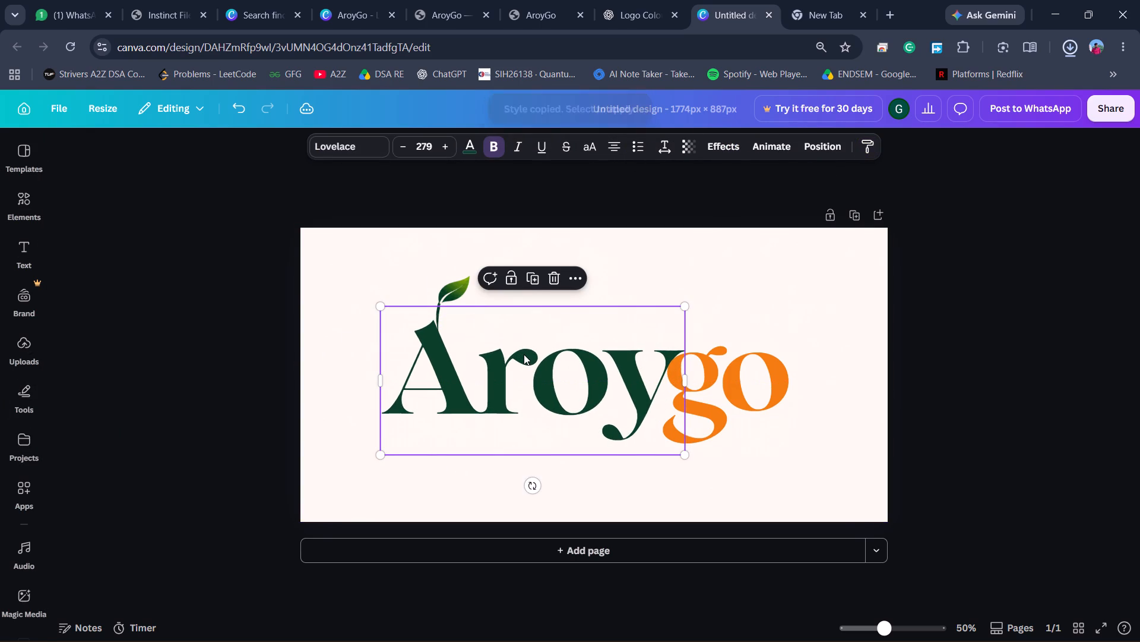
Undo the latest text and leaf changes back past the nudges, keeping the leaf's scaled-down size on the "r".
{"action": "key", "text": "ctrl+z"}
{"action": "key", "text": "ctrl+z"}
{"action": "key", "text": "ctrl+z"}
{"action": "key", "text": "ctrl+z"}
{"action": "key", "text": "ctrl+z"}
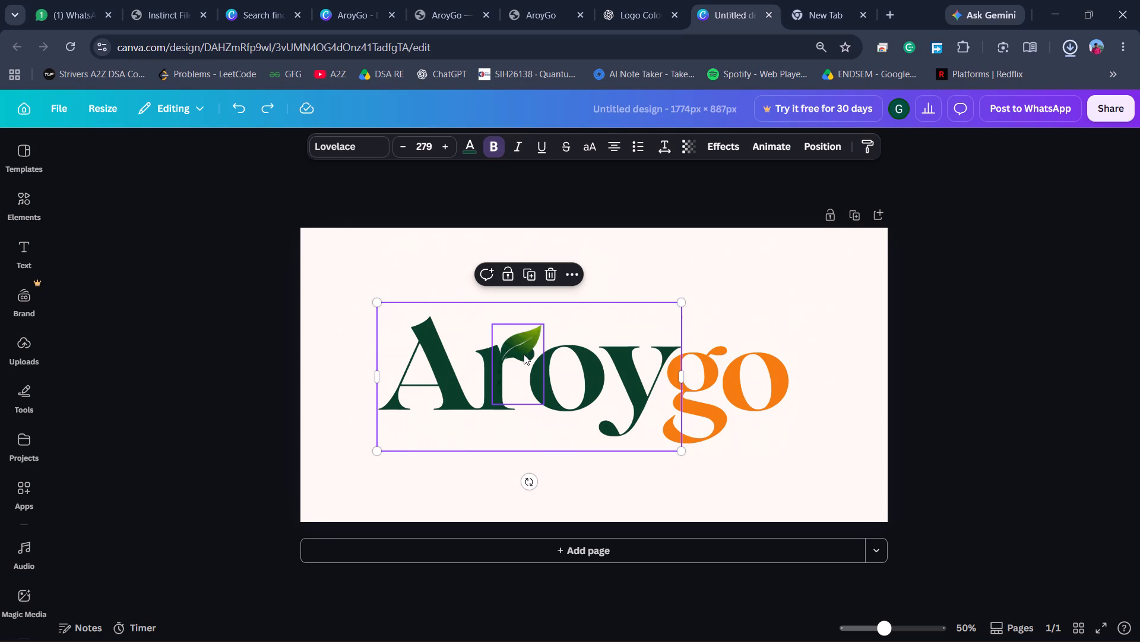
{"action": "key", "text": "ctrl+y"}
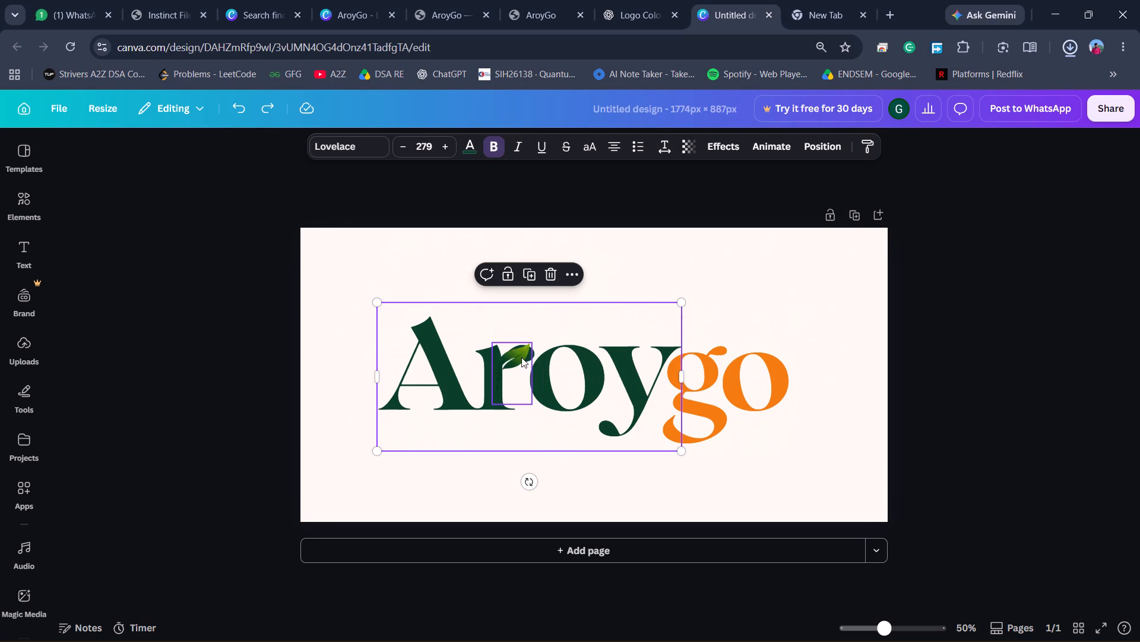
Move the leaf away from the "r" into the empty space above the "g" of "go".
{"action": "left_click_drag", "start_coordinate": [521, 357], "coordinate": [716, 276]}
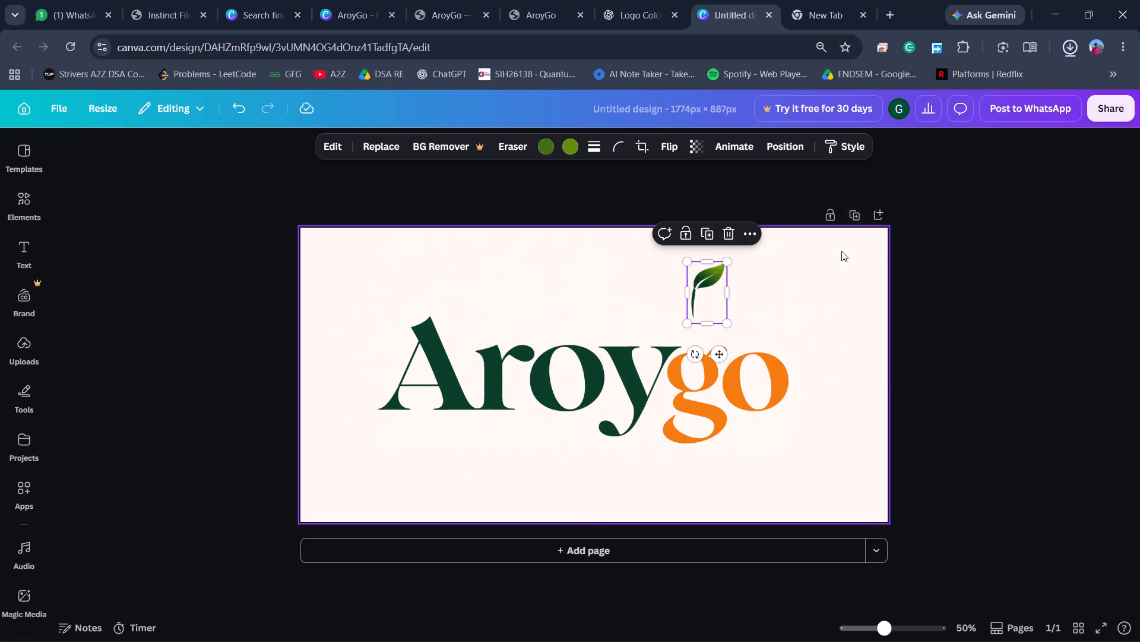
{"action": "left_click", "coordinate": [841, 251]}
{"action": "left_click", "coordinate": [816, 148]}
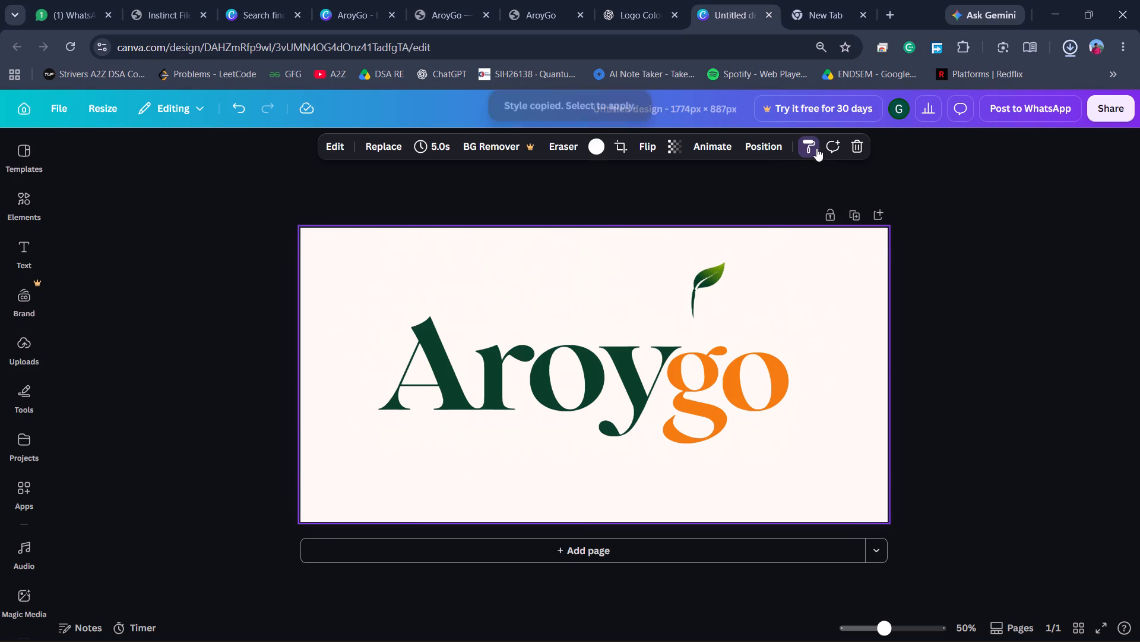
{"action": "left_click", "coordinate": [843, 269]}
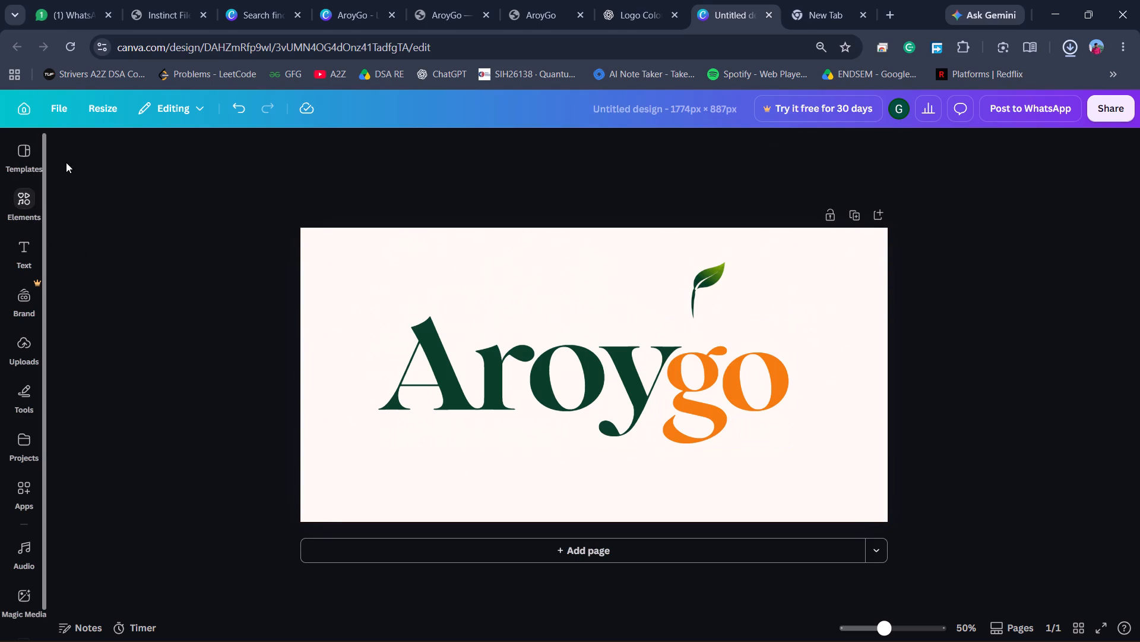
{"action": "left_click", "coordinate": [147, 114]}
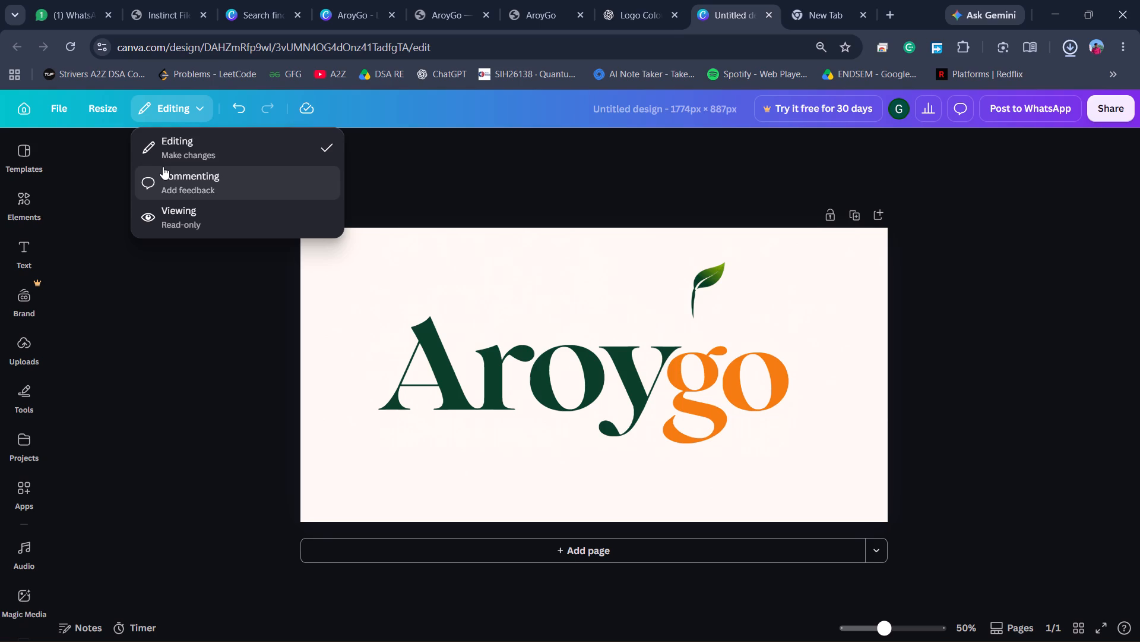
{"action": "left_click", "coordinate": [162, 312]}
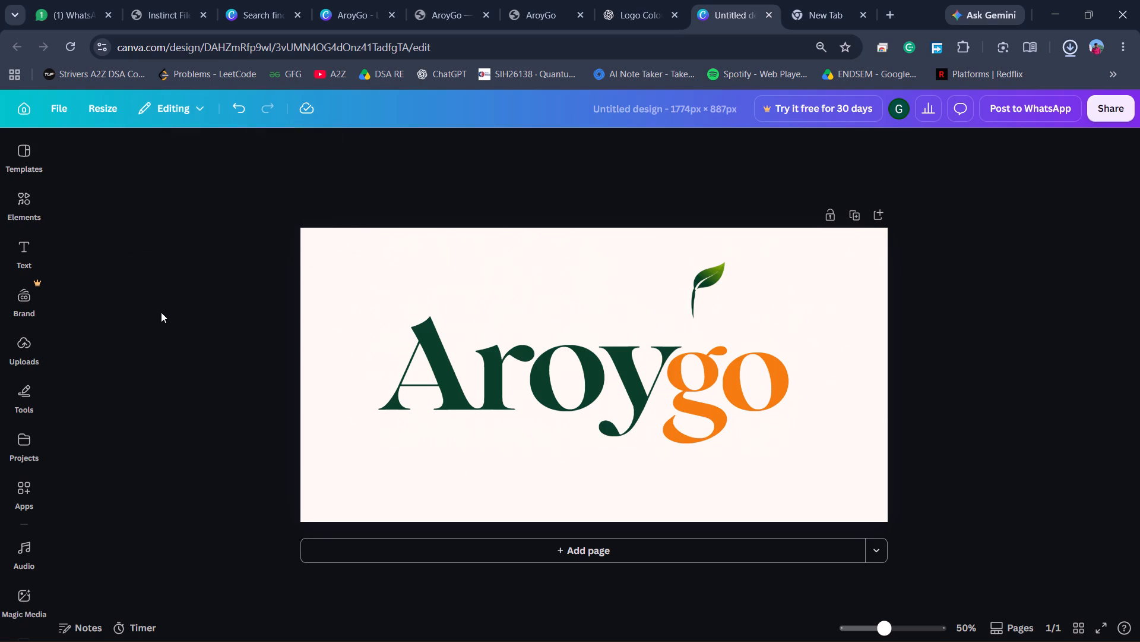
Activate the Draw marker and set its colour by sampling the off-white background of the logo with the eyedropper.
{"action": "left_click", "coordinate": [33, 402]}
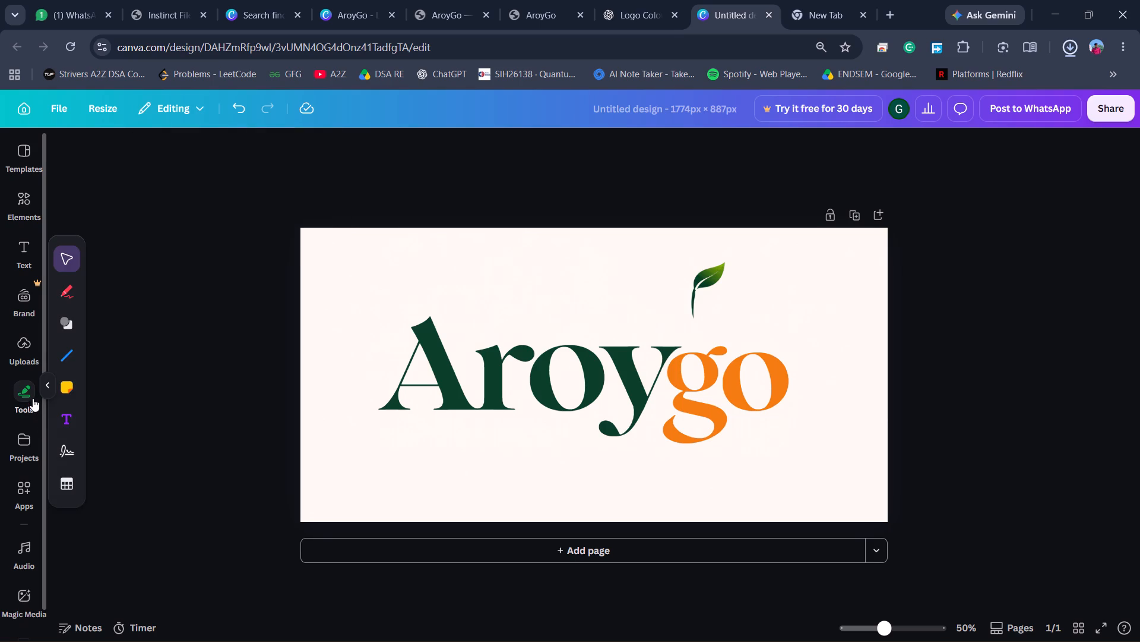
{"action": "left_click", "coordinate": [74, 294]}
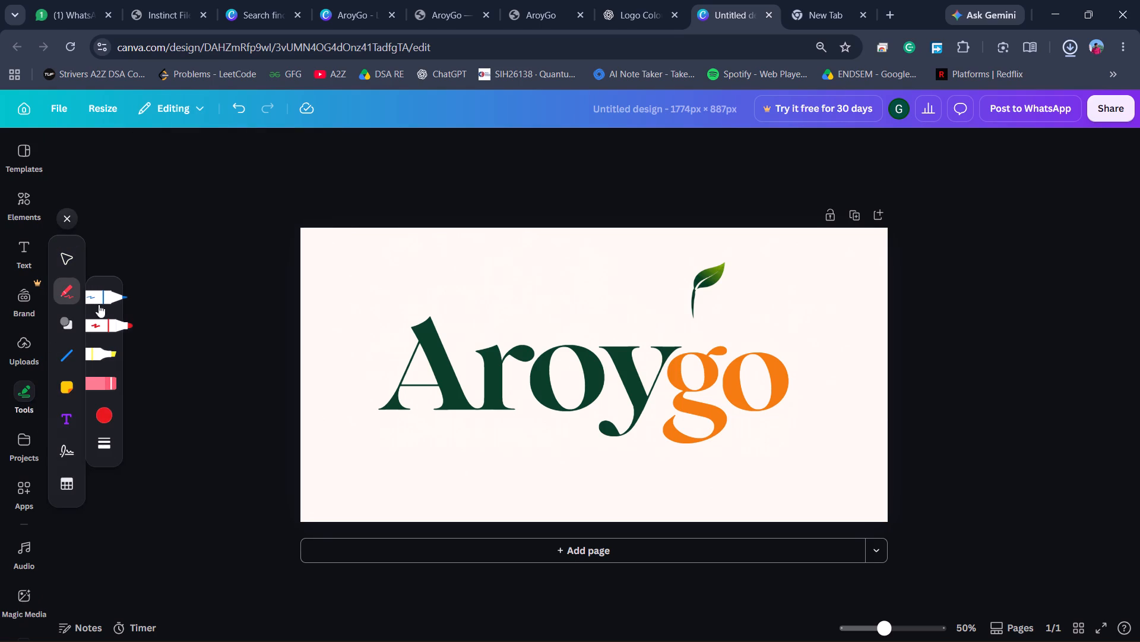
{"action": "left_click", "coordinate": [99, 413]}
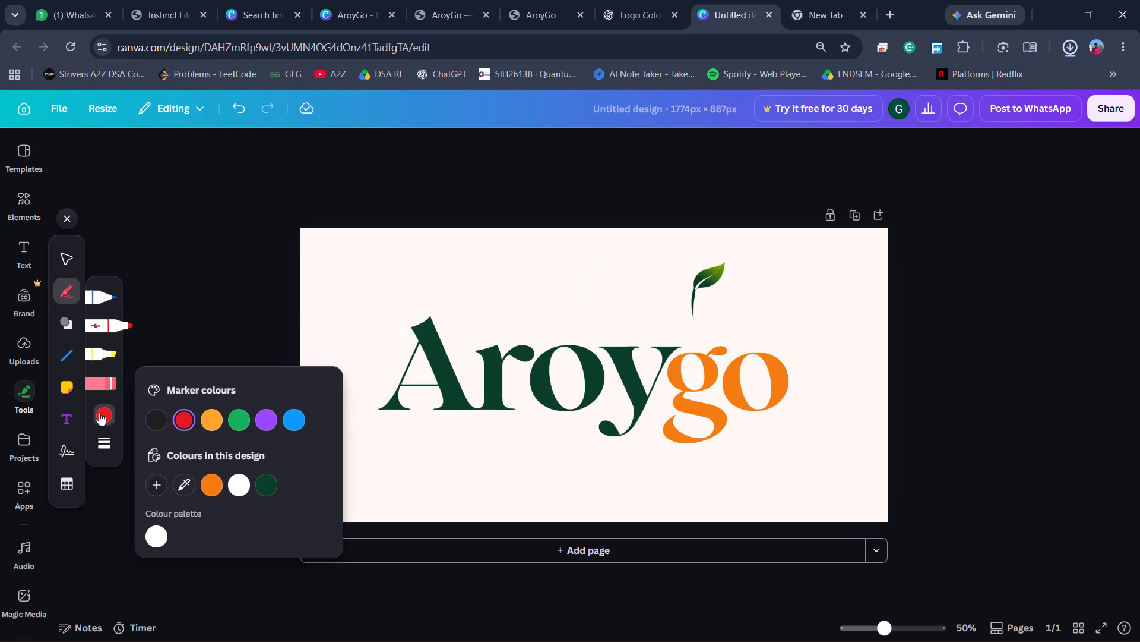
{"action": "left_click", "coordinate": [179, 477]}
{"action": "left_click", "coordinate": [379, 289]}
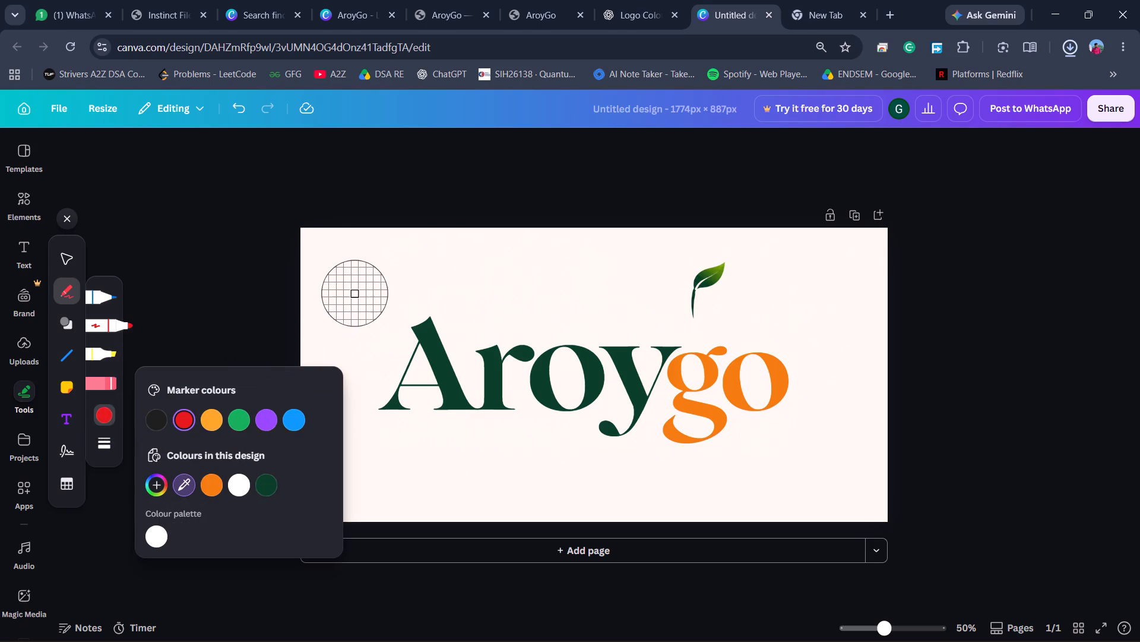
{"action": "left_click", "coordinate": [355, 294]}
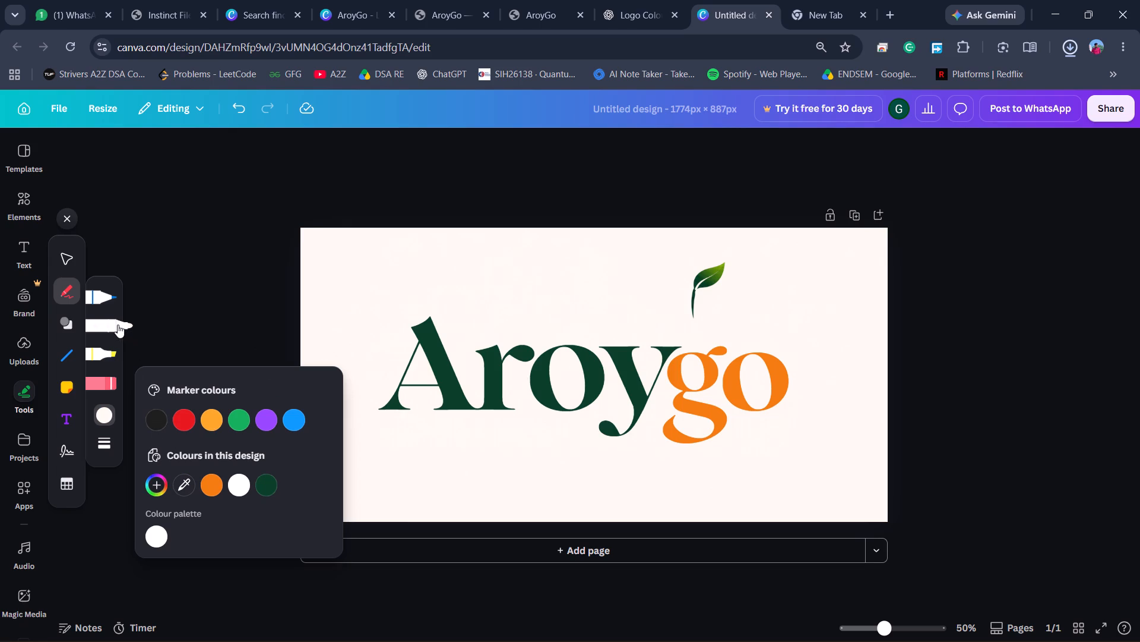
Paint over the rounded end and outer part of the "r" arm with the background-coloured marker, leaving only the thin inner stroke.
{"action": "left_click_drag", "start_coordinate": [516, 359], "coordinate": [517, 351]}
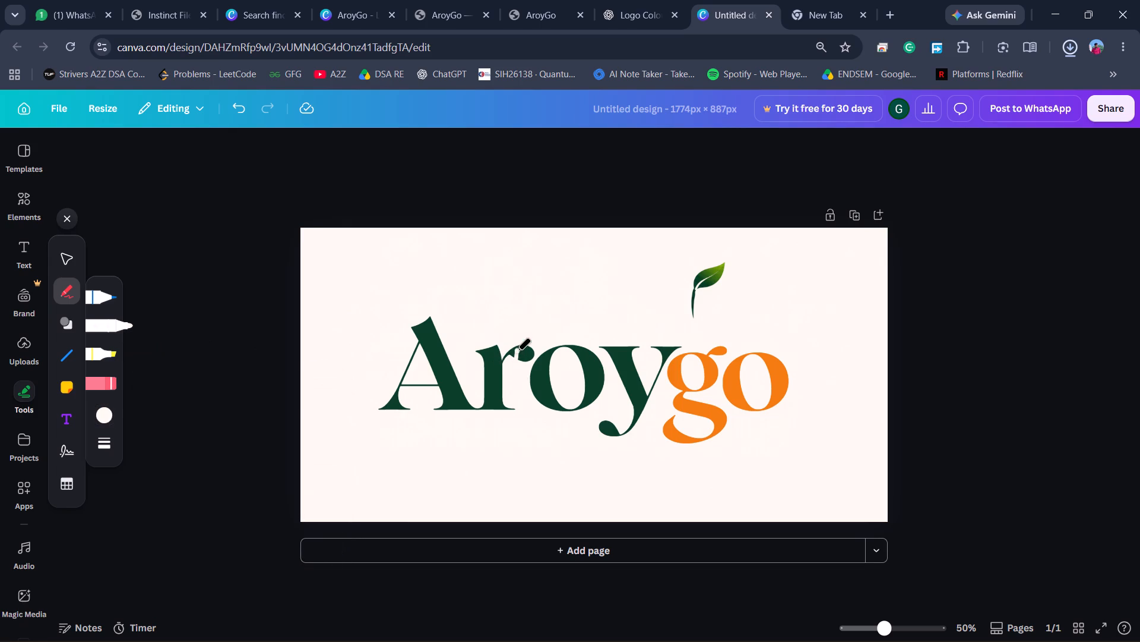
{"action": "left_click_drag", "start_coordinate": [517, 351], "coordinate": [530, 350]}
{"action": "scroll", "coordinate": [512, 355], "scroll_direction": "up", "scroll_amount": 1, "text": "ctrl"}
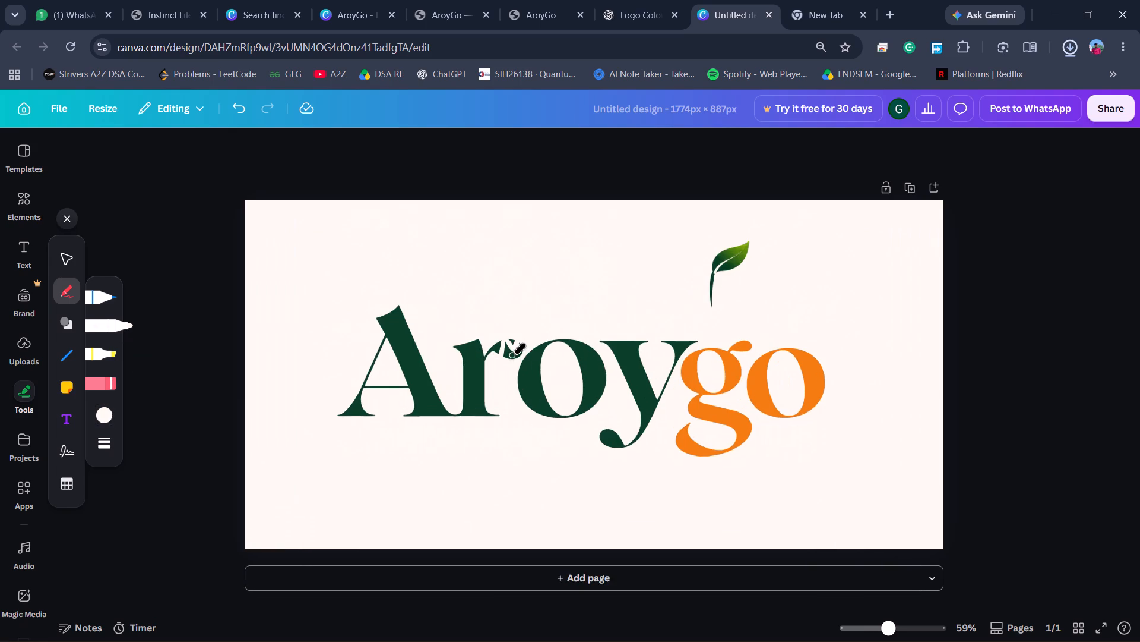
{"action": "scroll", "coordinate": [512, 355], "scroll_direction": "up", "scroll_amount": 3, "text": "ctrl"}
{"action": "scroll", "coordinate": [436, 339], "scroll_direction": "up", "scroll_amount": 7, "text": "ctrl"}
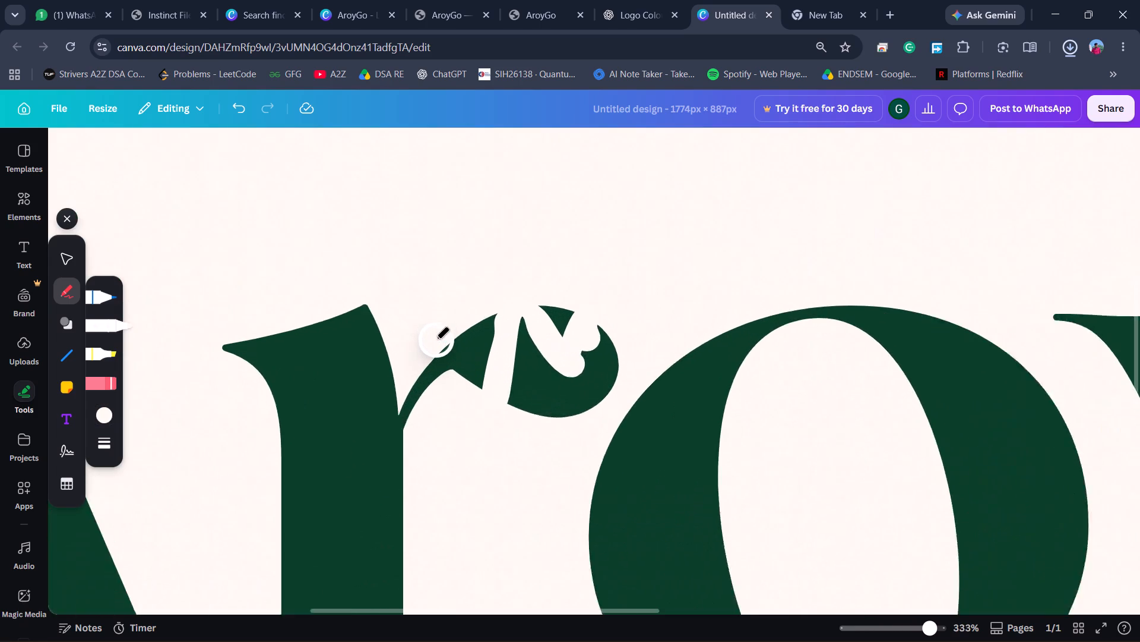
{"action": "scroll", "coordinate": [436, 339], "scroll_direction": "up", "scroll_amount": 3, "text": "ctrl"}
{"action": "left_click_drag", "start_coordinate": [503, 310], "coordinate": [493, 396]}
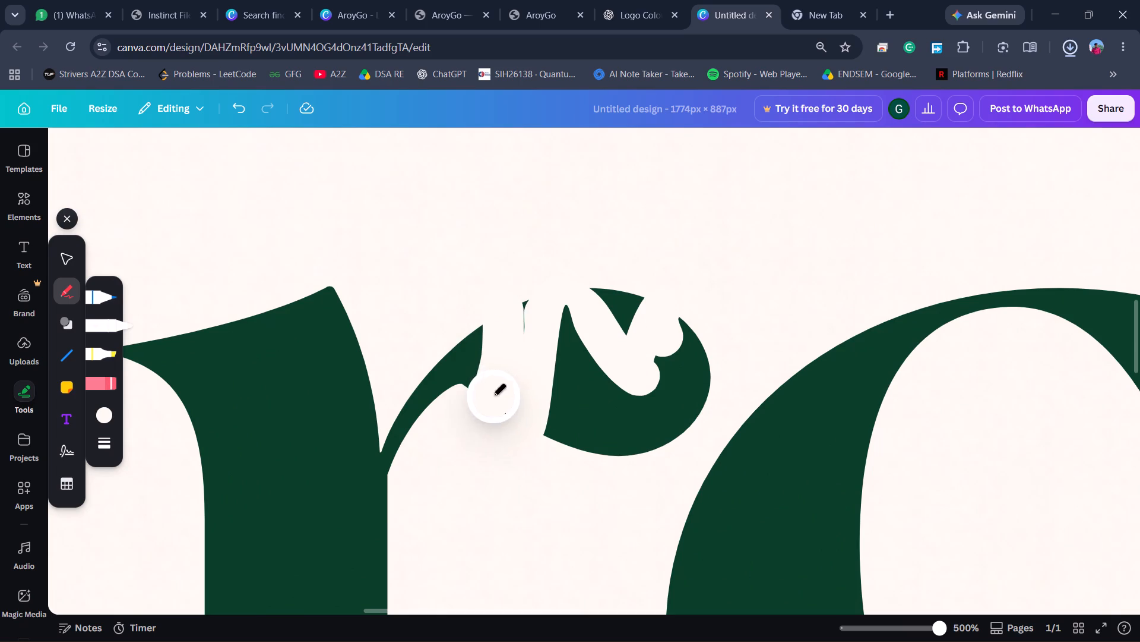
{"action": "left_click_drag", "start_coordinate": [493, 396], "coordinate": [487, 391]}
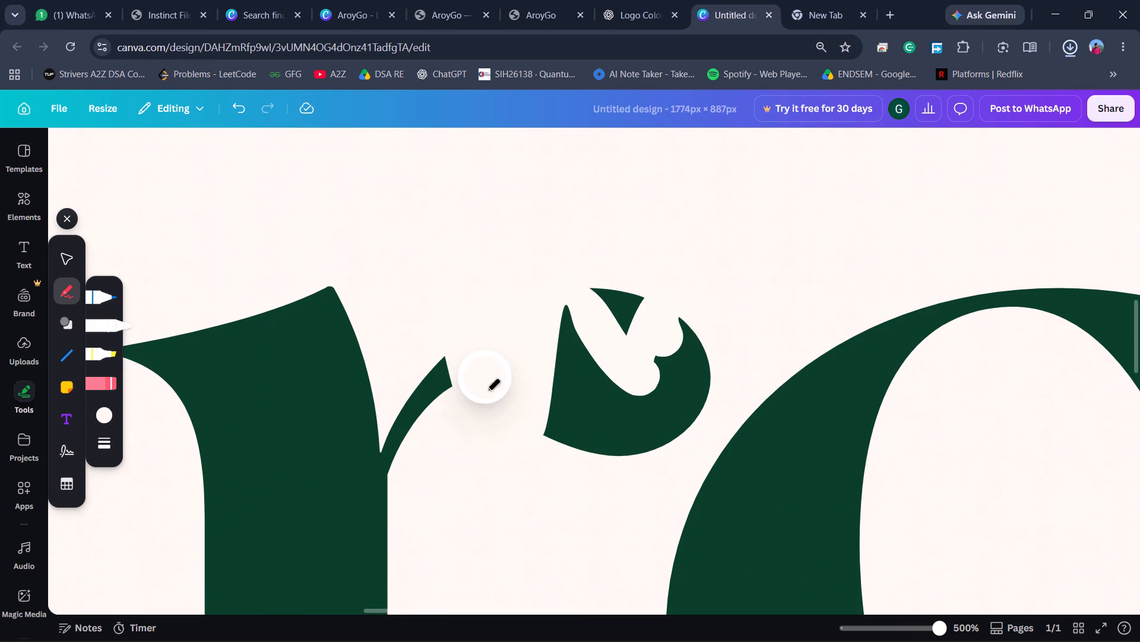
{"action": "left_click_drag", "start_coordinate": [487, 391], "coordinate": [603, 421]}
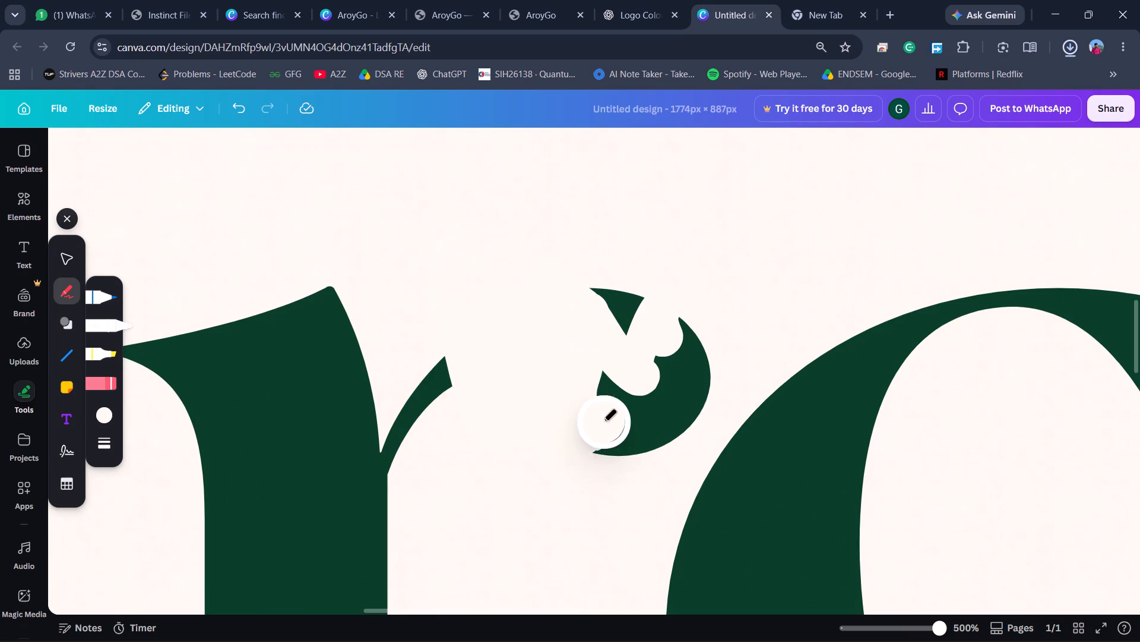
{"action": "left_click_drag", "start_coordinate": [603, 421], "coordinate": [654, 316]}
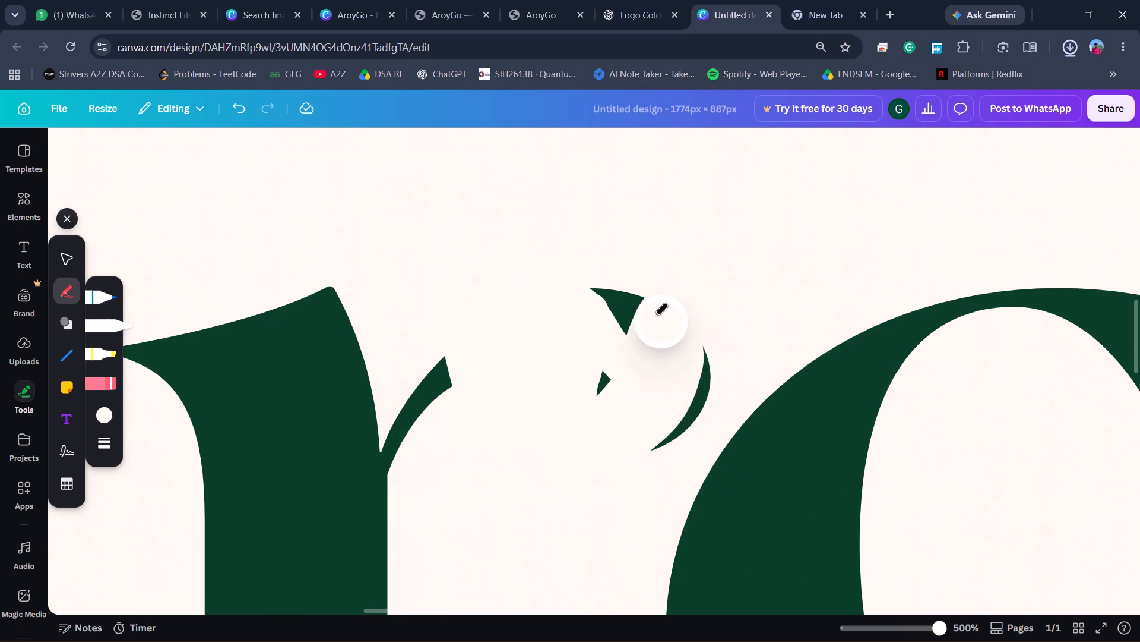
{"action": "left_click_drag", "start_coordinate": [654, 316], "coordinate": [701, 348]}
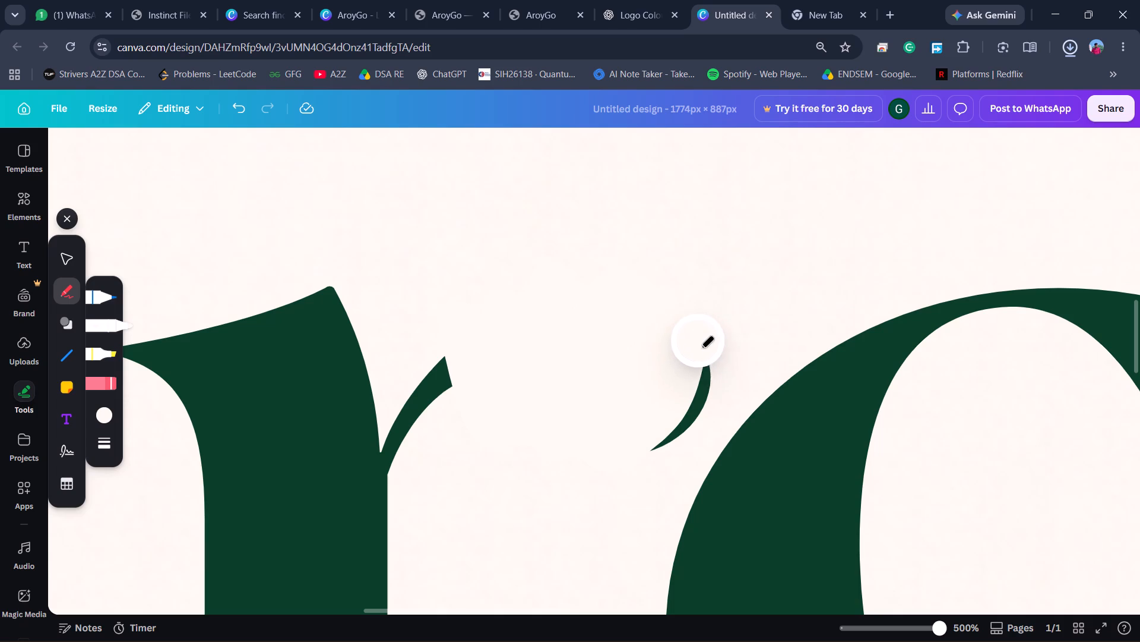
{"action": "left_click_drag", "start_coordinate": [701, 348], "coordinate": [451, 479]}
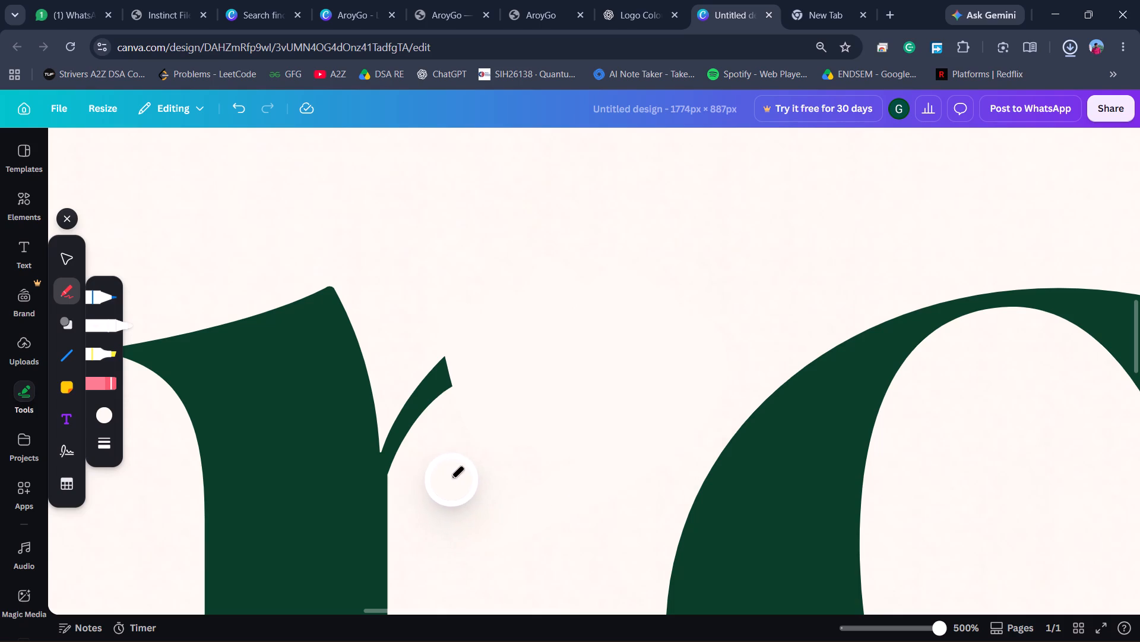
Paint over the remaining thin inner stroke of the "r" arm with the background-coloured marker, down to the stem's right edge.
{"action": "left_click_drag", "start_coordinate": [451, 479], "coordinate": [417, 406]}
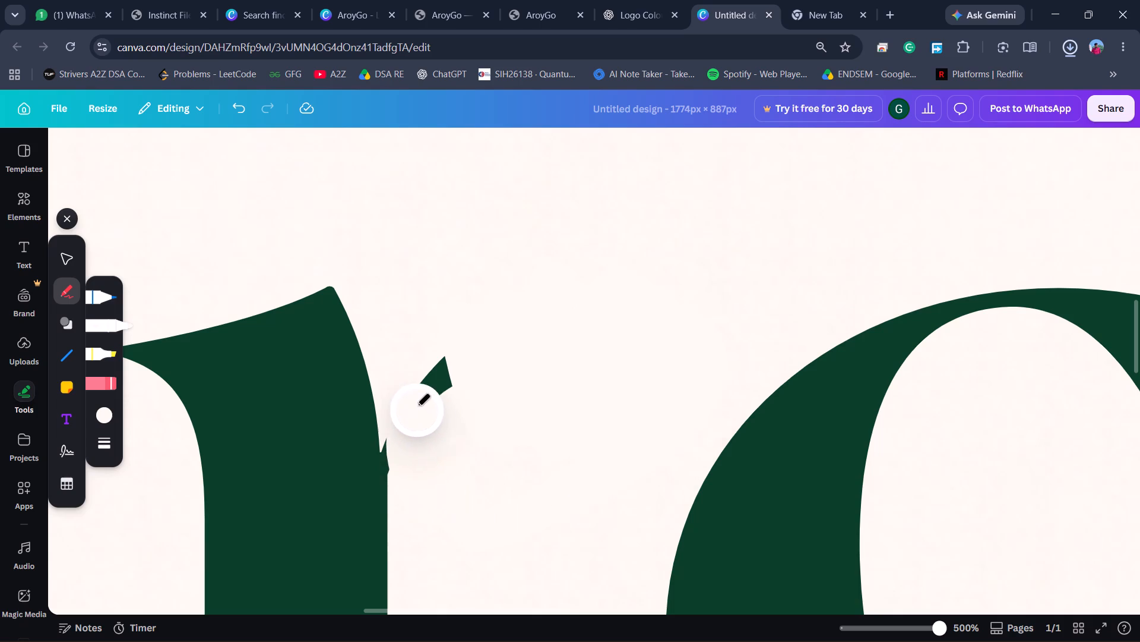
{"action": "left_click_drag", "start_coordinate": [417, 406], "coordinate": [410, 457]}
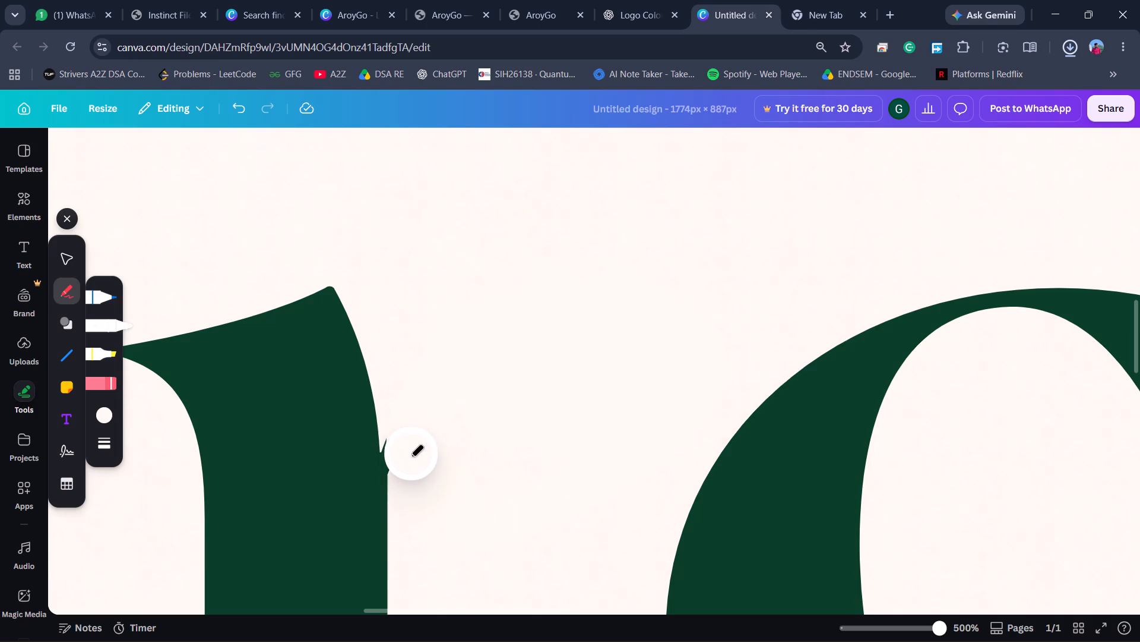
{"action": "left_click_drag", "start_coordinate": [410, 457], "coordinate": [418, 499]}
{"action": "scroll", "coordinate": [427, 433], "scroll_direction": "up", "scroll_amount": 1}
{"action": "scroll", "coordinate": [427, 433], "scroll_direction": "down", "scroll_amount": 4}
{"action": "scroll", "coordinate": [440, 408], "scroll_direction": "up", "scroll_amount": 4}
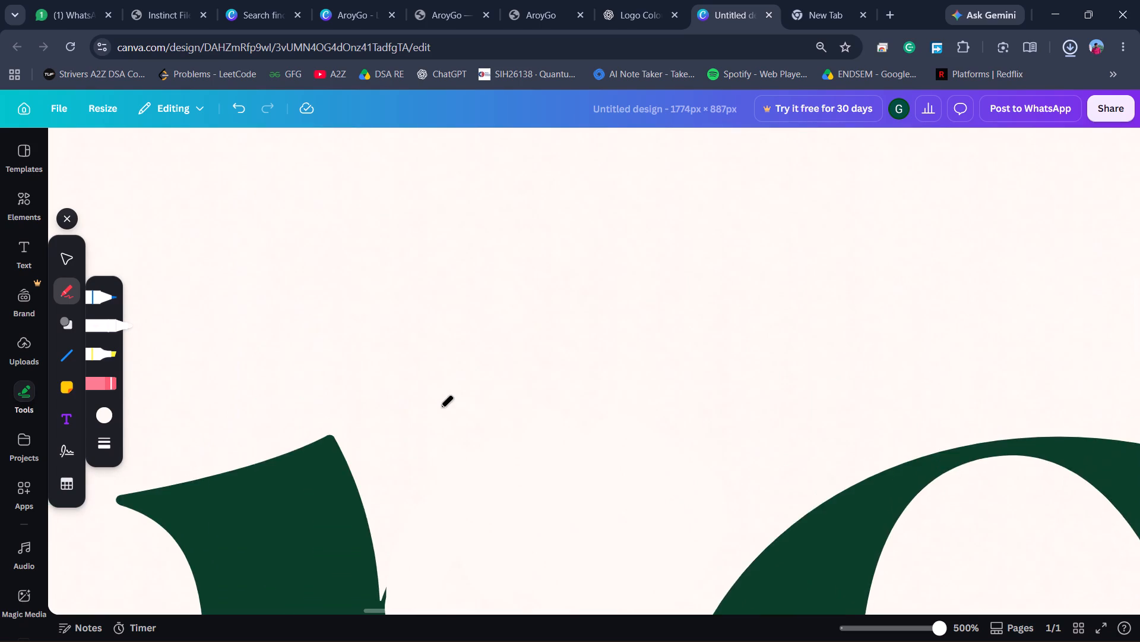
{"action": "scroll", "coordinate": [440, 408], "scroll_direction": "down", "scroll_amount": 3}
{"action": "left_click_drag", "start_coordinate": [482, 257], "coordinate": [467, 191]}
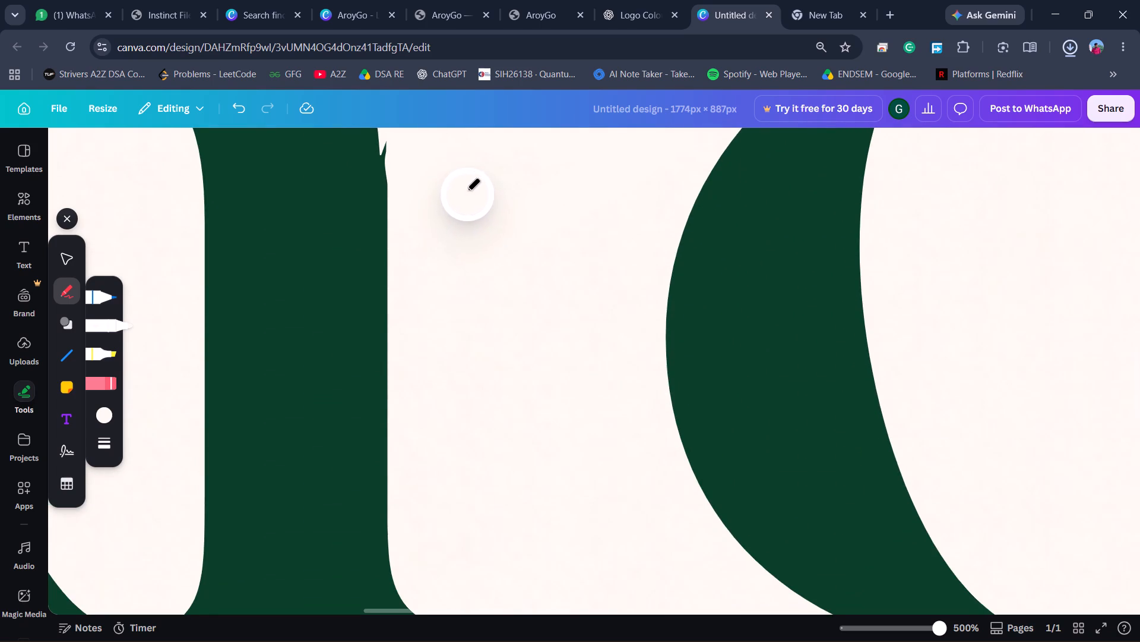
{"action": "left_click_drag", "start_coordinate": [467, 191], "coordinate": [465, 187]}
{"action": "scroll", "coordinate": [464, 185], "scroll_direction": "up", "scroll_amount": 1}
{"action": "left_click_drag", "start_coordinate": [419, 242], "coordinate": [416, 267]}
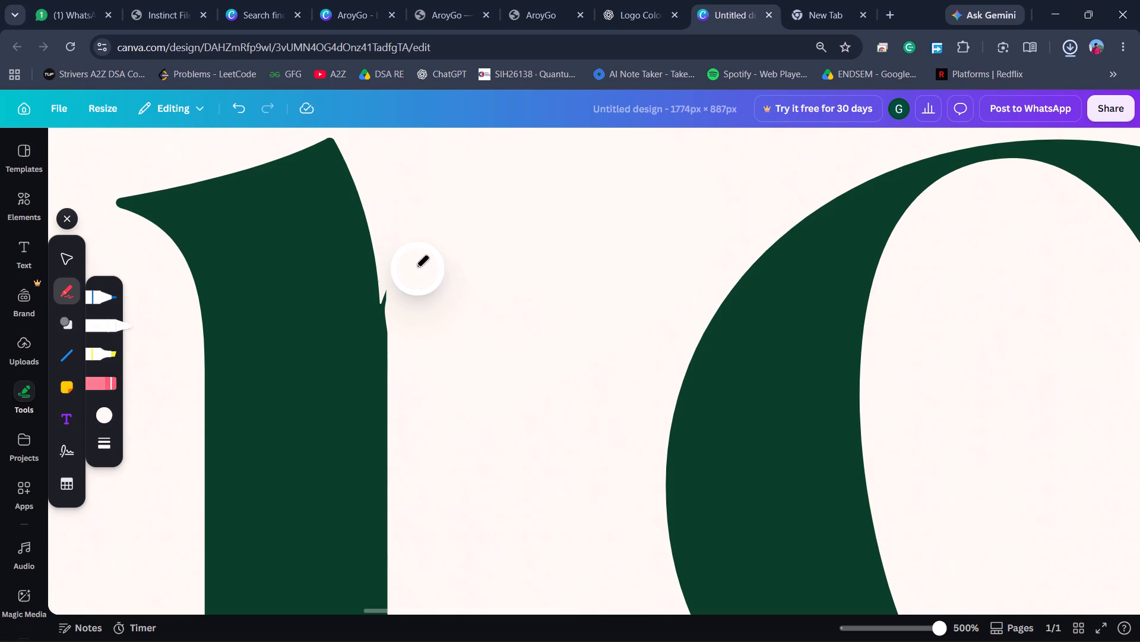
{"action": "left_click_drag", "start_coordinate": [416, 267], "coordinate": [408, 310]}
{"action": "left_click_drag", "start_coordinate": [408, 310], "coordinate": [412, 332]}
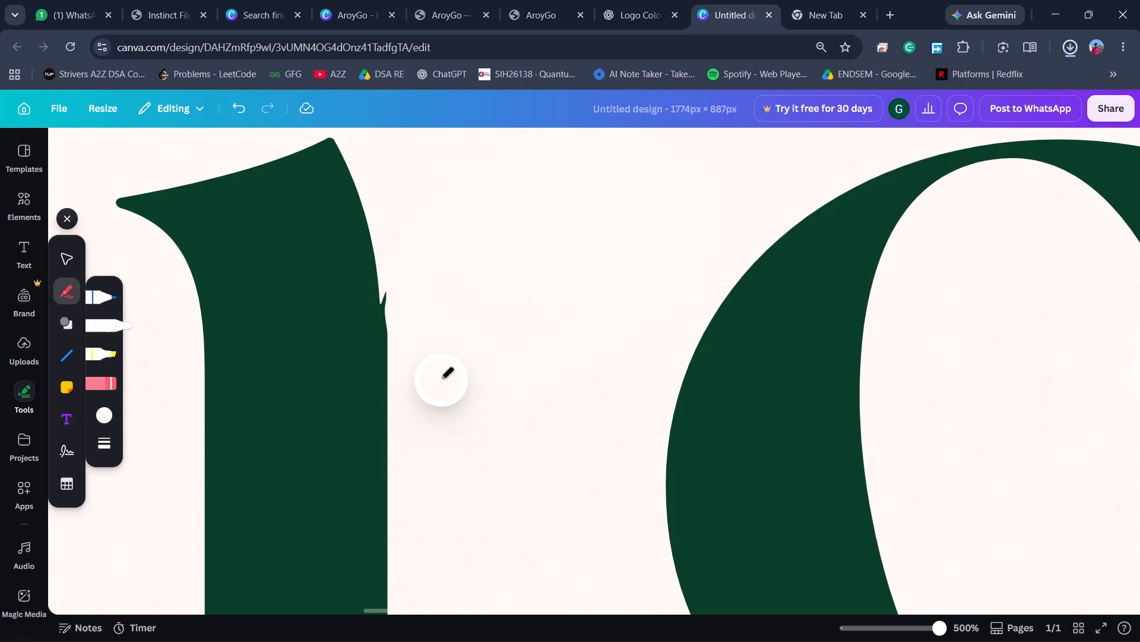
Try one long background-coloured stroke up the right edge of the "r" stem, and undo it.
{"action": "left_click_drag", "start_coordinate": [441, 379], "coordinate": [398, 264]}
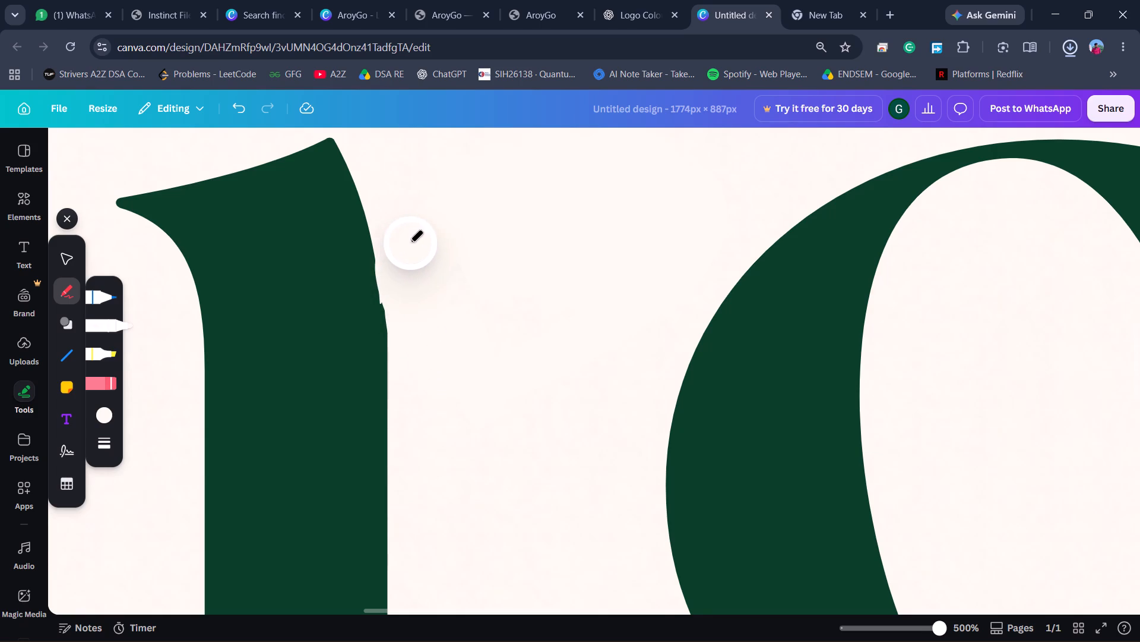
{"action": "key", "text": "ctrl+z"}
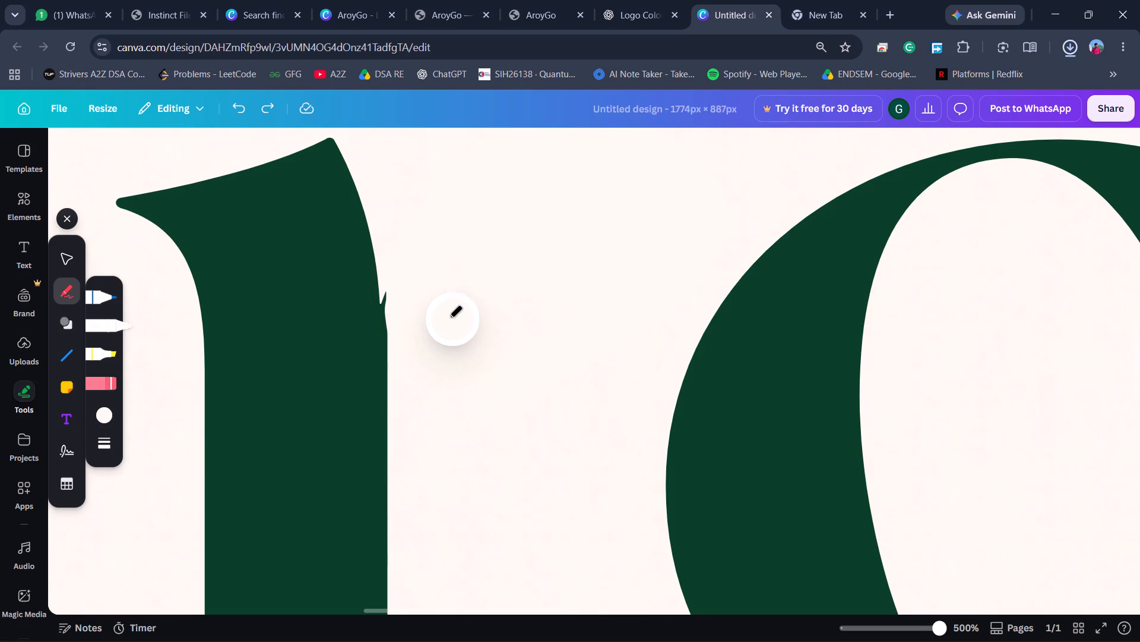
Dab the background-coloured marker over the small pointed remnant on the right edge of the "r" stem.
{"action": "left_click", "coordinate": [407, 300]}
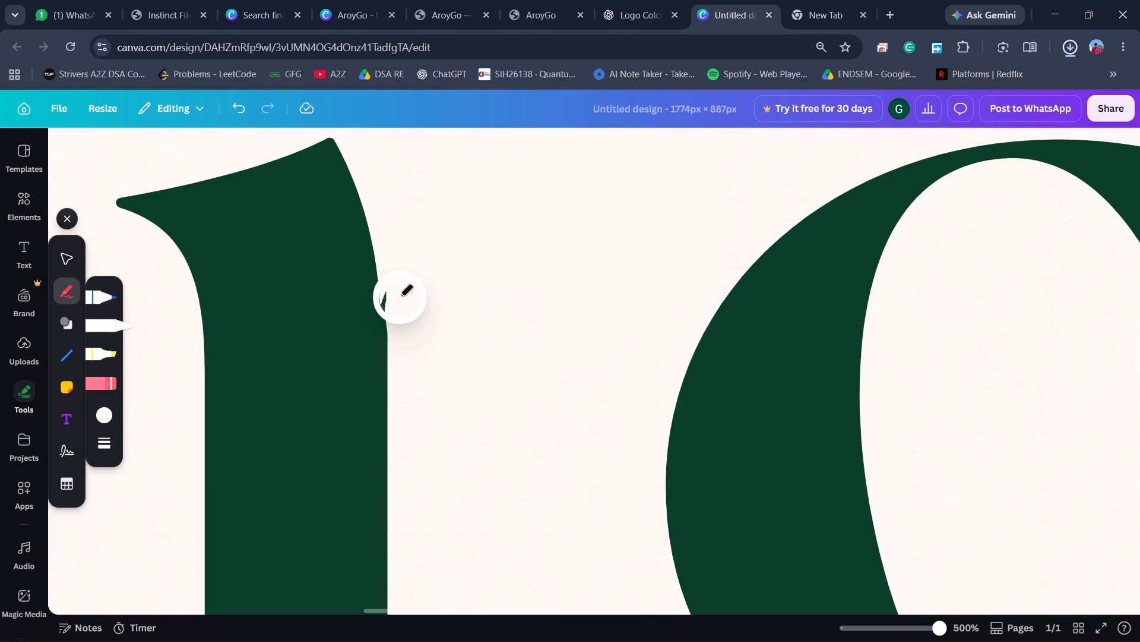
{"action": "left_click", "coordinate": [403, 297]}
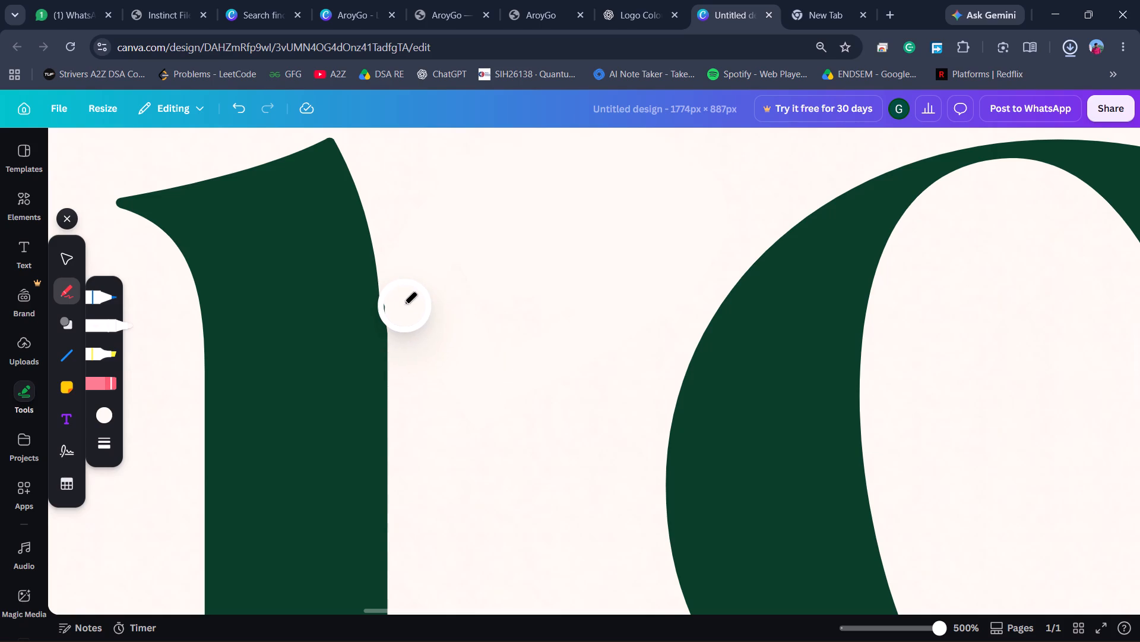
{"action": "left_click", "coordinate": [401, 303]}
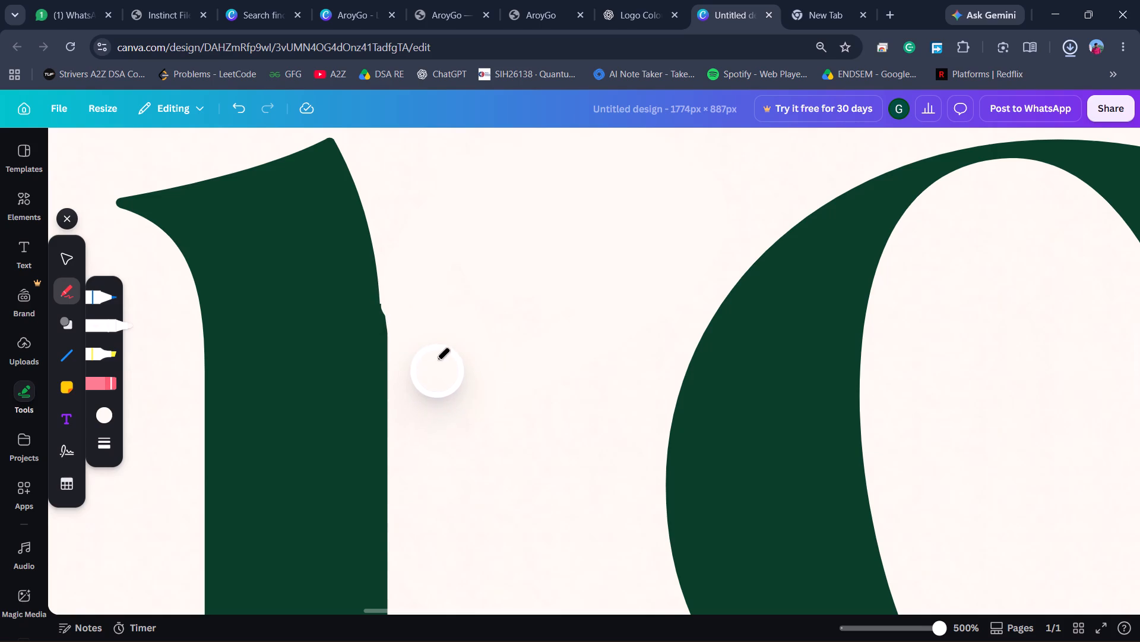
Leave drawing mode and move the leaf from above the "g" onto the top of the "r" as its arm.
{"action": "scroll", "coordinate": [436, 359], "scroll_direction": "down", "scroll_amount": 3}
{"action": "scroll", "coordinate": [436, 359], "scroll_direction": "up", "scroll_amount": 1}
{"action": "scroll", "coordinate": [436, 359], "scroll_direction": "down", "scroll_amount": 5, "text": "ctrl"}
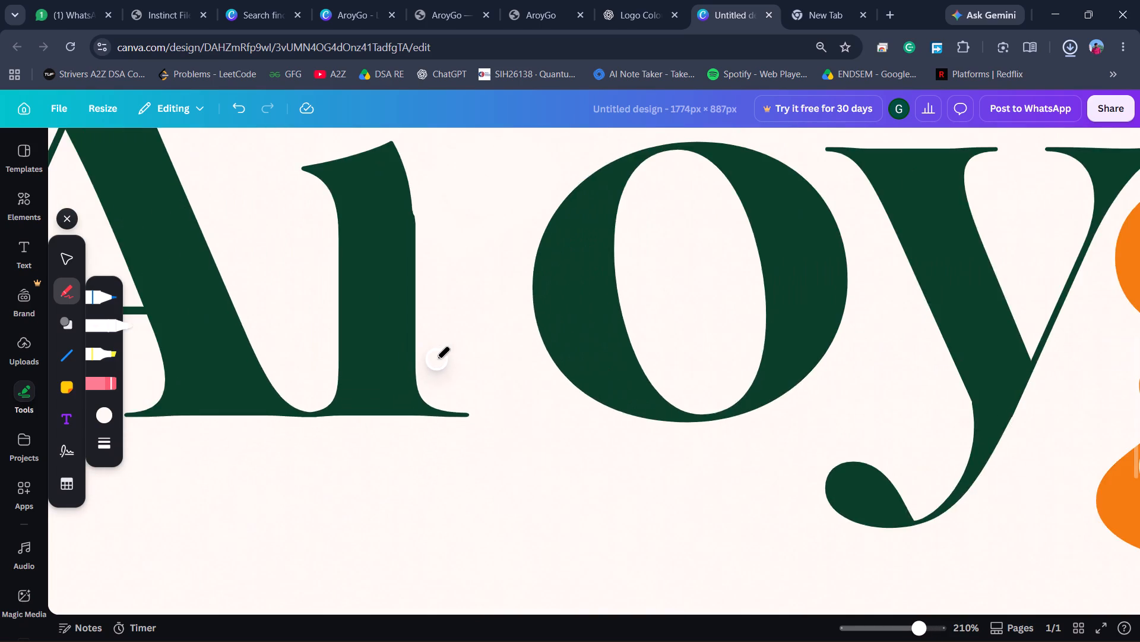
{"action": "scroll", "coordinate": [436, 359], "scroll_direction": "down", "scroll_amount": 3, "text": "ctrl"}
{"action": "scroll", "coordinate": [436, 359], "scroll_direction": "up", "scroll_amount": 2, "text": "ctrl"}
{"action": "scroll", "coordinate": [436, 359], "scroll_direction": "down", "scroll_amount": 4, "text": "ctrl"}
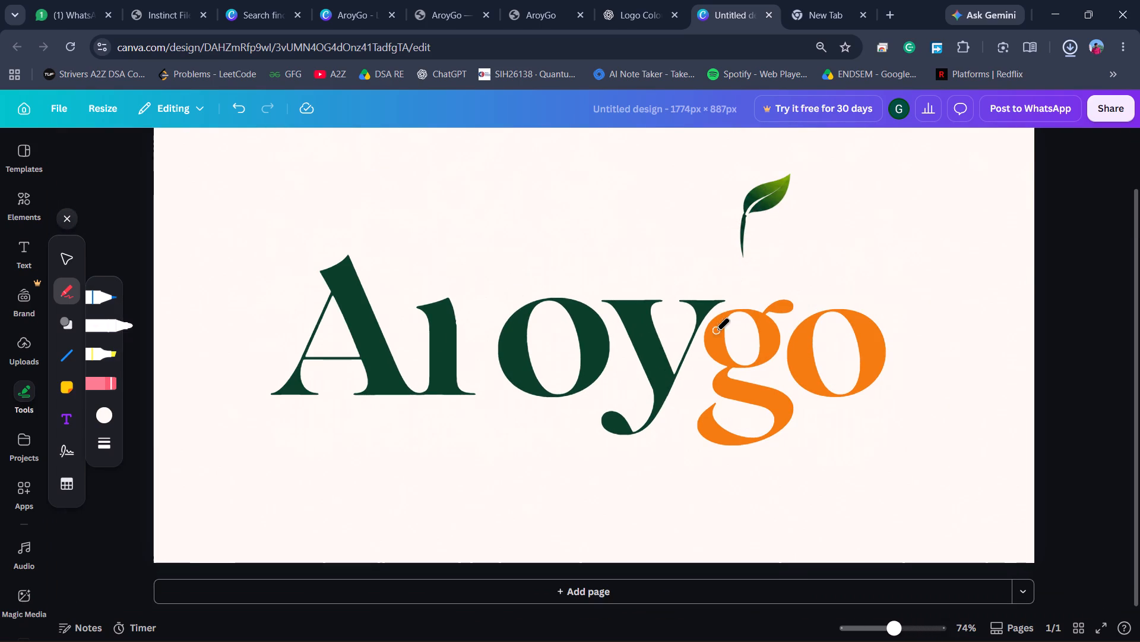
{"action": "left_click", "coordinate": [71, 217]}
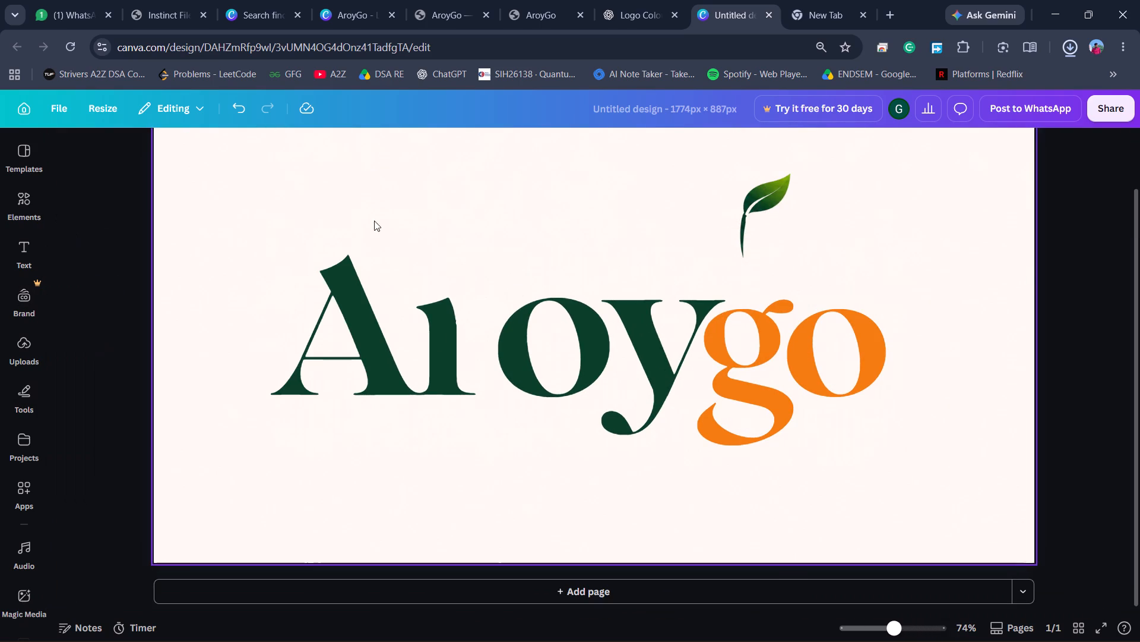
{"action": "left_click", "coordinate": [762, 218]}
{"action": "left_click", "coordinate": [752, 200]}
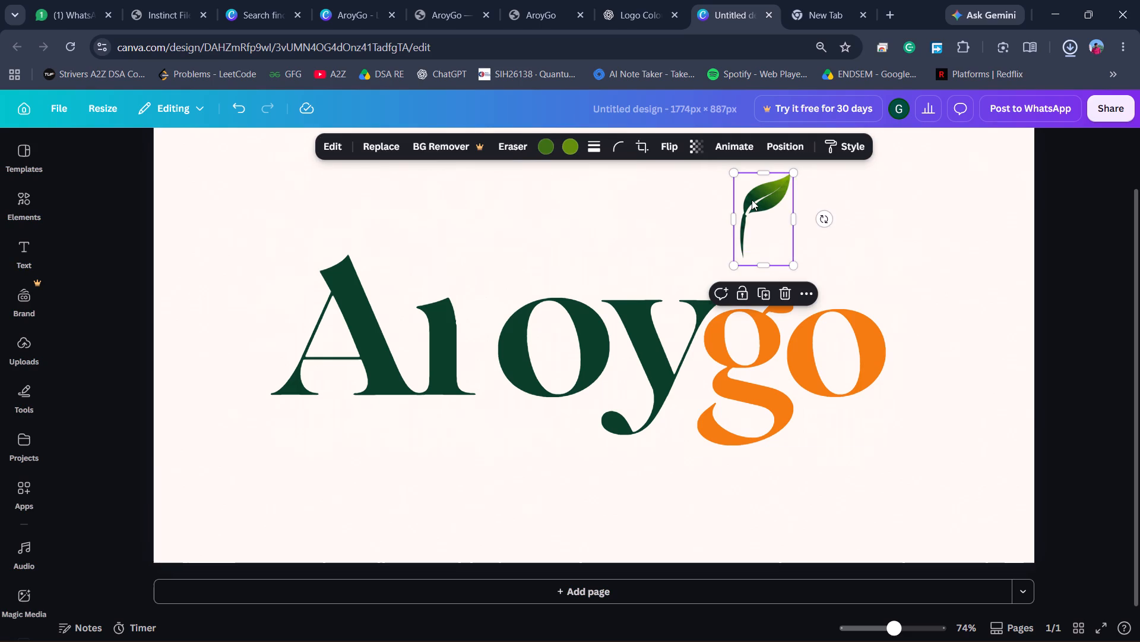
{"action": "left_click_drag", "start_coordinate": [752, 200], "coordinate": [456, 304]}
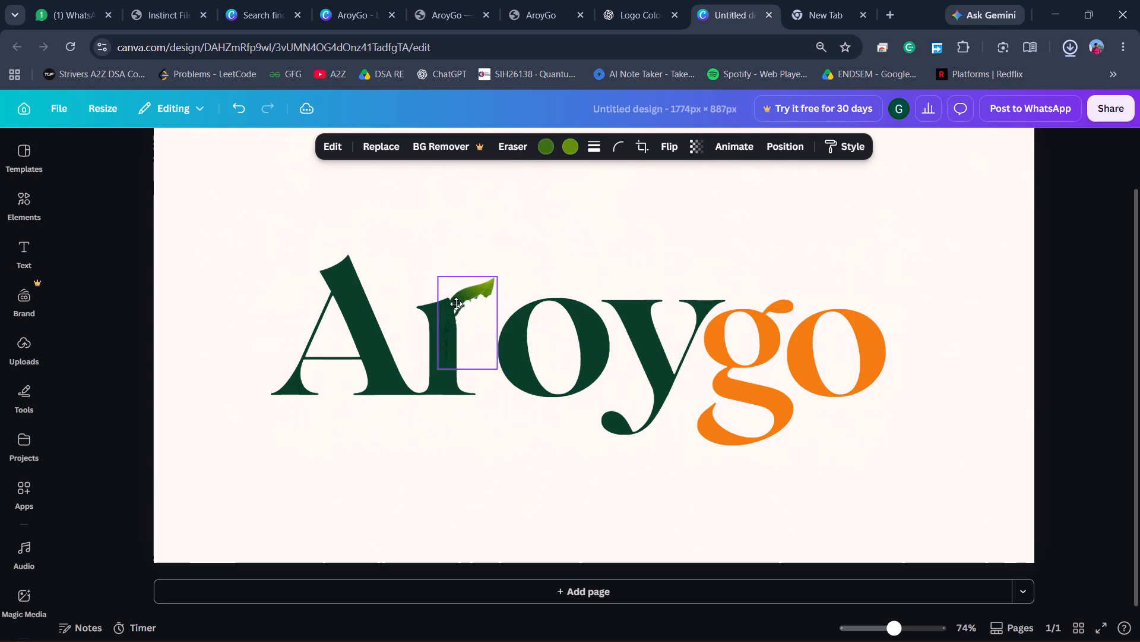
{"action": "left_click_drag", "start_coordinate": [456, 304], "coordinate": [459, 278]}
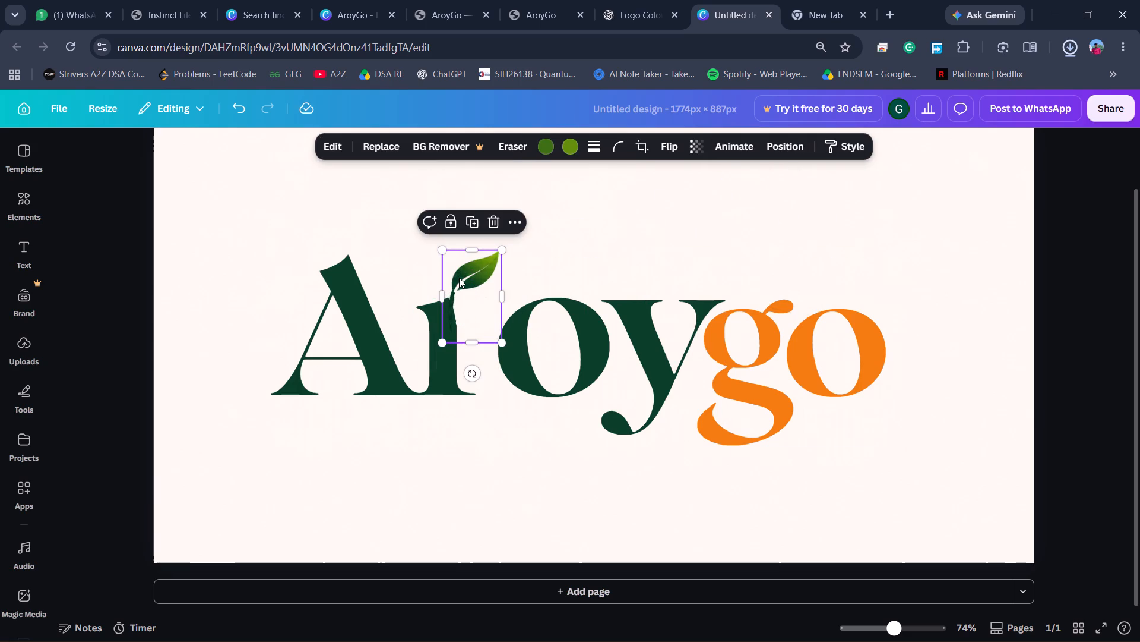
{"action": "left_click", "coordinate": [459, 278]}
{"action": "left_click_drag", "start_coordinate": [460, 266], "coordinate": [465, 275]}
{"action": "left_click_drag", "start_coordinate": [465, 275], "coordinate": [474, 294]}
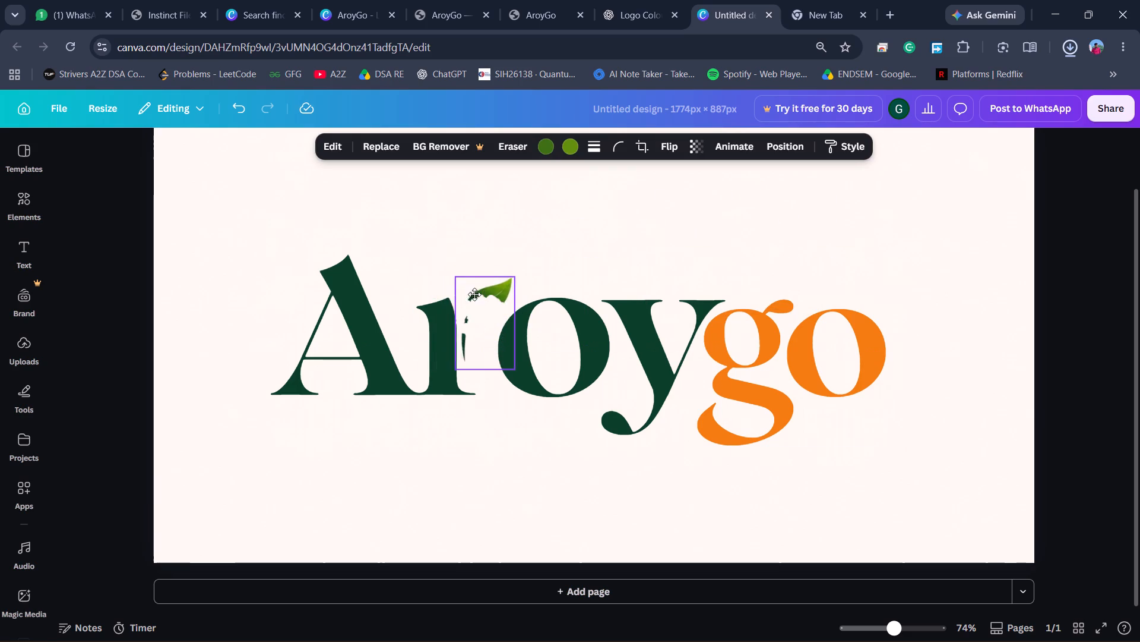
{"action": "left_click_drag", "start_coordinate": [474, 294], "coordinate": [463, 300]}
Send the large background-coloured marker stroke covering the leaf backward one layer.
{"action": "left_click", "coordinate": [475, 305]}
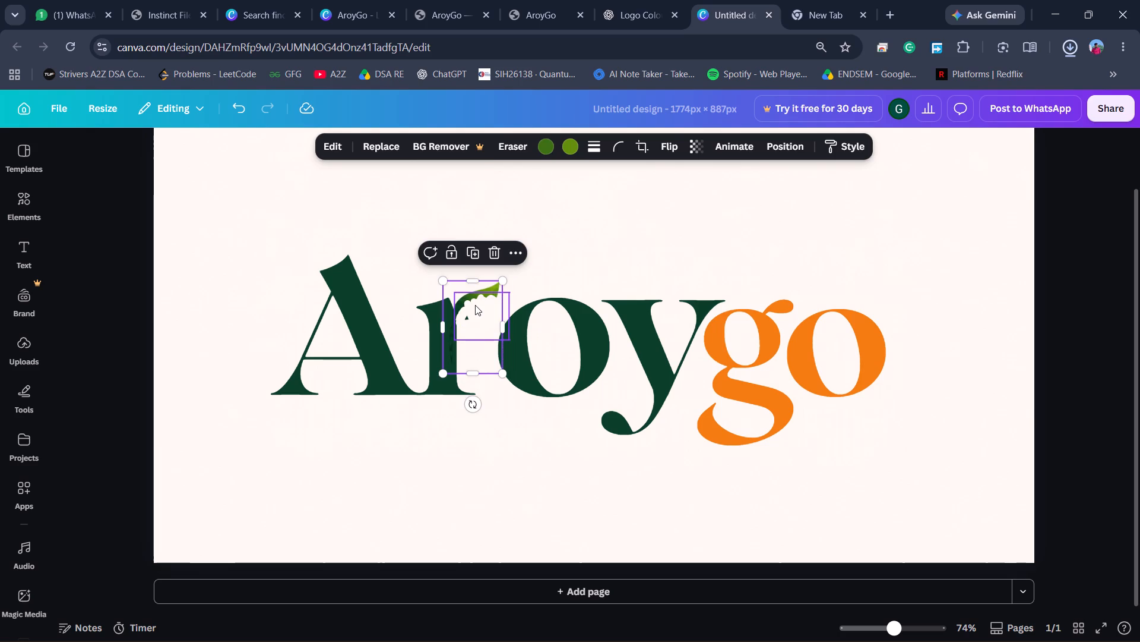
{"action": "right_click_drag", "start_coordinate": [476, 307], "coordinate": [467, 303]}
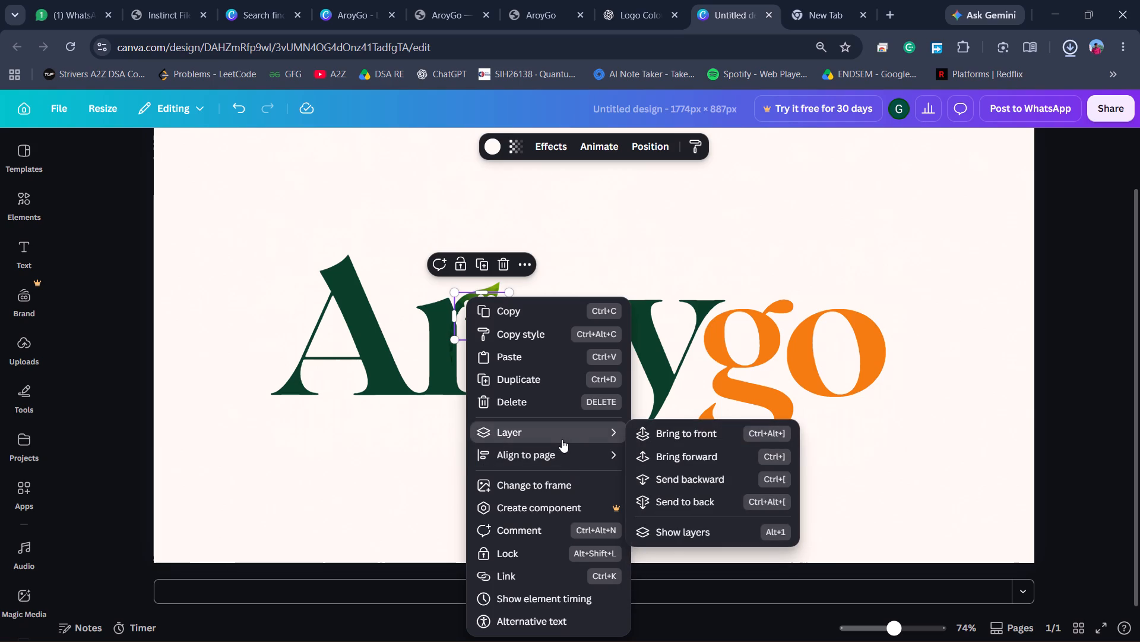
{"action": "left_click", "coordinate": [657, 478]}
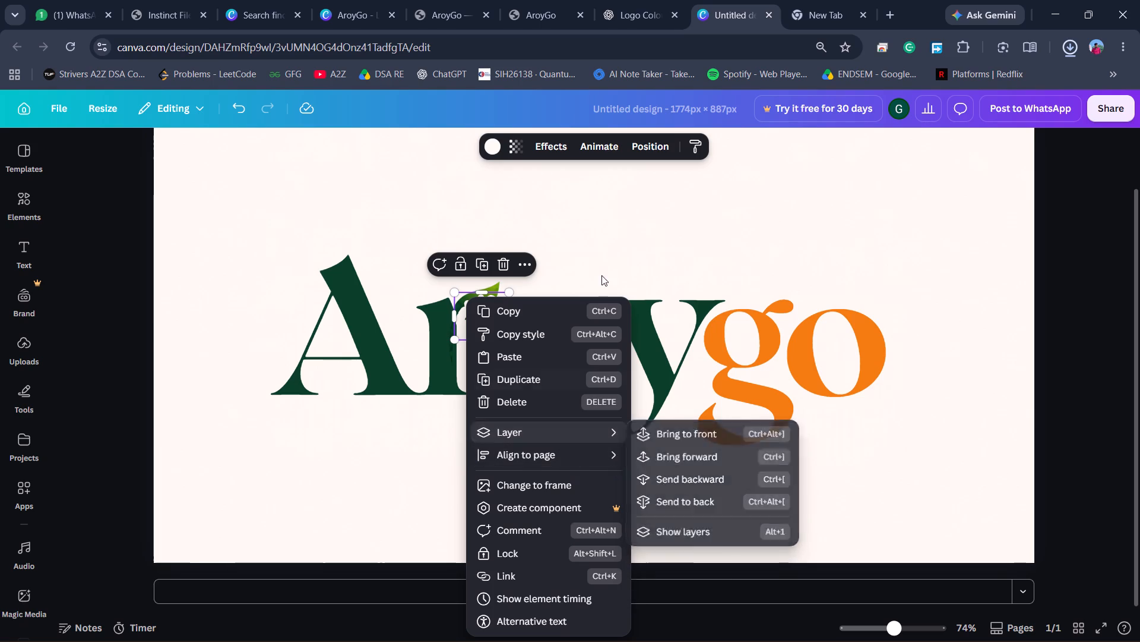
{"action": "left_click", "coordinate": [615, 253]}
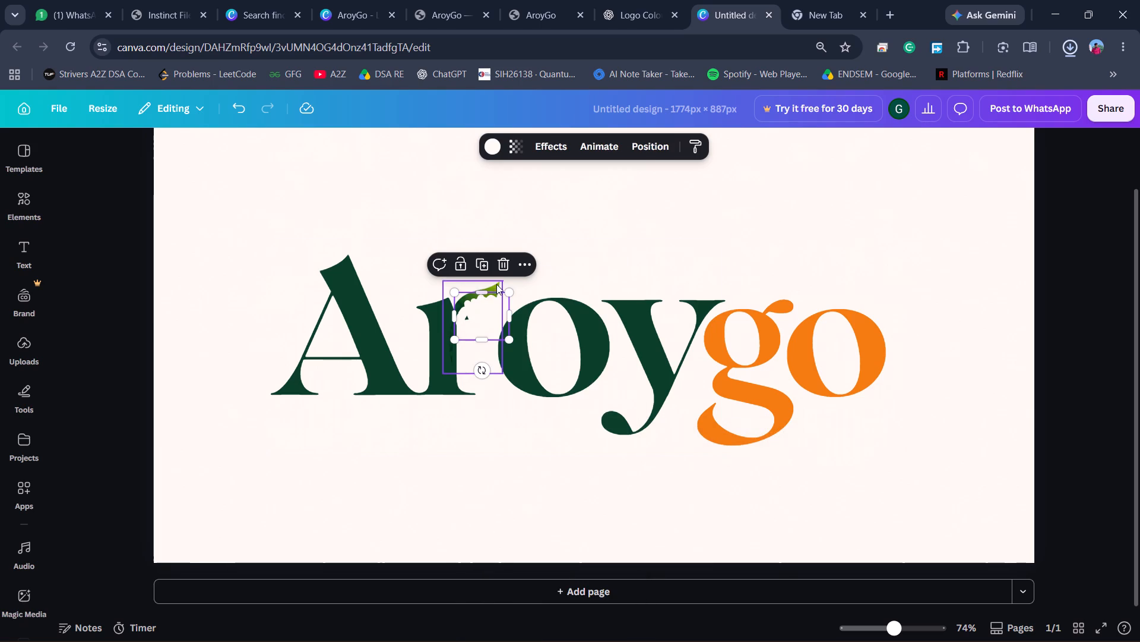
Bring the leaf on the "r" forward several layers, over the background-coloured marker strokes.
{"action": "left_click", "coordinate": [498, 281]}
{"action": "left_click", "coordinate": [485, 288]}
{"action": "right_click", "coordinate": [485, 288]}
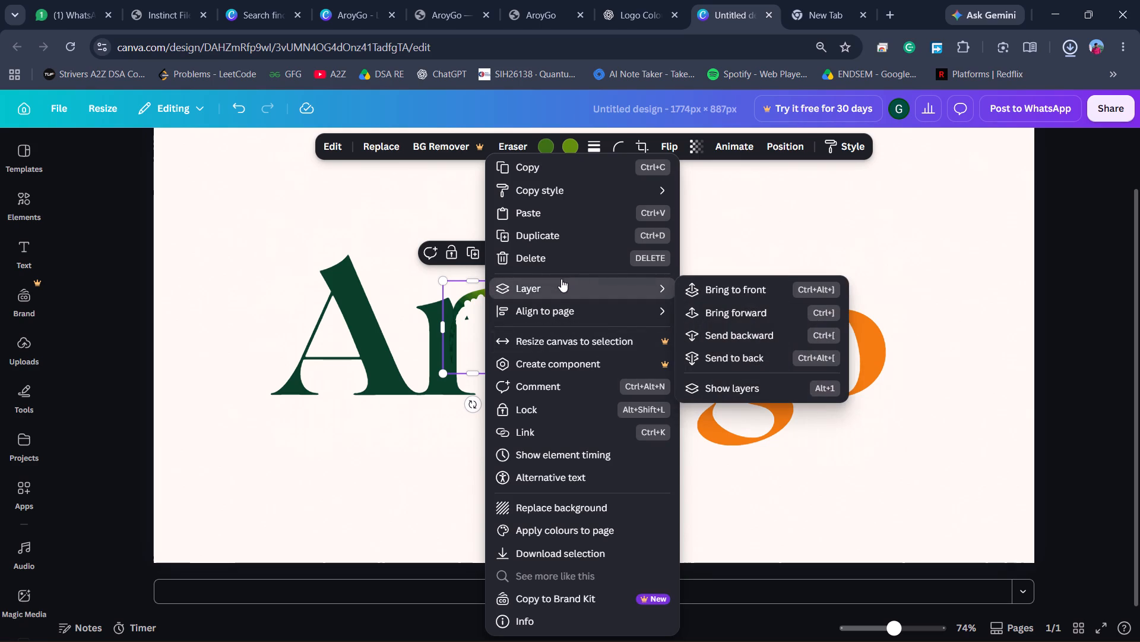
{"action": "left_click", "coordinate": [740, 311]}
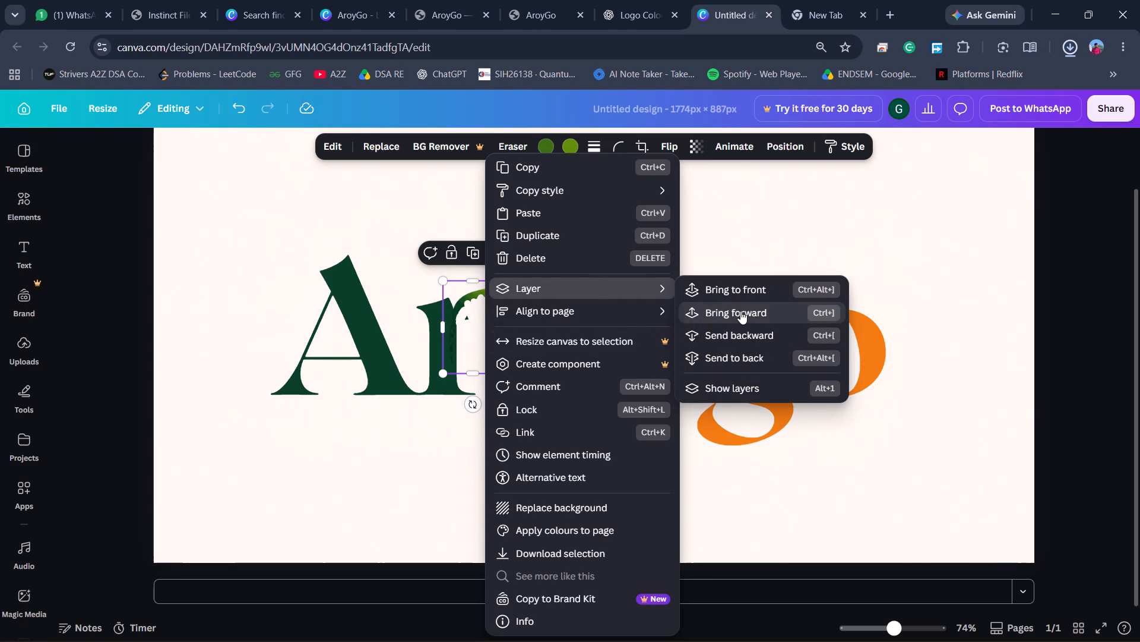
{"action": "double_click", "coordinate": [740, 311]}
{"action": "left_click", "coordinate": [753, 197]}
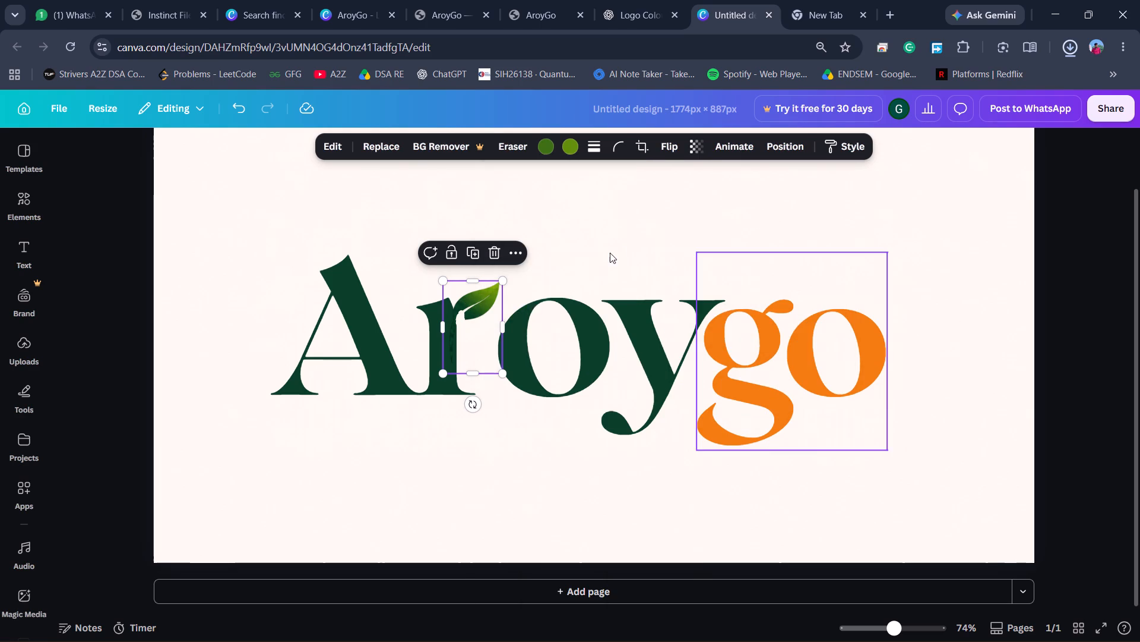
Bring the leaf forward several more layers, above the small marker strokes still cutting into its base.
{"action": "left_click", "coordinate": [480, 311]}
{"action": "left_click_drag", "start_coordinate": [480, 307], "coordinate": [480, 287]}
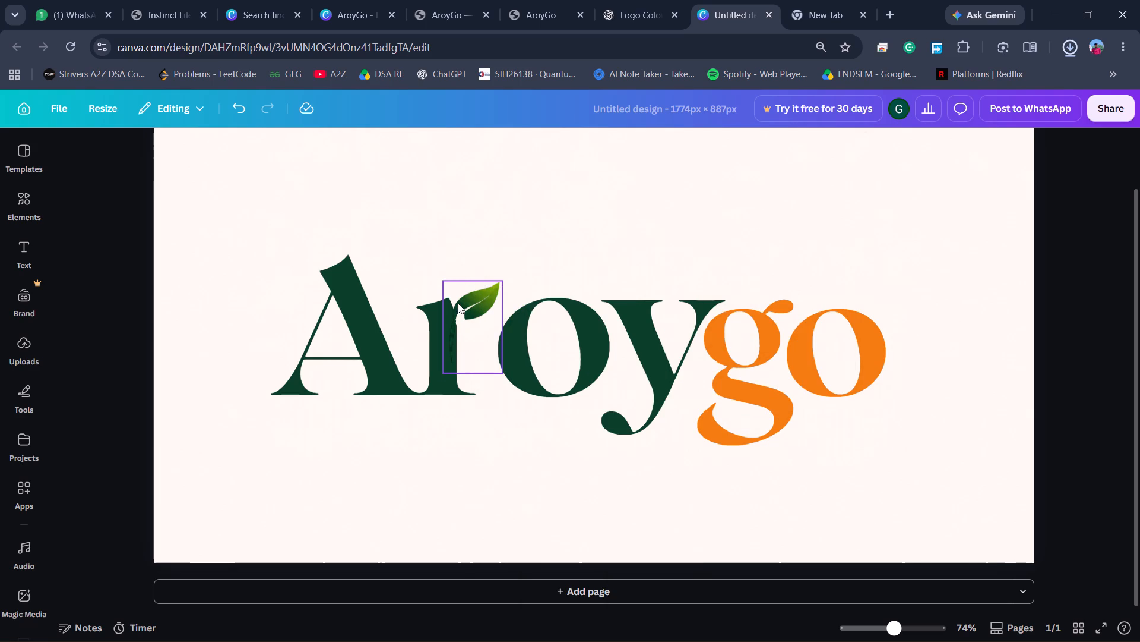
{"action": "left_click", "coordinate": [459, 316]}
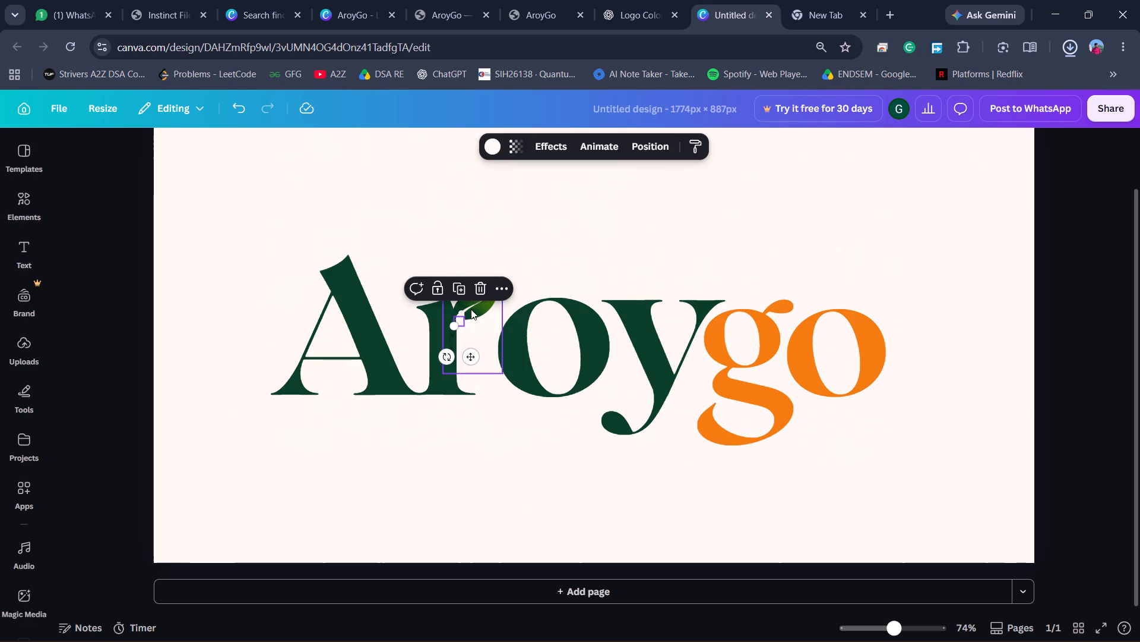
{"action": "left_click", "coordinate": [531, 212]}
{"action": "left_click", "coordinate": [471, 304]}
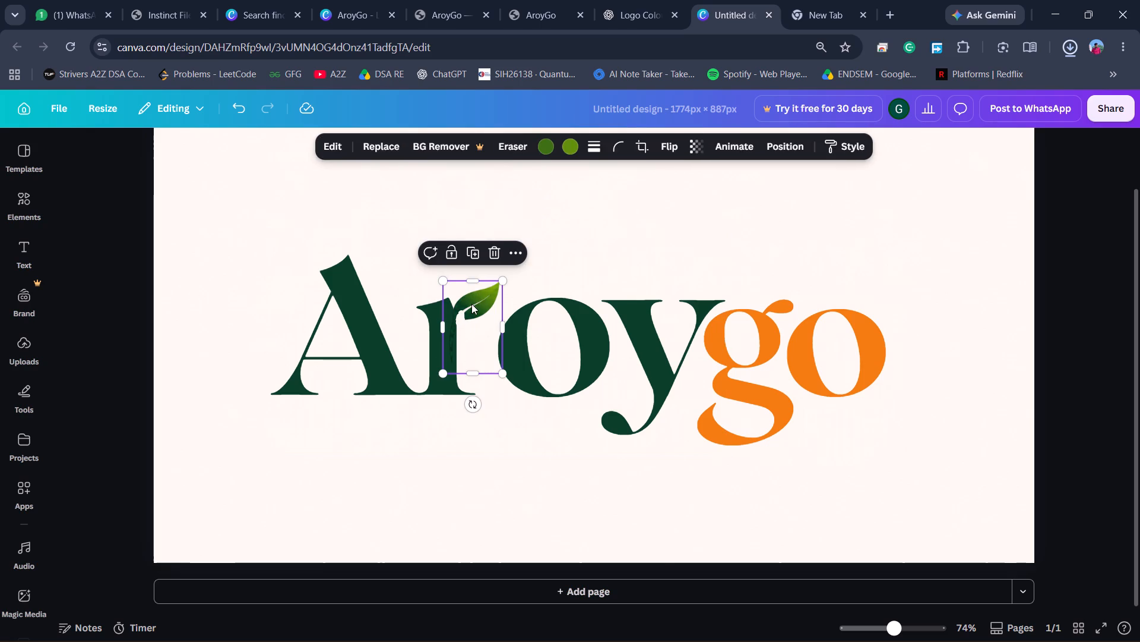
{"action": "right_click", "coordinate": [471, 295]}
{"action": "left_click", "coordinate": [518, 279]}
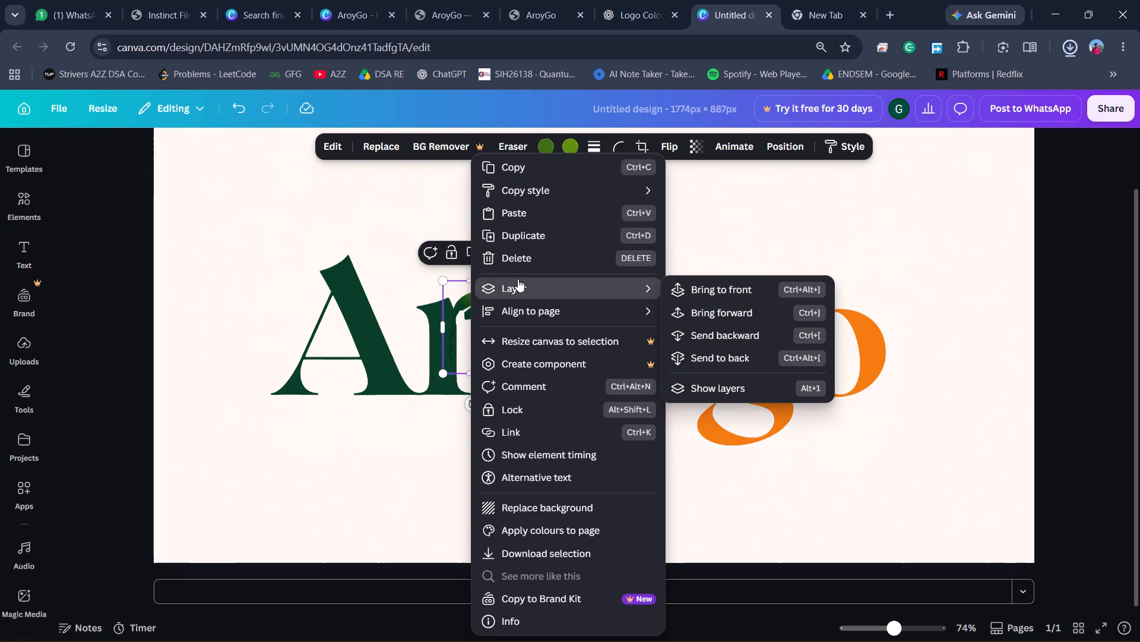
{"action": "left_click", "coordinate": [707, 315]}
{"action": "double_click", "coordinate": [707, 314]}
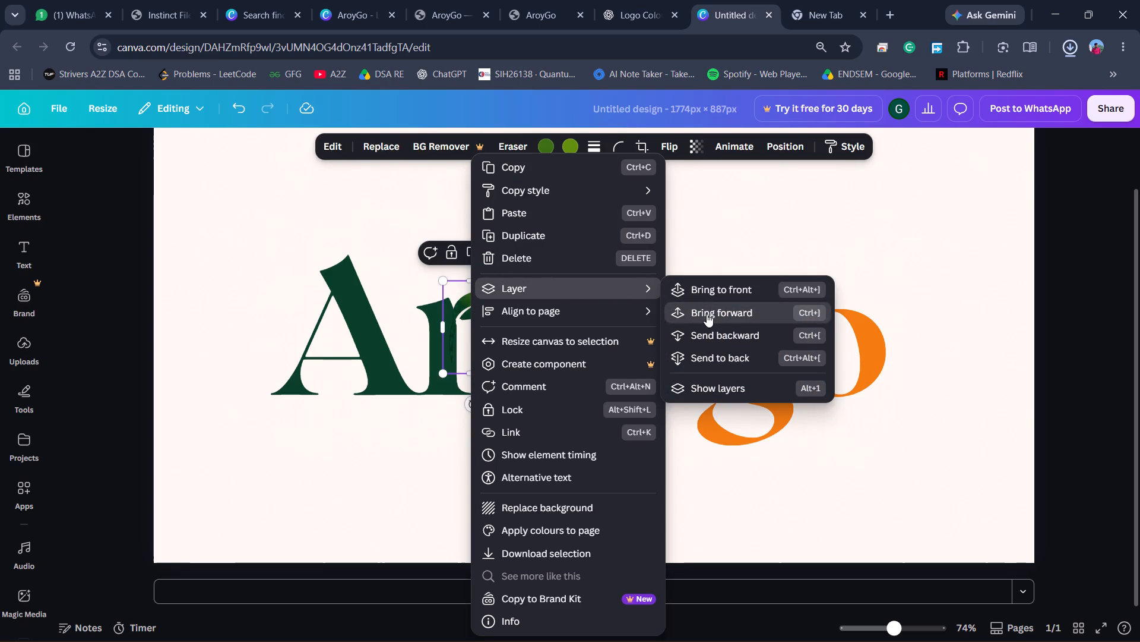
{"action": "left_click", "coordinate": [704, 230]}
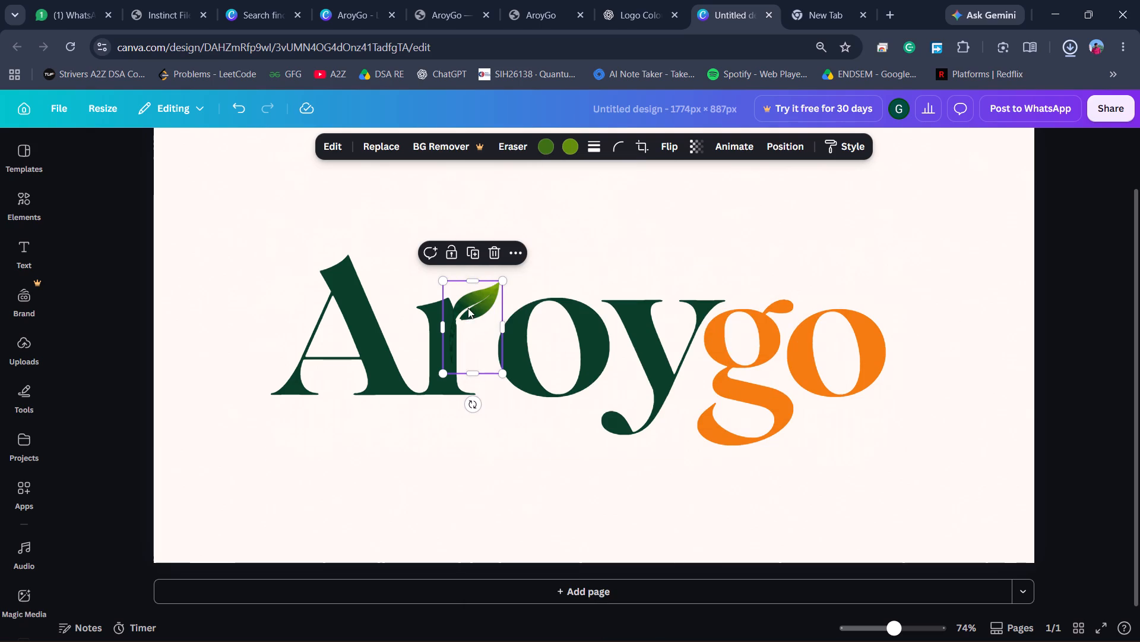
Nudge the leaf slightly to the right in ten small increments so it sits beside the top of the "r" stem.
{"action": "left_click", "coordinate": [470, 306]}
{"action": "left_click_drag", "start_coordinate": [470, 306], "coordinate": [485, 307]}
{"action": "left_click", "coordinate": [485, 307]}
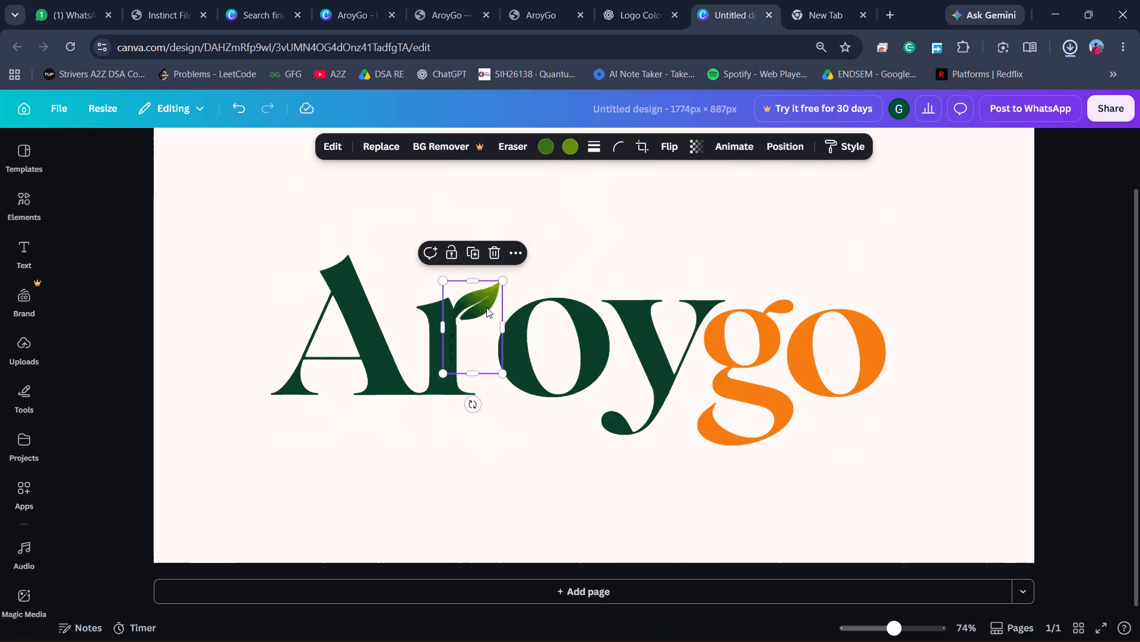
{"action": "key", "text": "Right"}
{"action": "key", "text": "Right"}
{"action": "key", "text": "Right"}
{"action": "key", "text": "Right"}
{"action": "key", "text": "Right"}
{"action": "key", "text": "Right"}
{"action": "key", "text": "Right"}
{"action": "key", "text": "Right"}
{"action": "key", "text": "Right"}
{"action": "key", "text": "Right"}
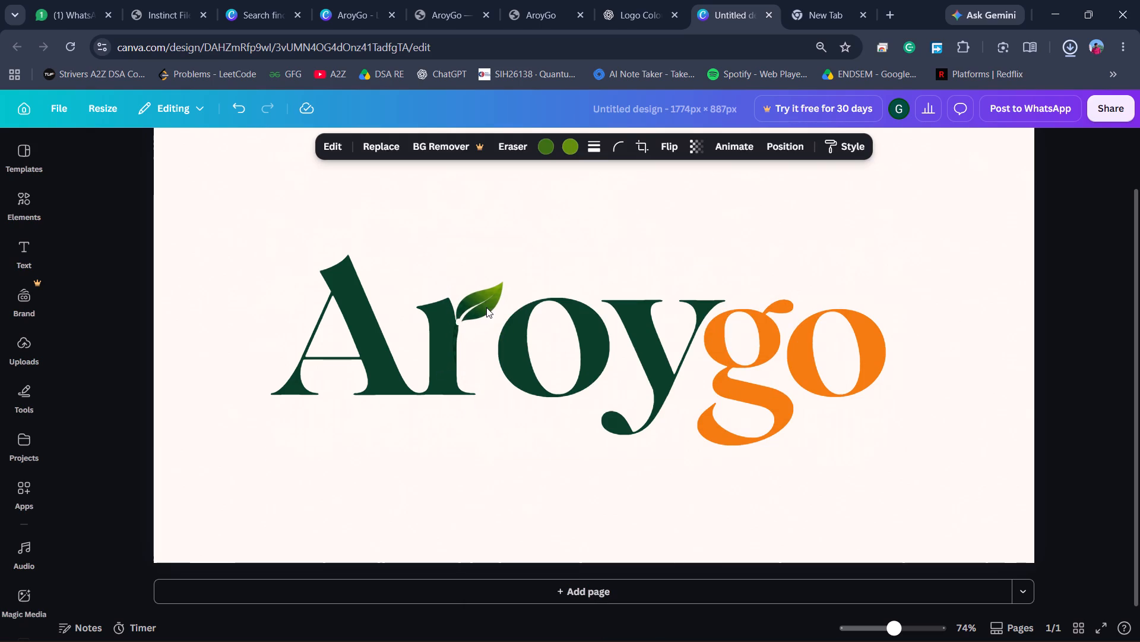
Nudge the leaf on the "r" two increments left and two increments down.
{"action": "key", "text": "Left"}
{"action": "key", "text": "Left"}
{"action": "key", "text": "Down"}
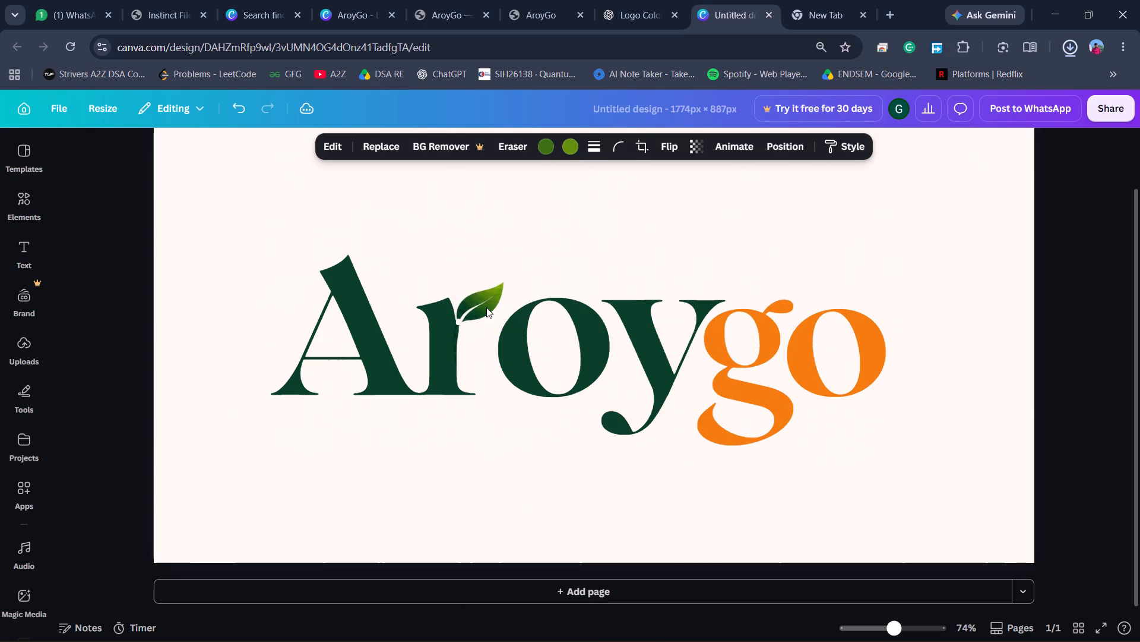
{"action": "key", "text": "Down"}
Scale the leaf down slightly from its upper-right corner, keeping its base beside the "r" stem.
{"action": "key", "text": "ctrl+minus"}
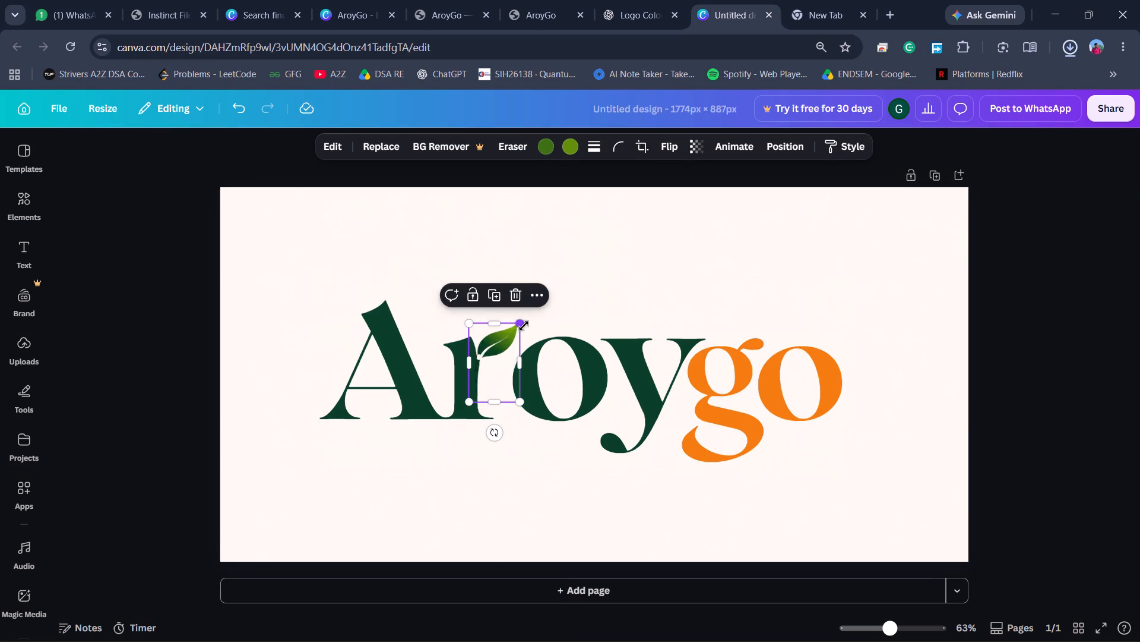
{"action": "left_click_drag", "start_coordinate": [524, 325], "coordinate": [506, 329]}
Send the small background-coloured marker dot at the leaf's base backward one layer.
{"action": "left_click", "coordinate": [480, 357]}
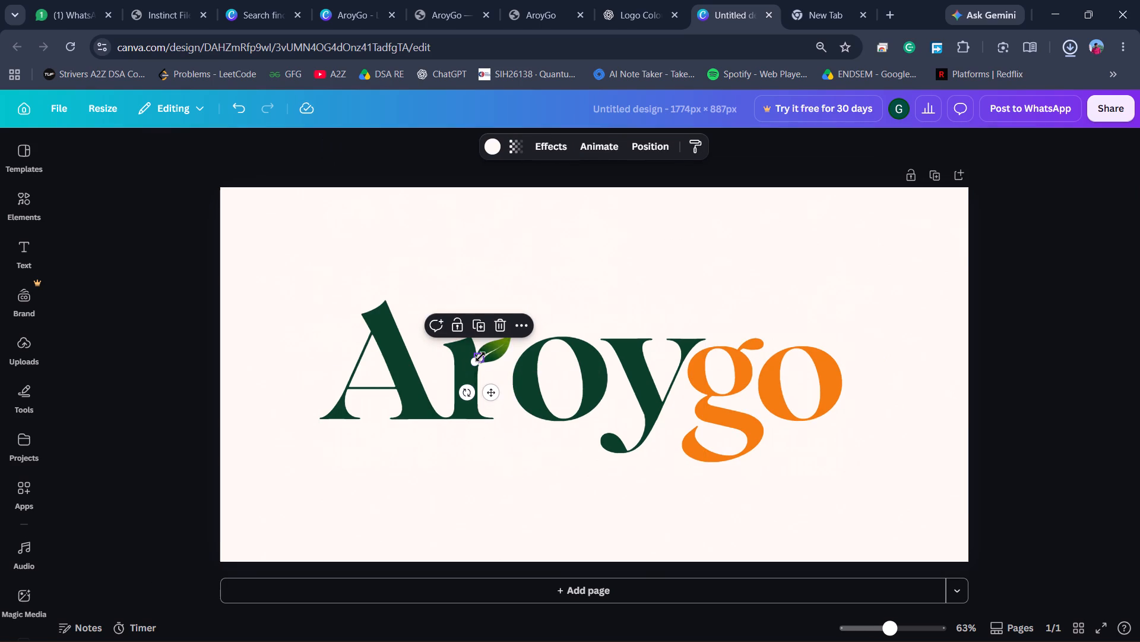
{"action": "right_click", "coordinate": [480, 357]}
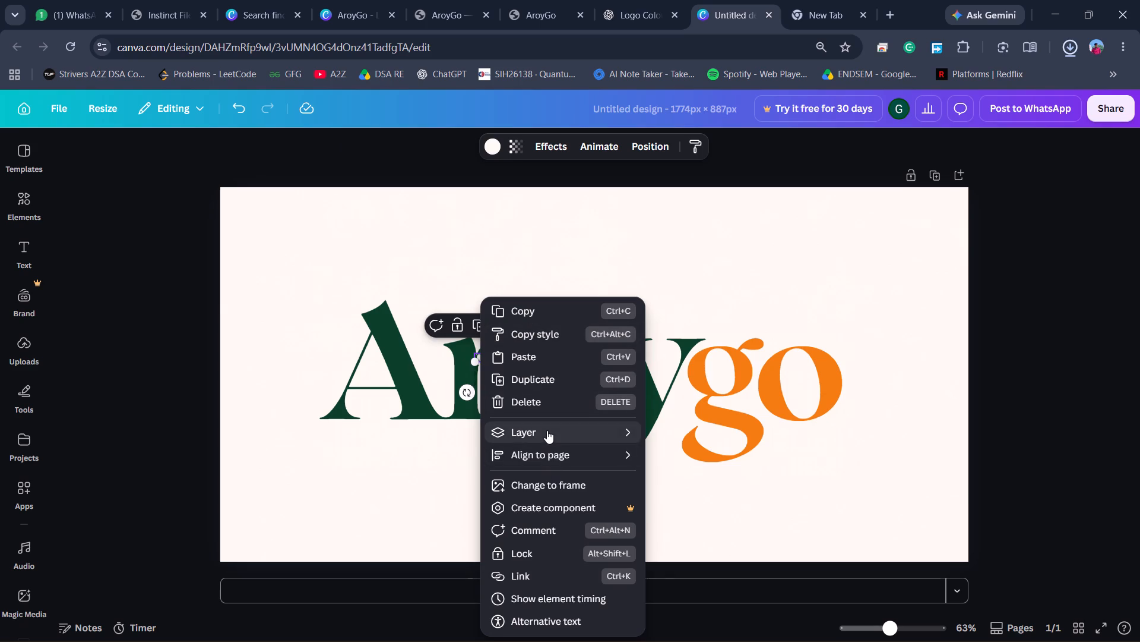
{"action": "left_click", "coordinate": [547, 430]}
{"action": "left_click", "coordinate": [718, 481]}
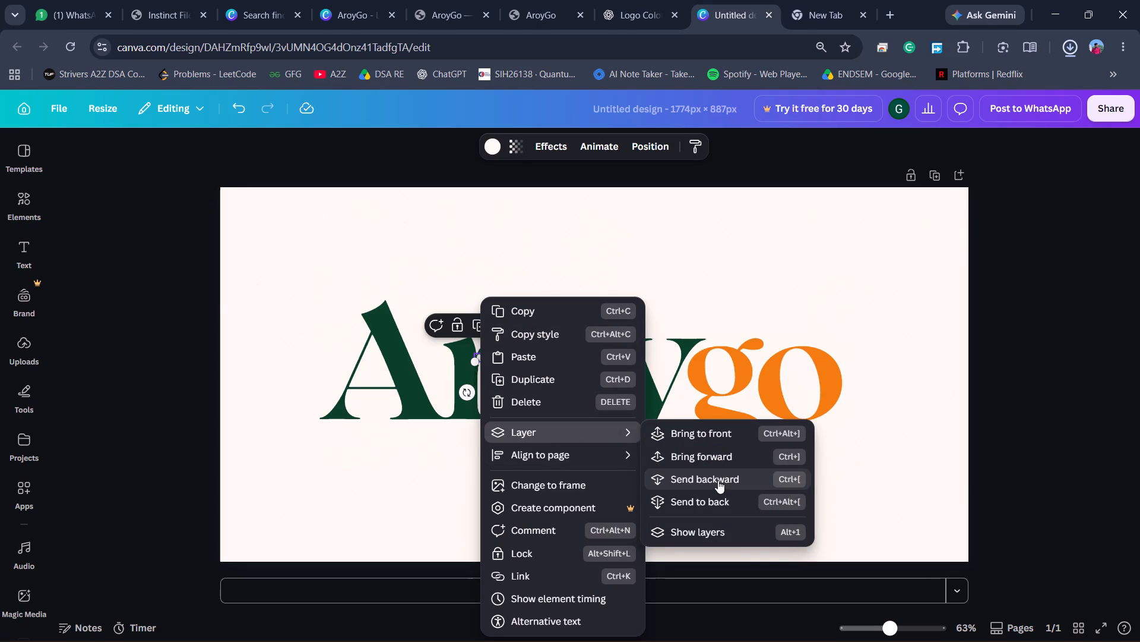
{"action": "left_click", "coordinate": [705, 276]}
Bring the leaf forward to the top layer, above the small background-coloured marker dot at its base.
{"action": "scroll", "coordinate": [474, 401], "scroll_direction": "up", "scroll_amount": 1}
{"action": "scroll", "coordinate": [473, 385], "scroll_direction": "up", "scroll_amount": 7, "text": "ctrl"}
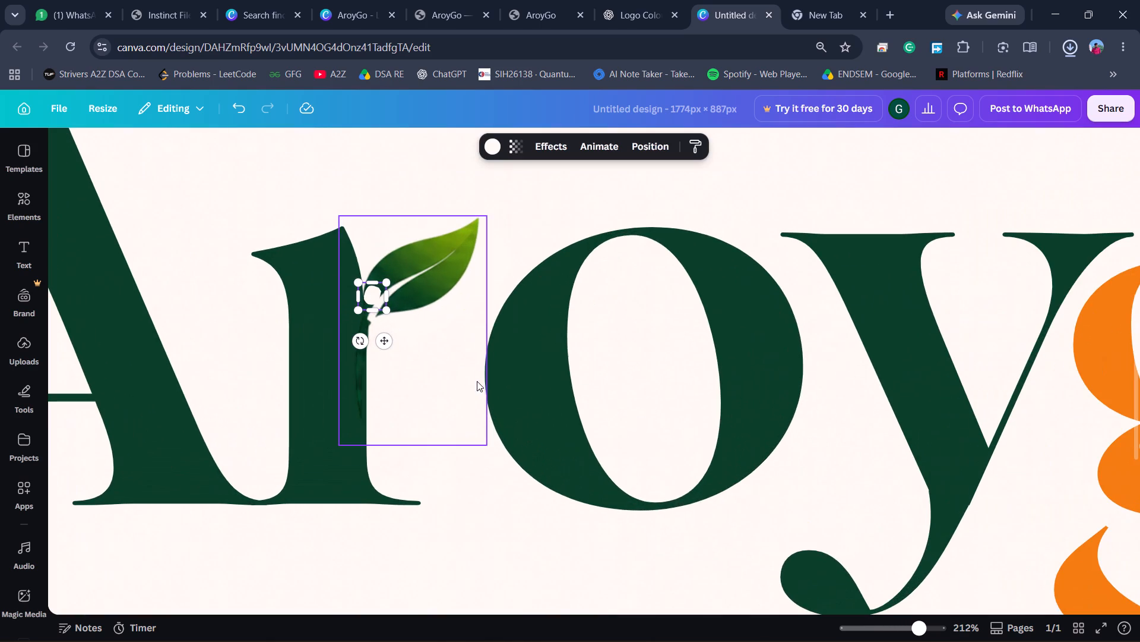
{"action": "left_click", "coordinate": [373, 298]}
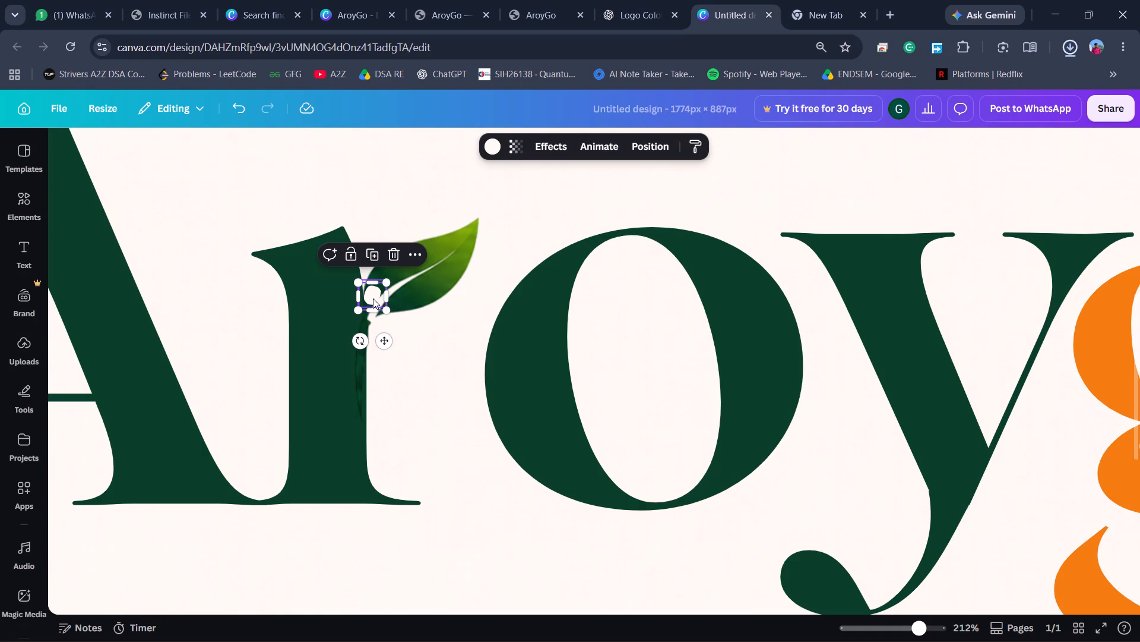
{"action": "right_click", "coordinate": [373, 298]}
{"action": "left_click", "coordinate": [439, 249]}
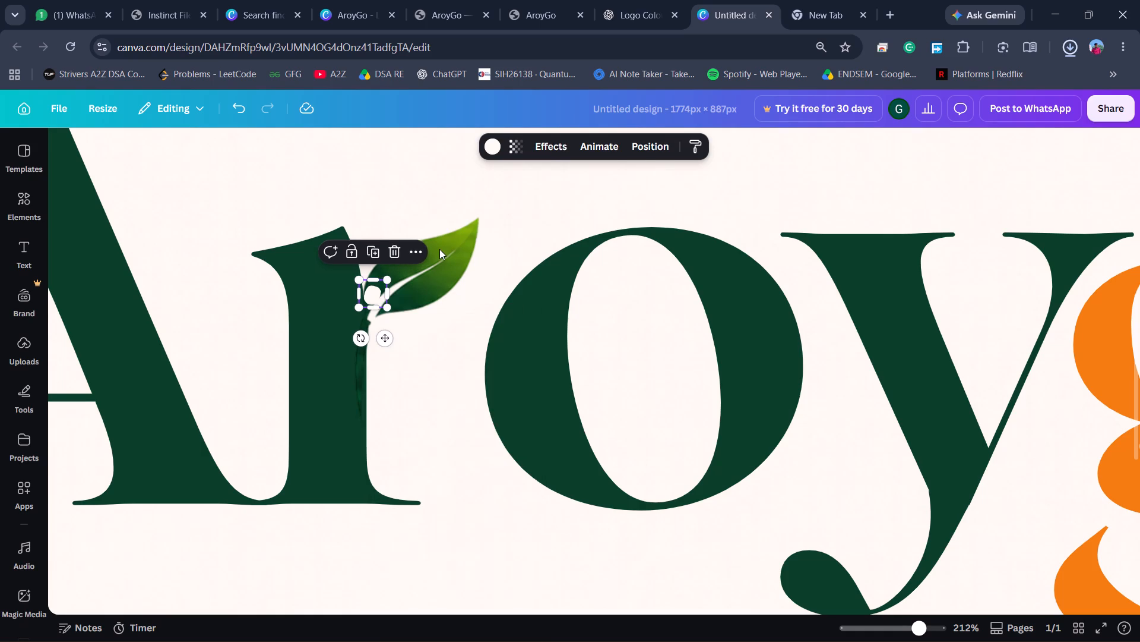
{"action": "left_click", "coordinate": [448, 262]}
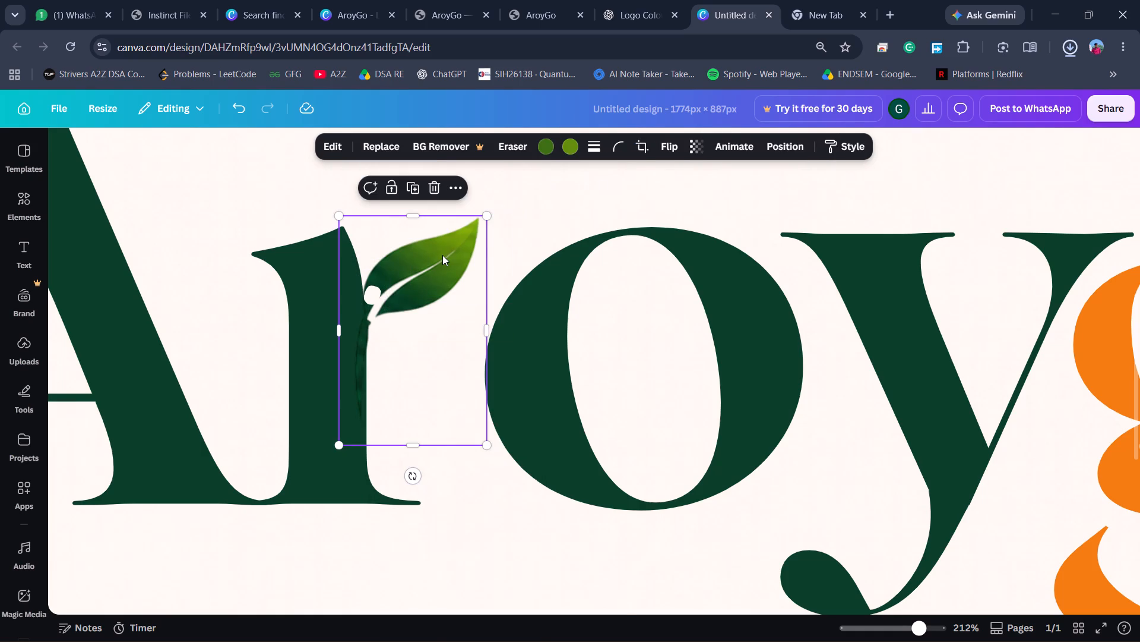
{"action": "right_click", "coordinate": [442, 255]}
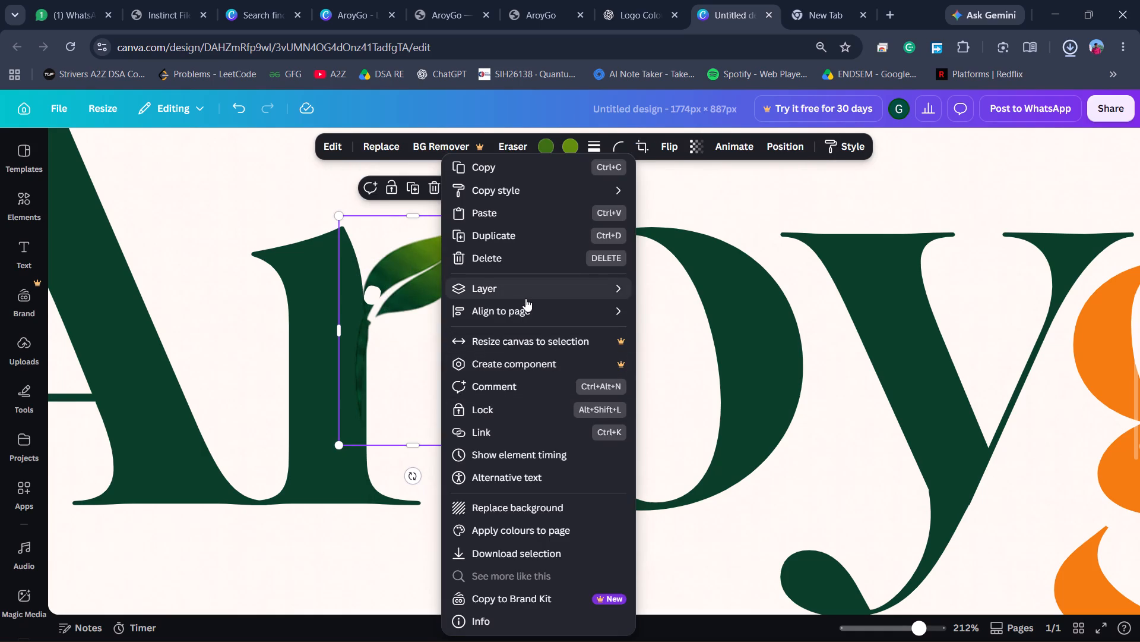
{"action": "left_click", "coordinate": [525, 297]}
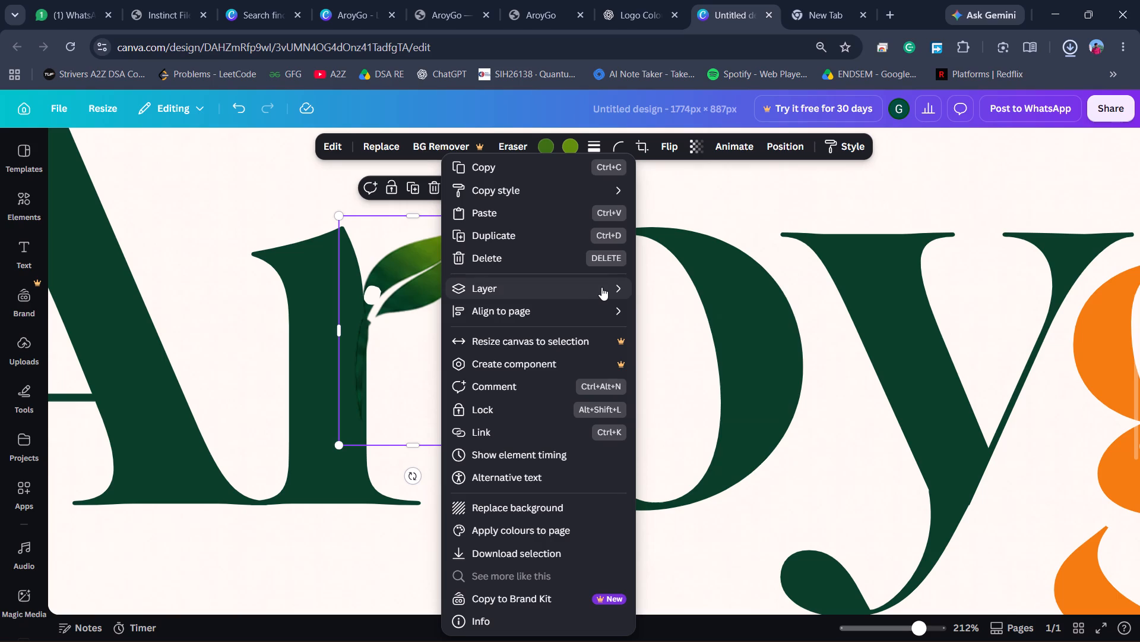
{"action": "left_click", "coordinate": [599, 287]}
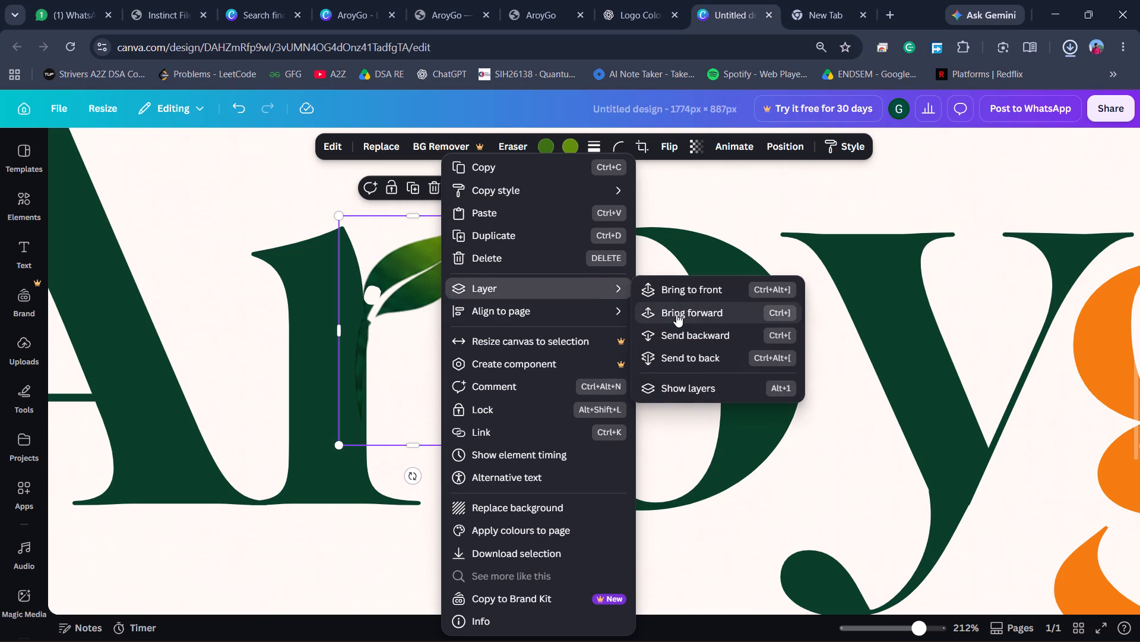
{"action": "left_click", "coordinate": [676, 314]}
{"action": "double_click", "coordinate": [676, 314]}
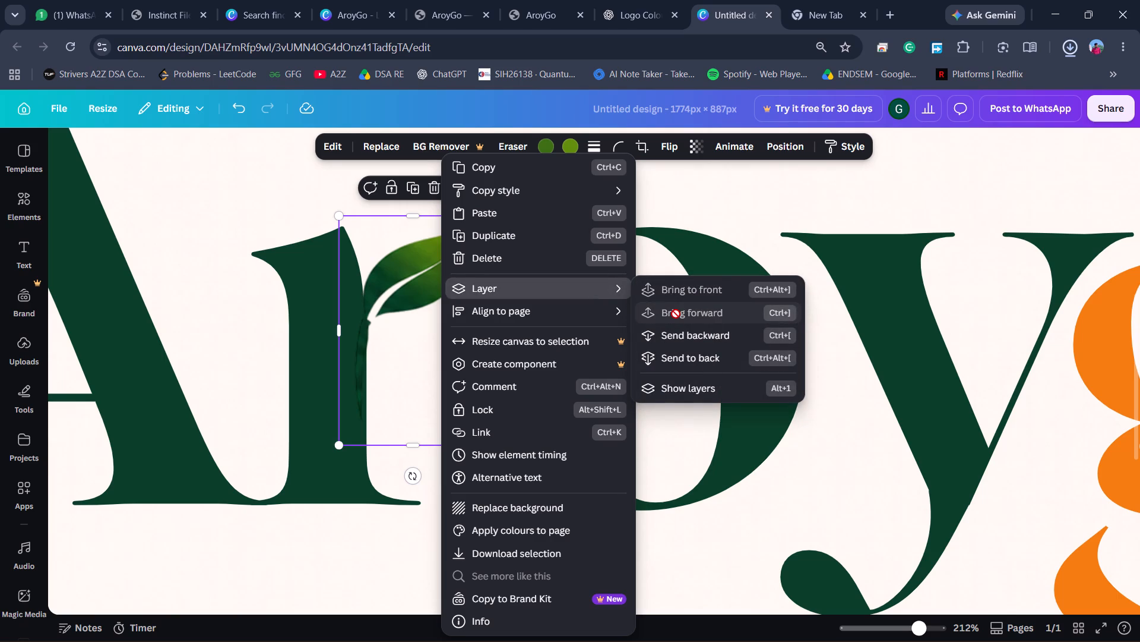
{"action": "left_click", "coordinate": [734, 206]}
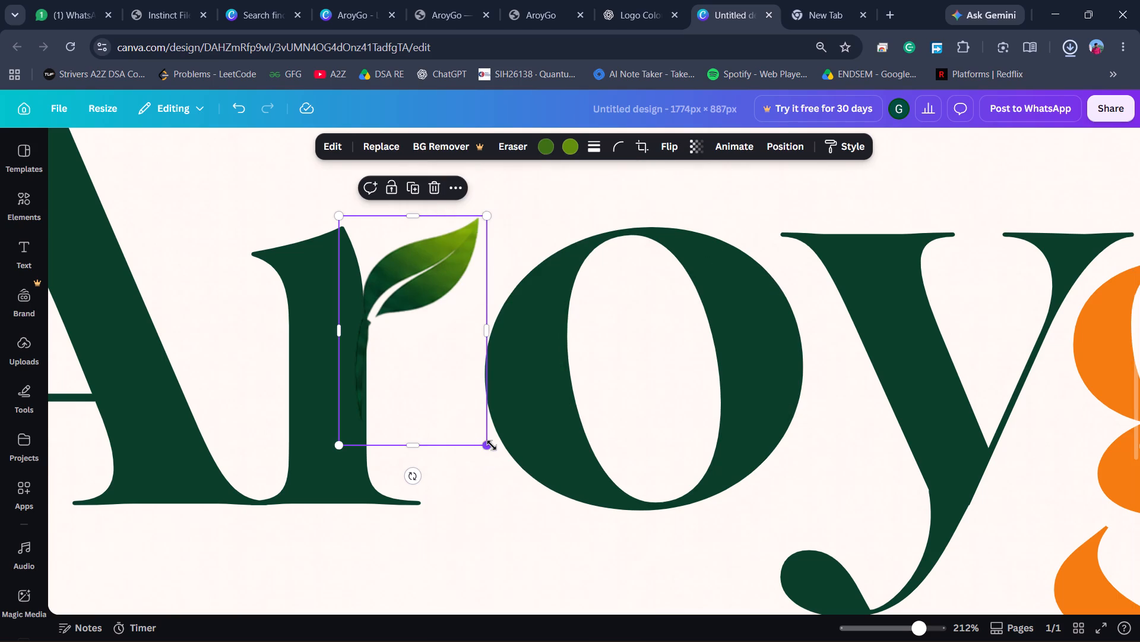
Scale the leaf down a little from its lower-right corner, keeping its top level with the top of the "r".
{"action": "left_click_drag", "start_coordinate": [492, 445], "coordinate": [455, 396]}
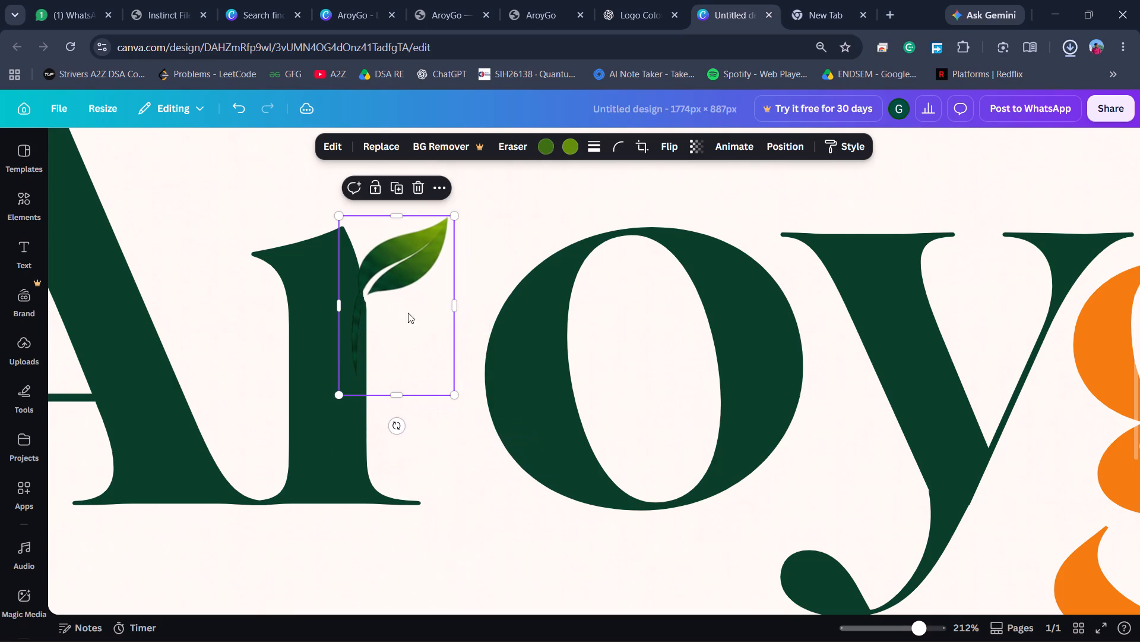
{"action": "left_click_drag", "start_coordinate": [453, 394], "coordinate": [476, 408]}
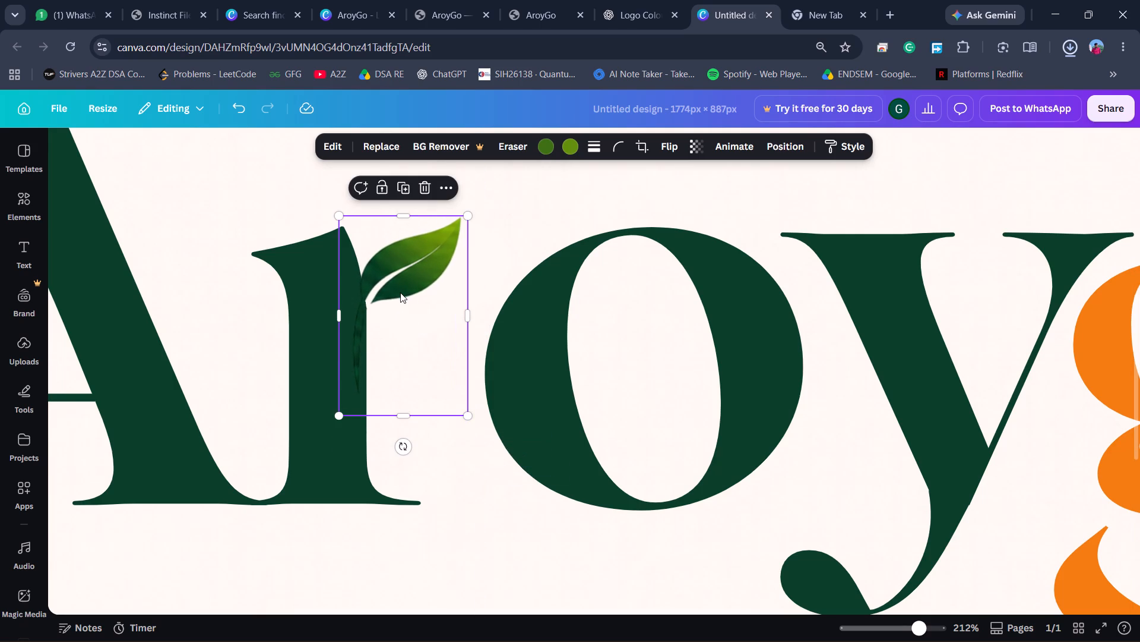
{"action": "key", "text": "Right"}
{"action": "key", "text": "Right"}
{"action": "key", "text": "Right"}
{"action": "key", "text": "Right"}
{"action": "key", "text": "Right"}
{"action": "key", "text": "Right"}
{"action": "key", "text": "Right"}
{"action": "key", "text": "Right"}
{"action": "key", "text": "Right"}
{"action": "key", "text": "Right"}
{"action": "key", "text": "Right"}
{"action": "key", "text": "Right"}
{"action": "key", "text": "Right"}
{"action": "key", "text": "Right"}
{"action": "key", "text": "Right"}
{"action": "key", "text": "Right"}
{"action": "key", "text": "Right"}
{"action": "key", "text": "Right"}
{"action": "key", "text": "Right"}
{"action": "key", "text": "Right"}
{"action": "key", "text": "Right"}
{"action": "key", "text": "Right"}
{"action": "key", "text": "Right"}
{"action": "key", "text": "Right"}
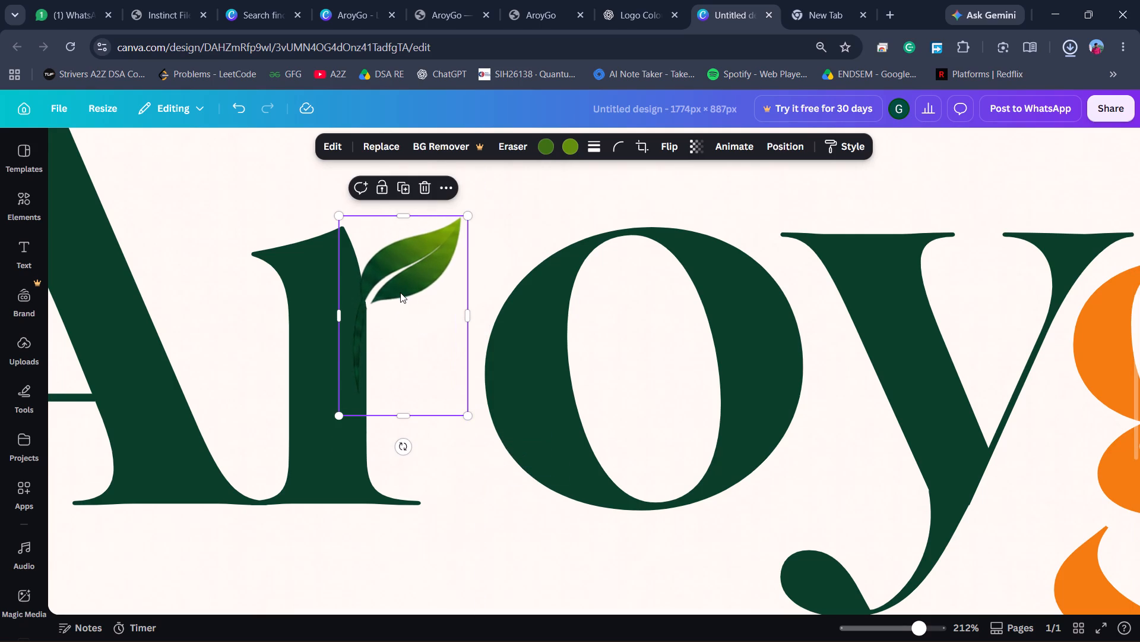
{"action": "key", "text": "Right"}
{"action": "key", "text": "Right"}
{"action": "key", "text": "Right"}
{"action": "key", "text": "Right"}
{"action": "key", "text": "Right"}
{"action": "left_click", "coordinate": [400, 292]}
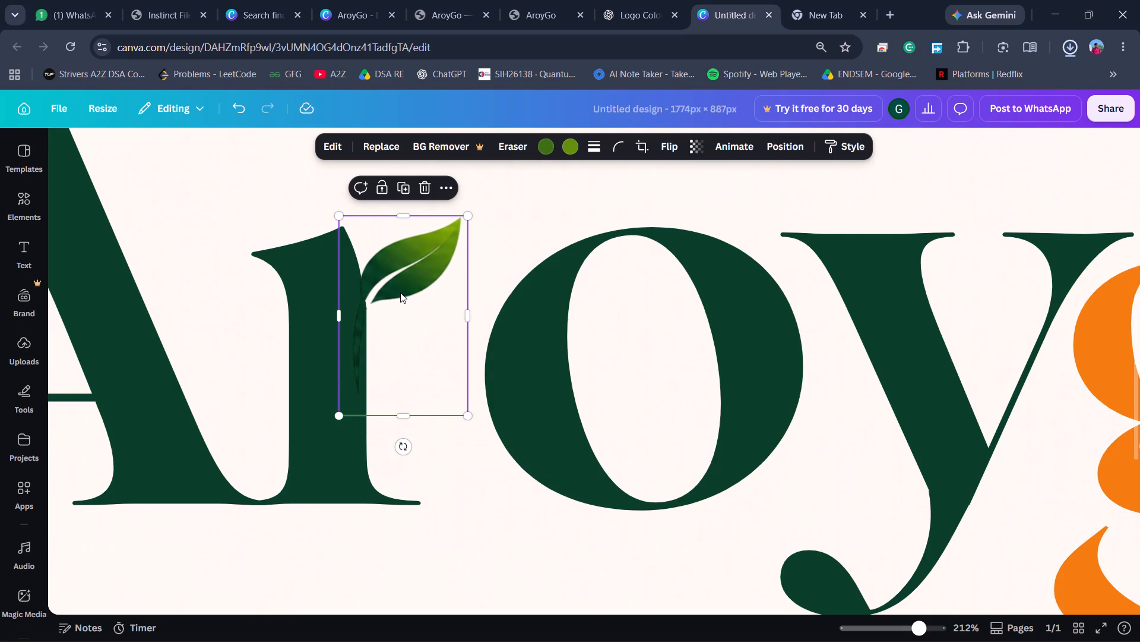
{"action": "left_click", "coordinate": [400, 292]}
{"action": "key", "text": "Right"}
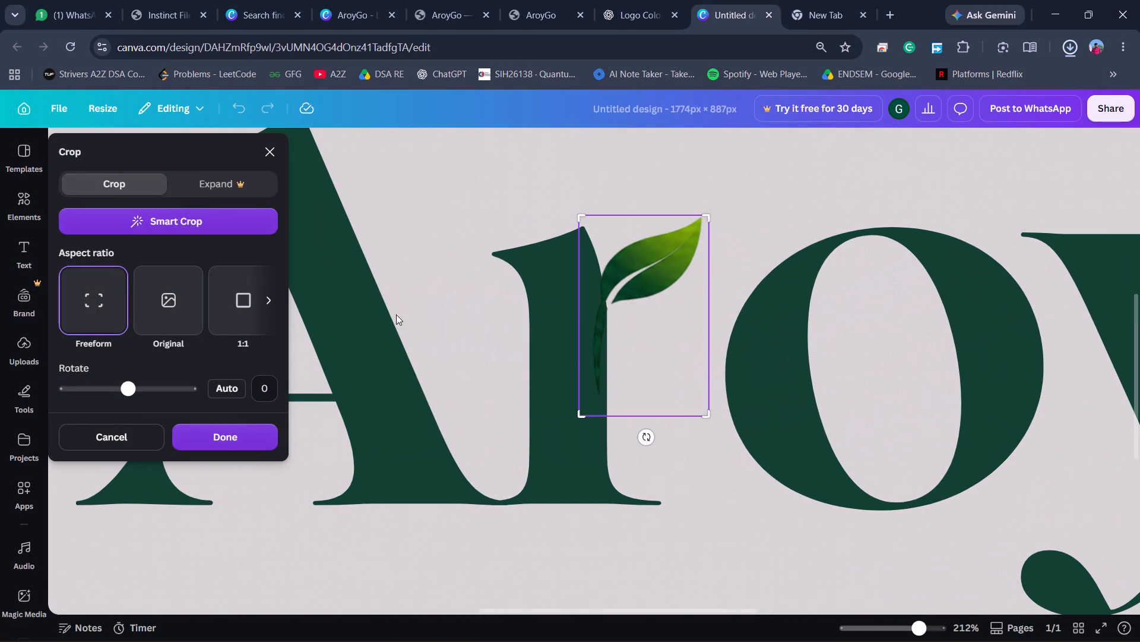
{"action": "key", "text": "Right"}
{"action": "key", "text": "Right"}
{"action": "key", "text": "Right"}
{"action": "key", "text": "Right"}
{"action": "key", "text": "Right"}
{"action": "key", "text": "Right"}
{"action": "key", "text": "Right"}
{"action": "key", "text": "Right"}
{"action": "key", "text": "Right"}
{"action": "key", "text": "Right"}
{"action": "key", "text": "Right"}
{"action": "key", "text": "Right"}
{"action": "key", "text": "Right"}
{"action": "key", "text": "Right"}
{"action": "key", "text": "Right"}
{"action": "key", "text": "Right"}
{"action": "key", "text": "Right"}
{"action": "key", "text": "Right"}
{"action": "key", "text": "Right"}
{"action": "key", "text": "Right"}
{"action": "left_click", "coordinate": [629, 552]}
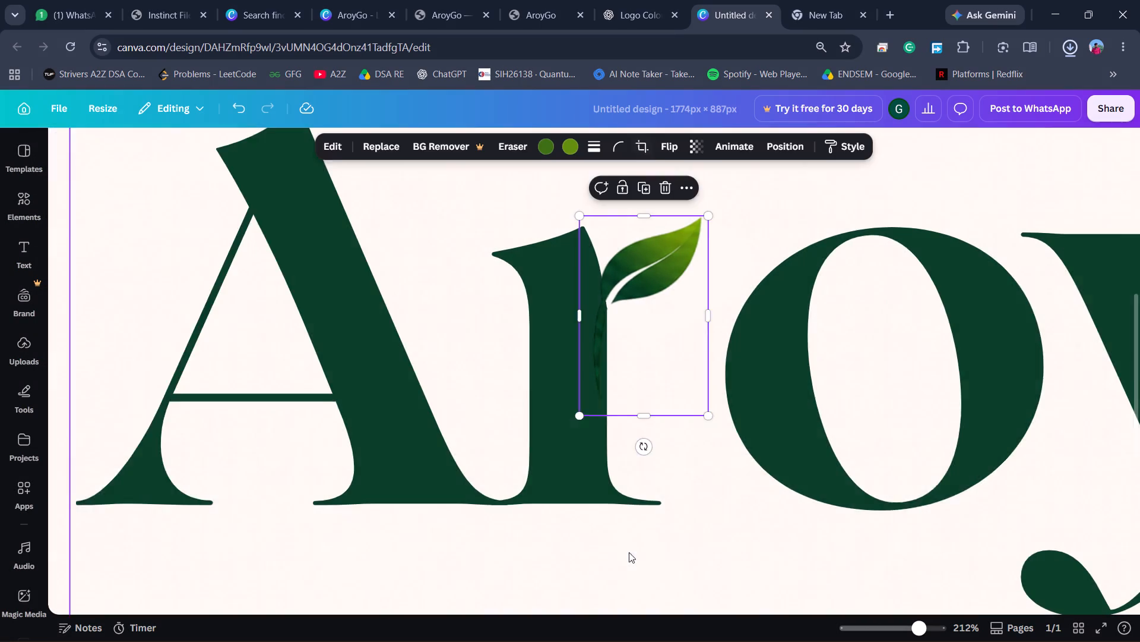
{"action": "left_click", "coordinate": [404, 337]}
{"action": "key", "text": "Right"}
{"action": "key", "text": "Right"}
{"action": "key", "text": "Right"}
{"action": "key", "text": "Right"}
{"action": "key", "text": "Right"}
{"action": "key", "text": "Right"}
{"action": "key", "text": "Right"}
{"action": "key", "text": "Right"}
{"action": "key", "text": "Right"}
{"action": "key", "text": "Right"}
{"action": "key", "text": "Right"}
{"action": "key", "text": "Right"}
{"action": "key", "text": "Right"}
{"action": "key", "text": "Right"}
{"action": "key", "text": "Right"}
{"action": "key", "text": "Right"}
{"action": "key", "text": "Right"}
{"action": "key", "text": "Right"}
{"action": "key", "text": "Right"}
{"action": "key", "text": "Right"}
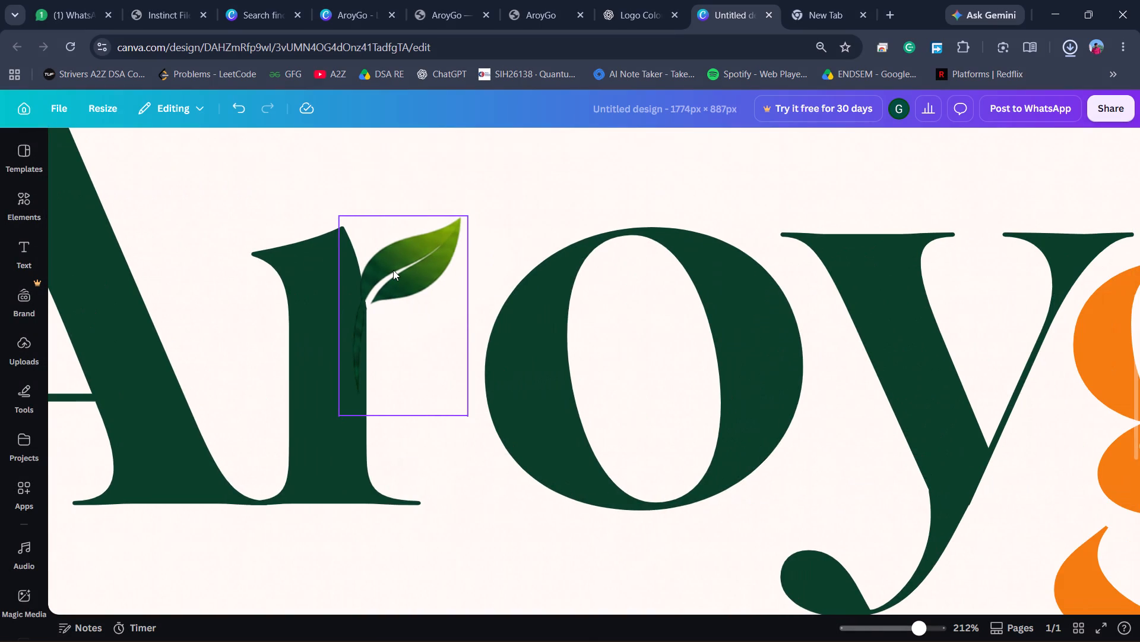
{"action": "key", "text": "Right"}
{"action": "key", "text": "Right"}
Nudge the leaf five increments right, one up and one back left beside the "r" stem.
{"action": "left_click", "coordinate": [393, 270]}
{"action": "key", "text": "Right"}
{"action": "key", "text": "Right"}
{"action": "key", "text": "Right"}
{"action": "key", "text": "Right"}
{"action": "key", "text": "Right"}
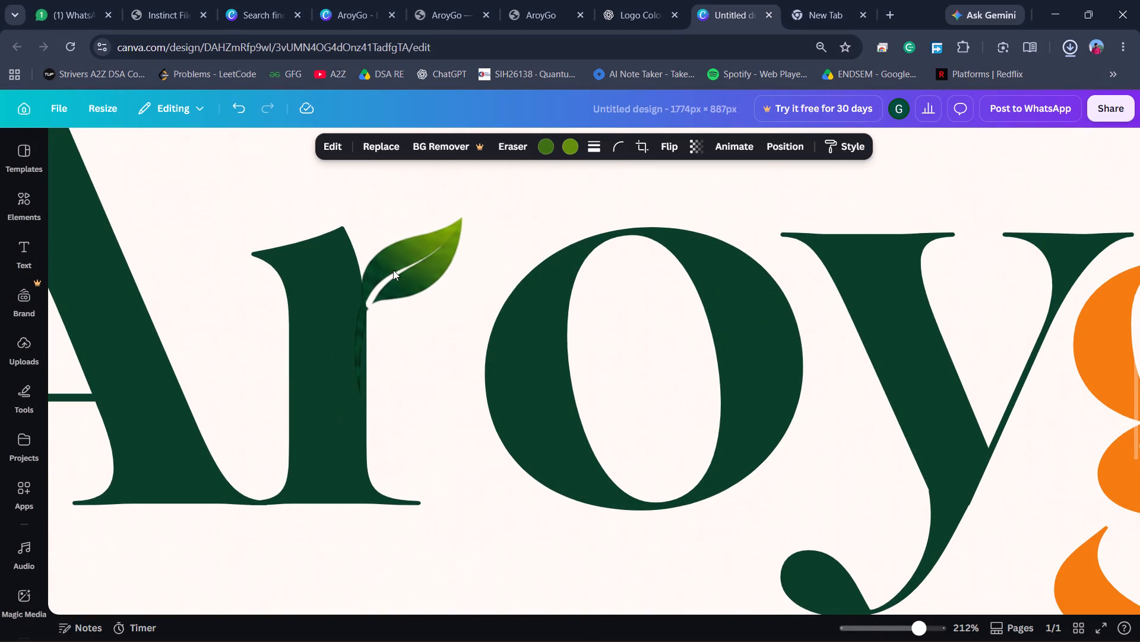
{"action": "key", "text": "Up"}
{"action": "key", "text": "Left"}
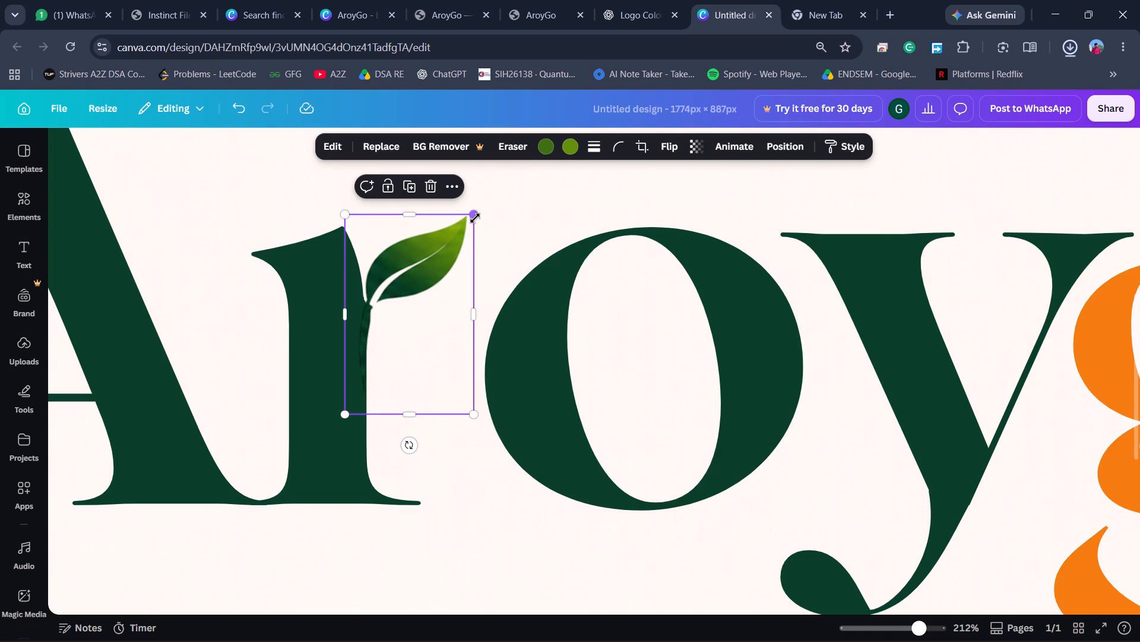
Enlarge the leaf slightly from its upper-right corner and nudge it three increments left overall, against the "r" stem.
{"action": "left_click_drag", "start_coordinate": [475, 218], "coordinate": [480, 206]}
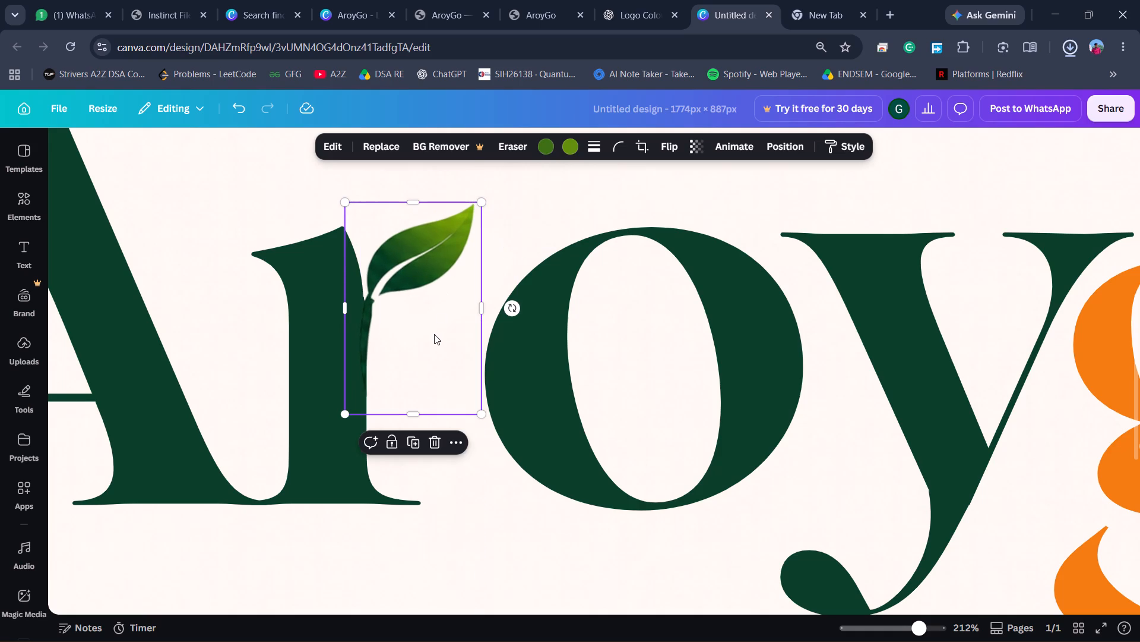
{"action": "key", "text": "Left"}
{"action": "key", "text": "Left"}
{"action": "key", "text": "Left"}
{"action": "key", "text": "Left"}
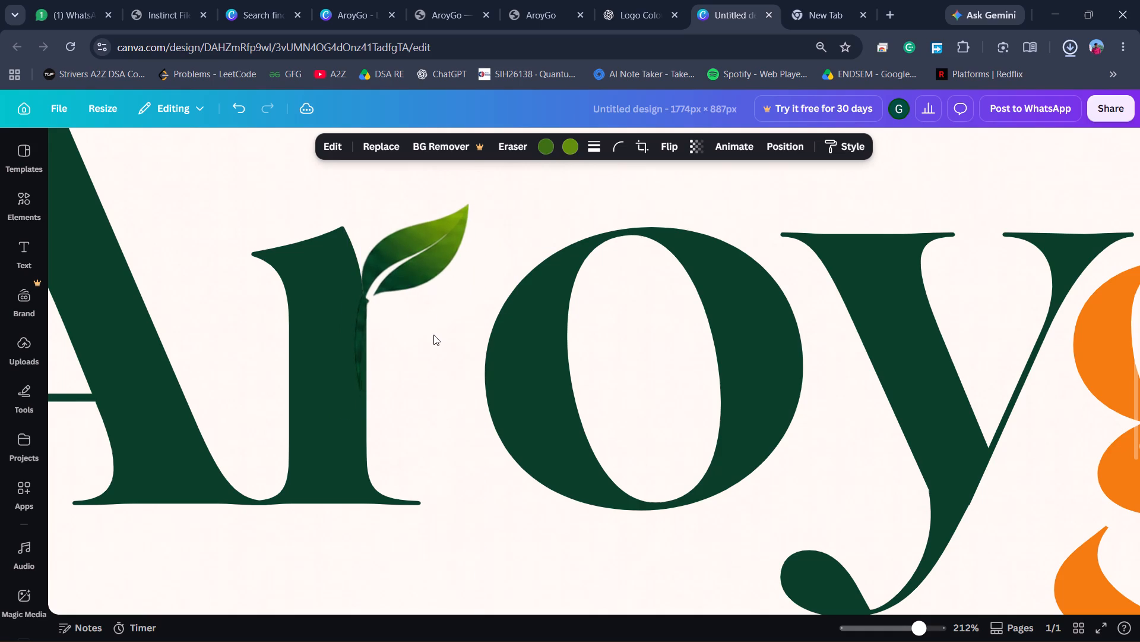
{"action": "key", "text": "Right"}
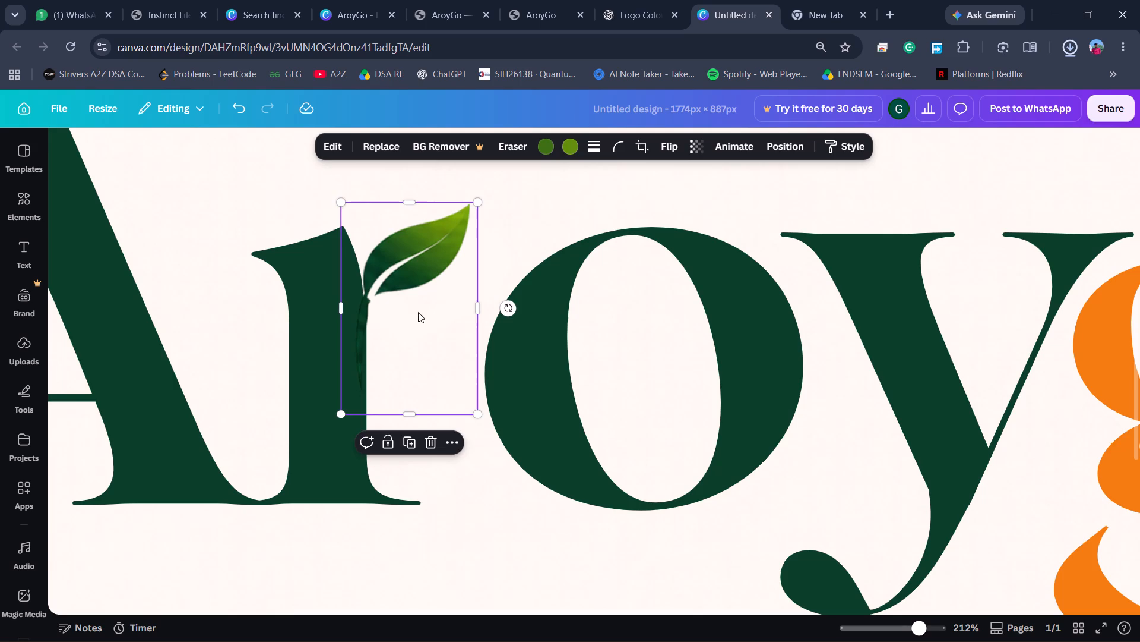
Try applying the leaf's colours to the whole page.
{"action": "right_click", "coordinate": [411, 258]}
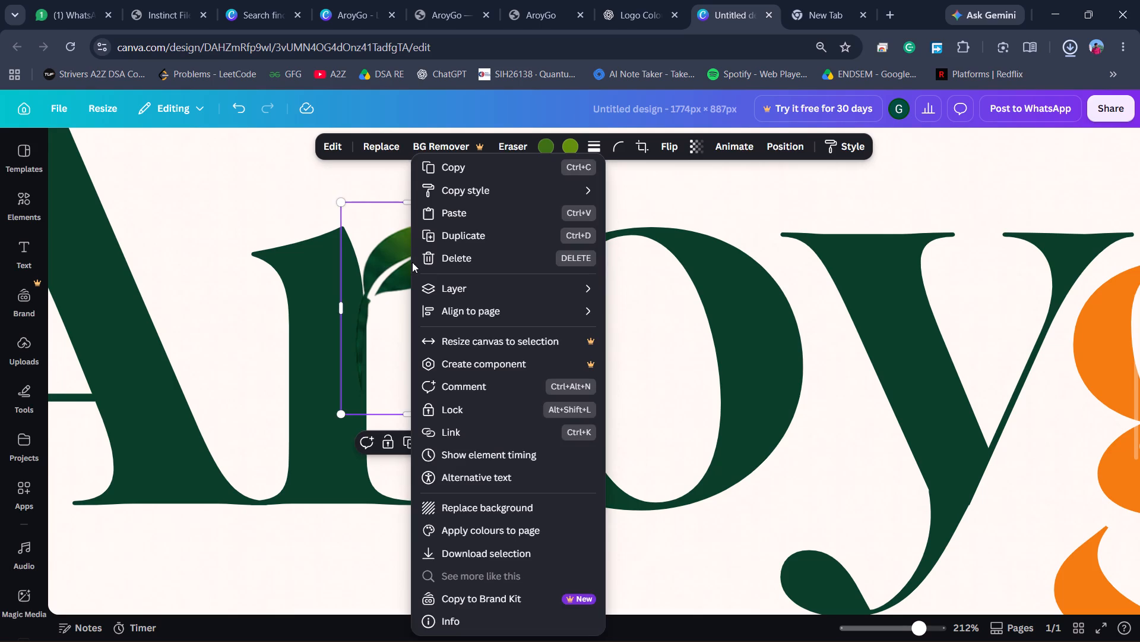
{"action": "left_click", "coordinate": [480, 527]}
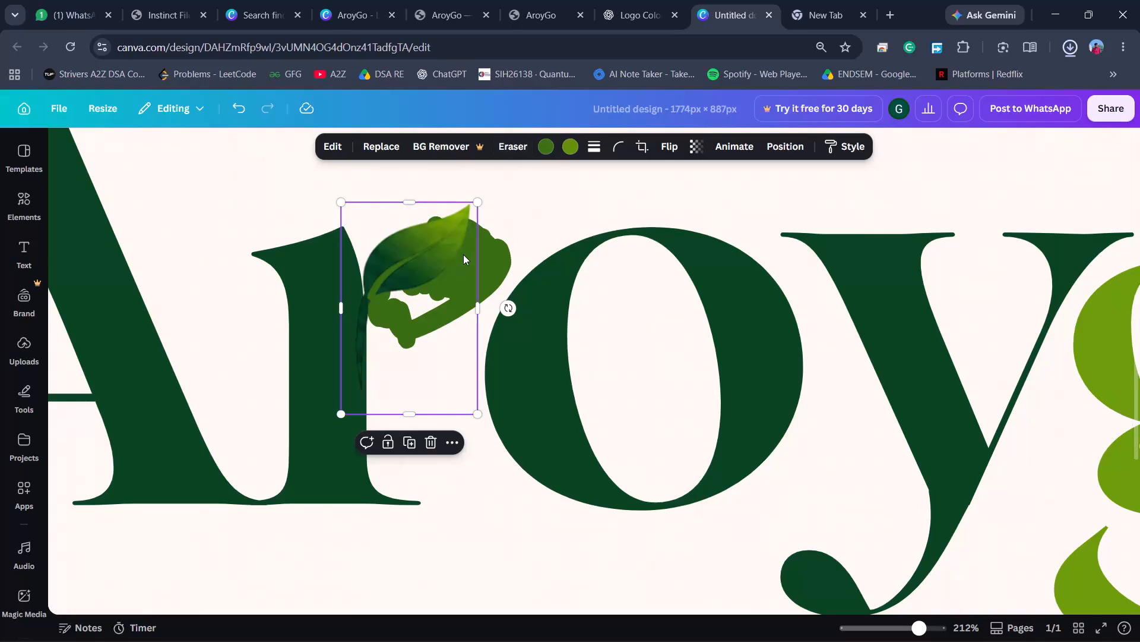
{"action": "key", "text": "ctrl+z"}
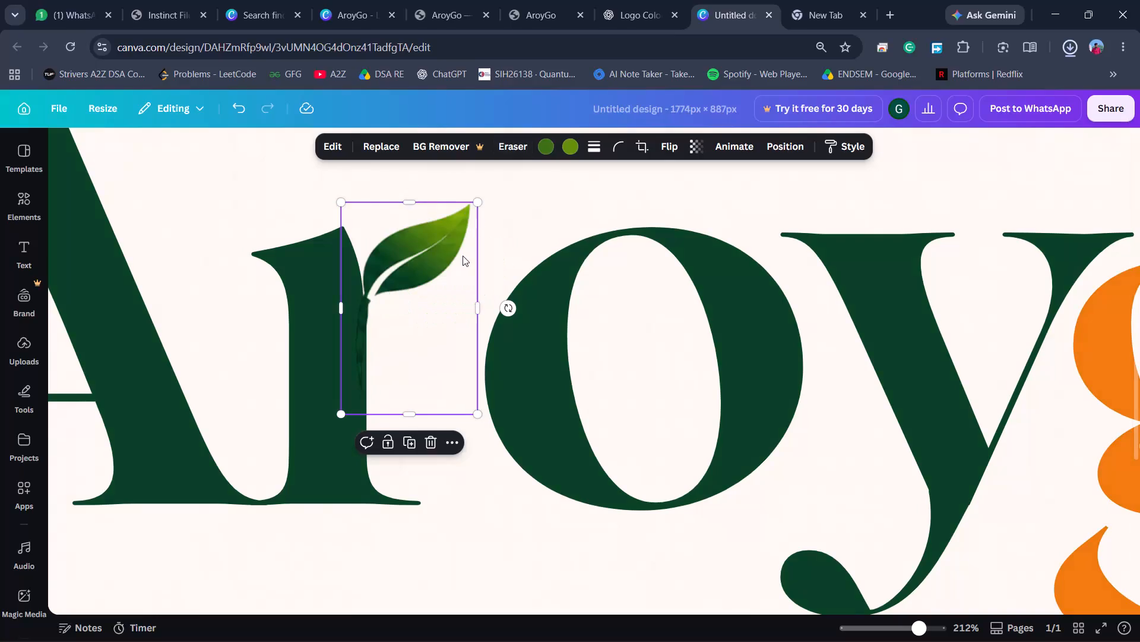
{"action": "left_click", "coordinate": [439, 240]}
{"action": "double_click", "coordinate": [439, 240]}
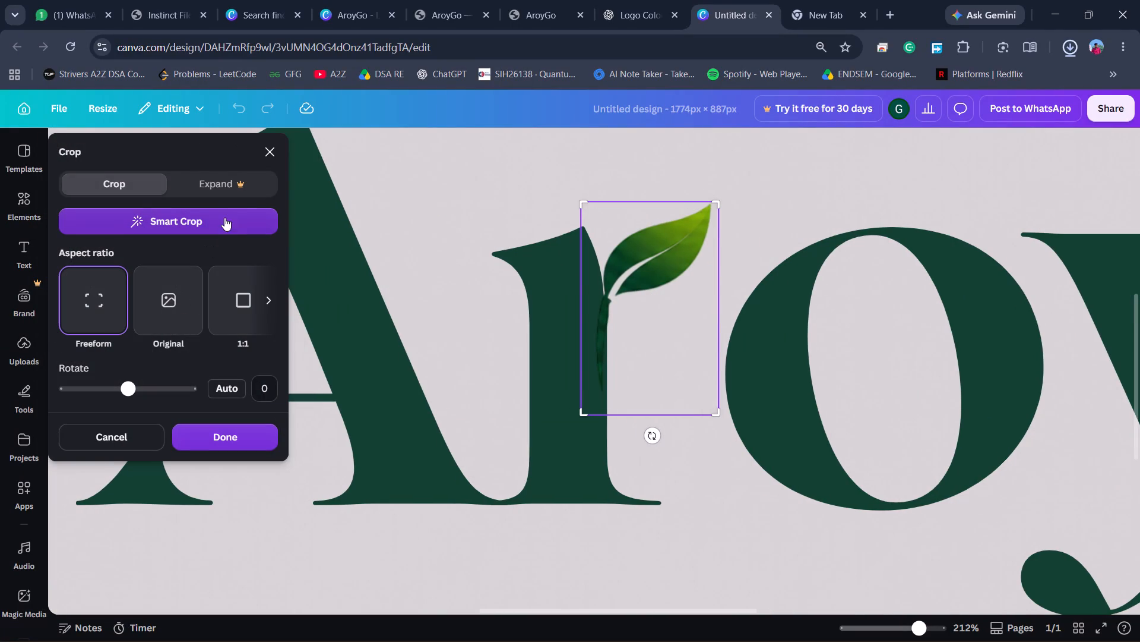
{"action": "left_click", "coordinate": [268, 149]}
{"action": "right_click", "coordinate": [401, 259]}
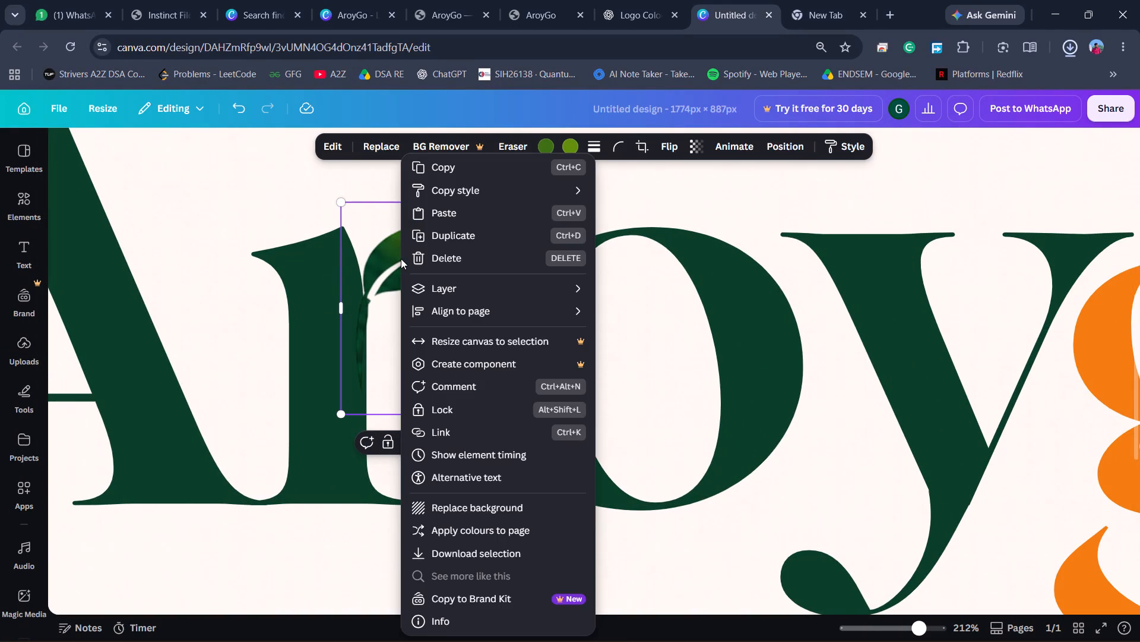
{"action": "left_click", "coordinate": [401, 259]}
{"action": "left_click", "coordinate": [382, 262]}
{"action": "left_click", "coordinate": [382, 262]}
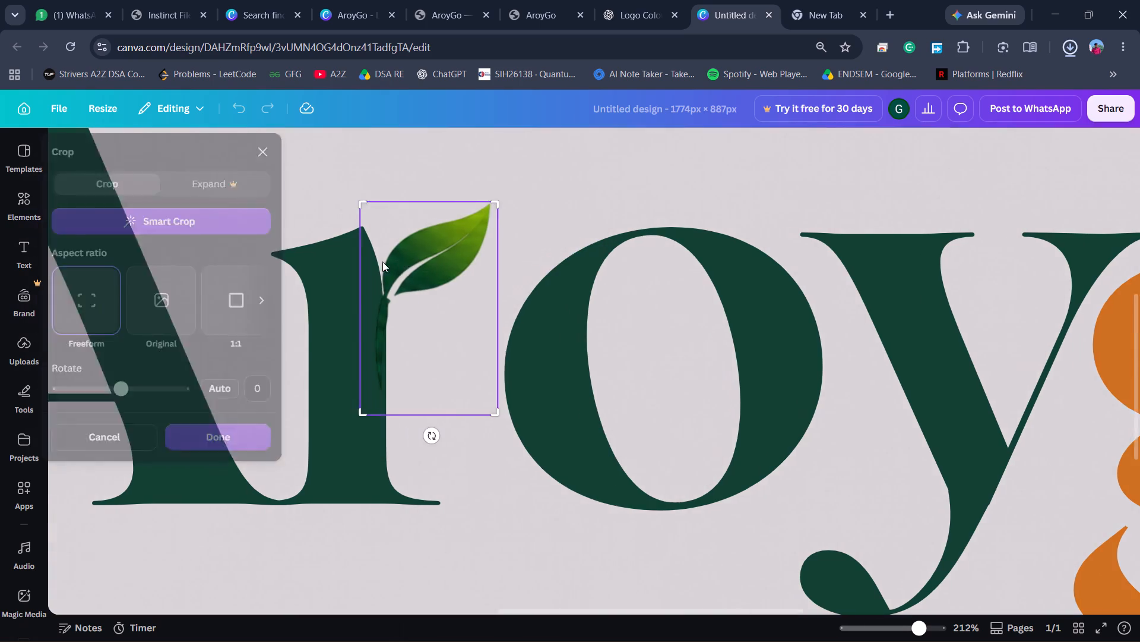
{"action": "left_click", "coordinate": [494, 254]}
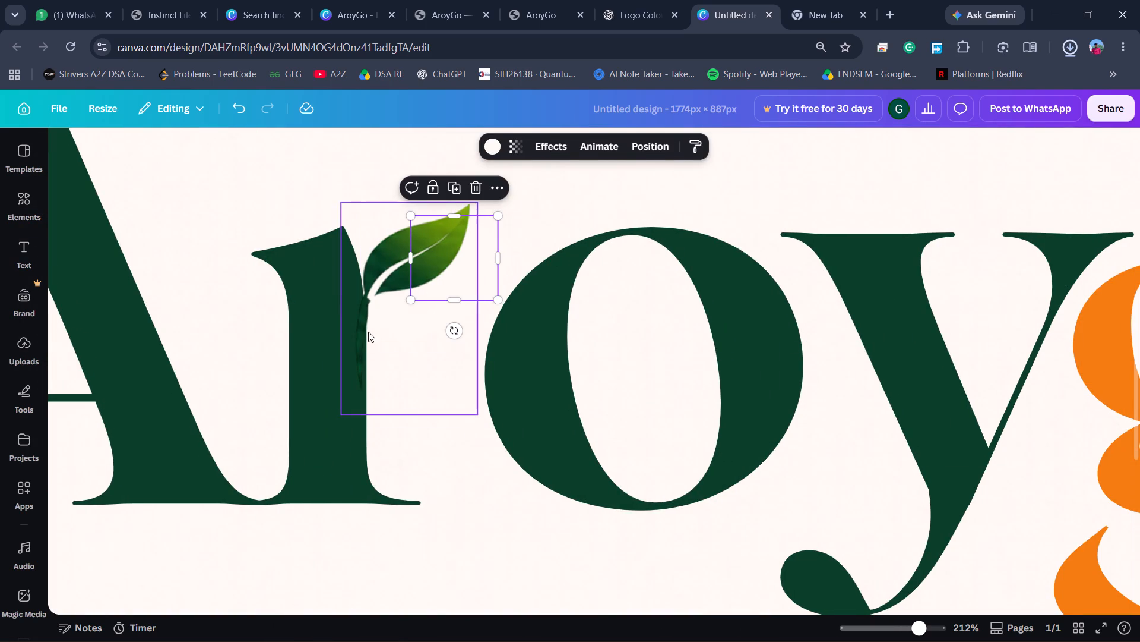
Nudge the leaf one increment down so its base sits lower on the "r" stem.
{"action": "left_click", "coordinate": [368, 332]}
{"action": "key", "text": "Down"}
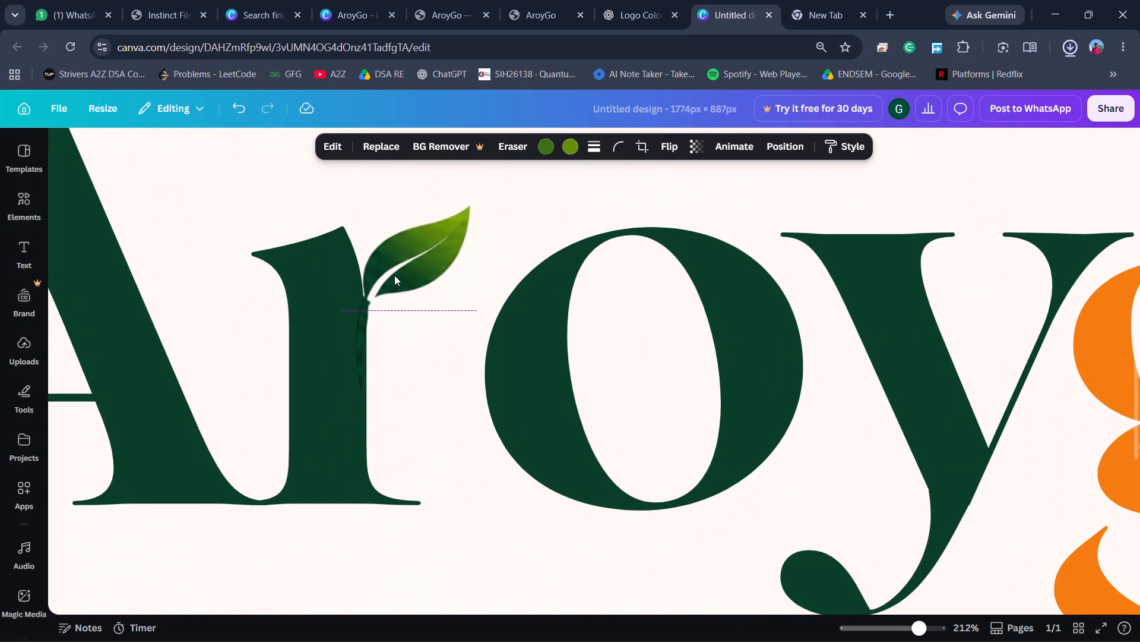
Nudge the leaf one increment up beside the "r" stem.
{"action": "key", "text": "Up"}
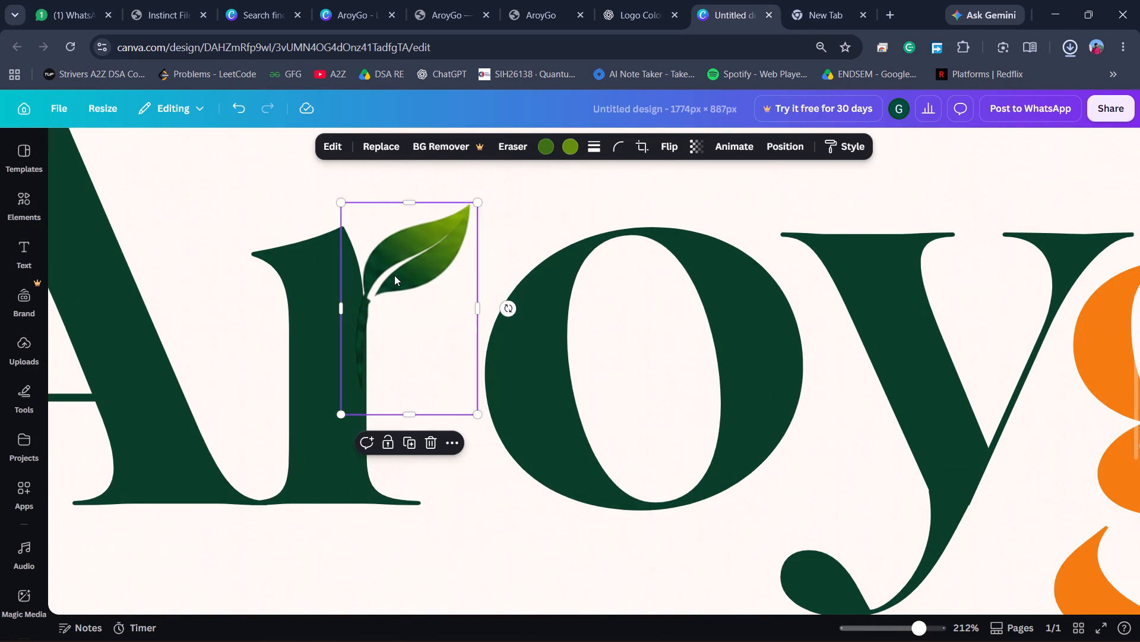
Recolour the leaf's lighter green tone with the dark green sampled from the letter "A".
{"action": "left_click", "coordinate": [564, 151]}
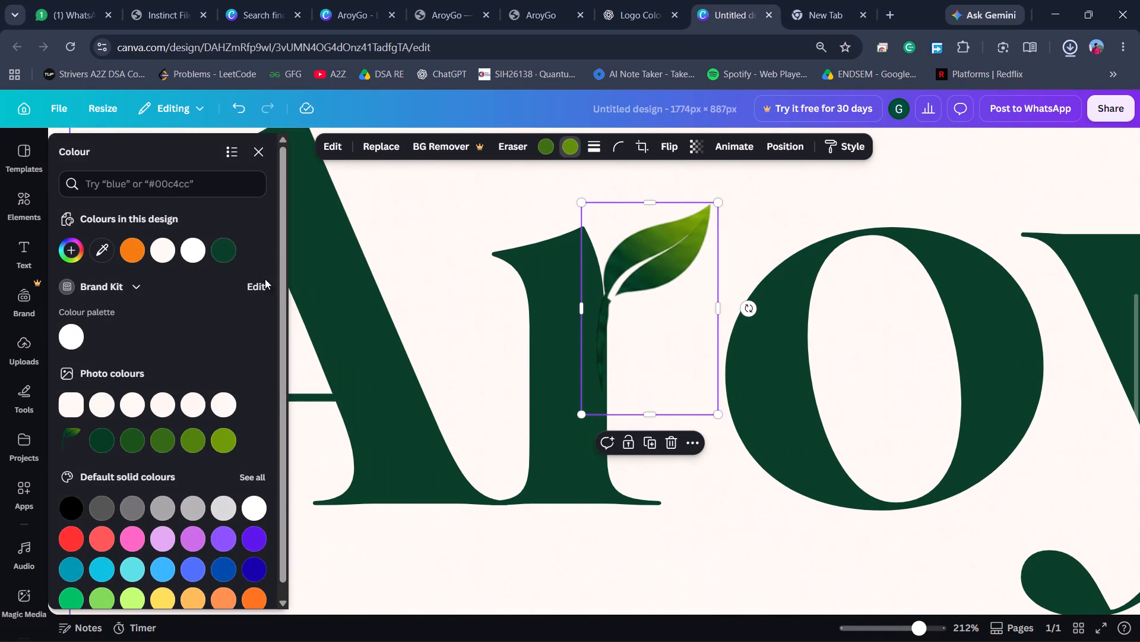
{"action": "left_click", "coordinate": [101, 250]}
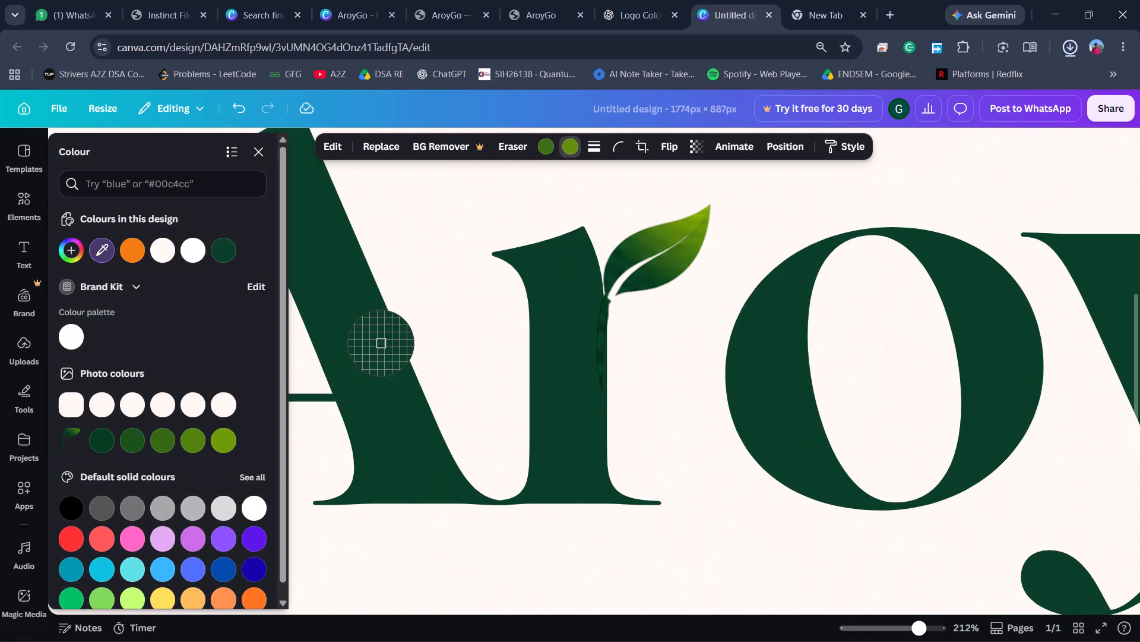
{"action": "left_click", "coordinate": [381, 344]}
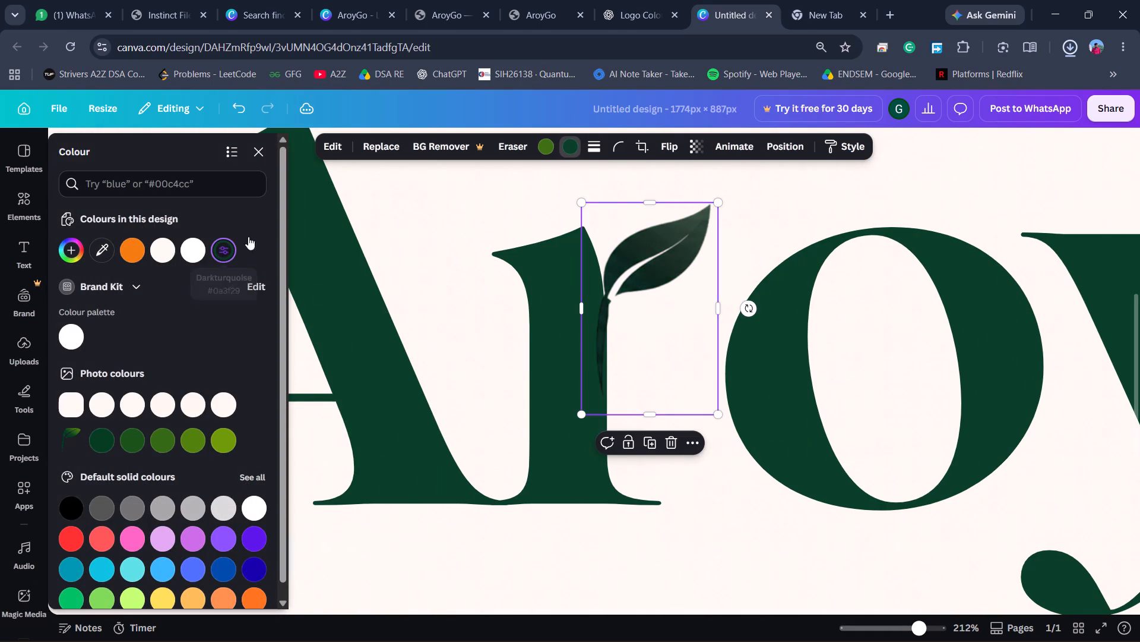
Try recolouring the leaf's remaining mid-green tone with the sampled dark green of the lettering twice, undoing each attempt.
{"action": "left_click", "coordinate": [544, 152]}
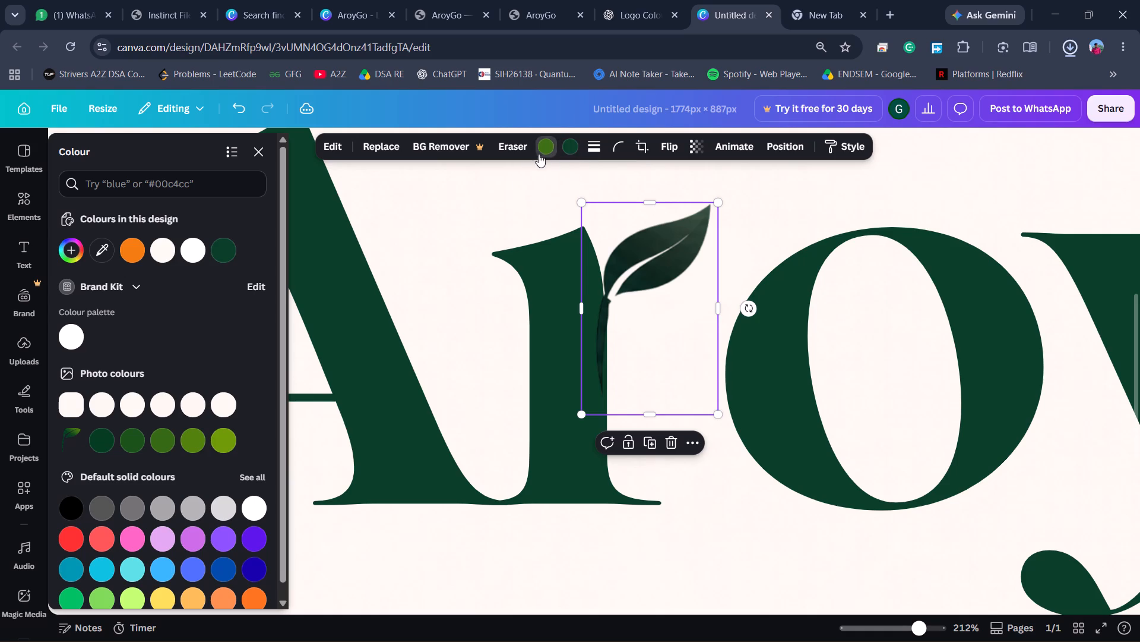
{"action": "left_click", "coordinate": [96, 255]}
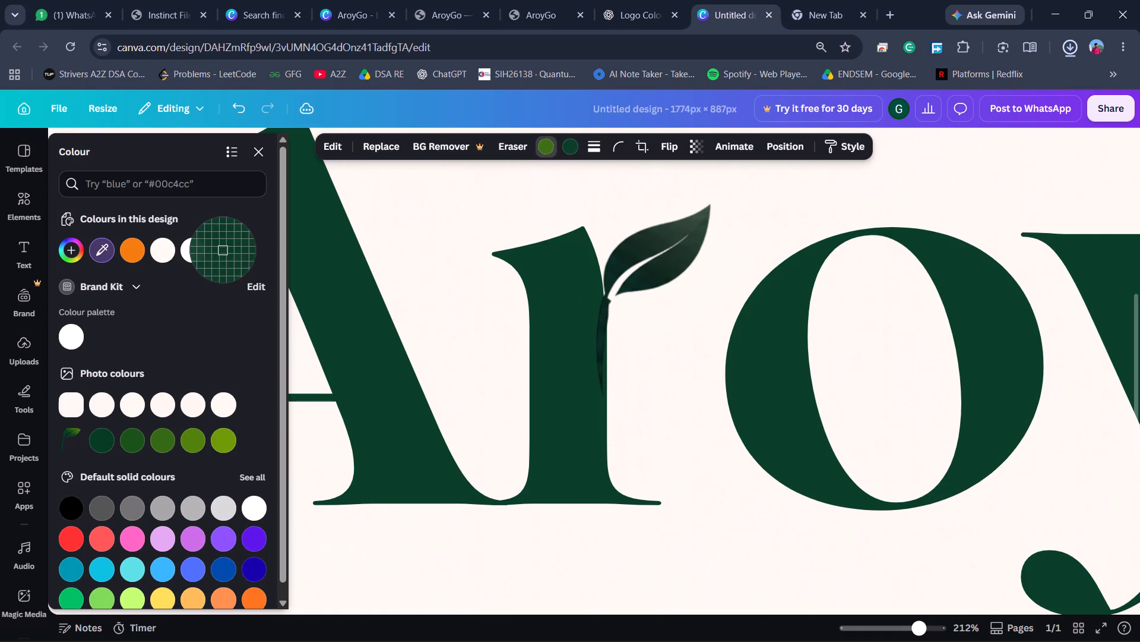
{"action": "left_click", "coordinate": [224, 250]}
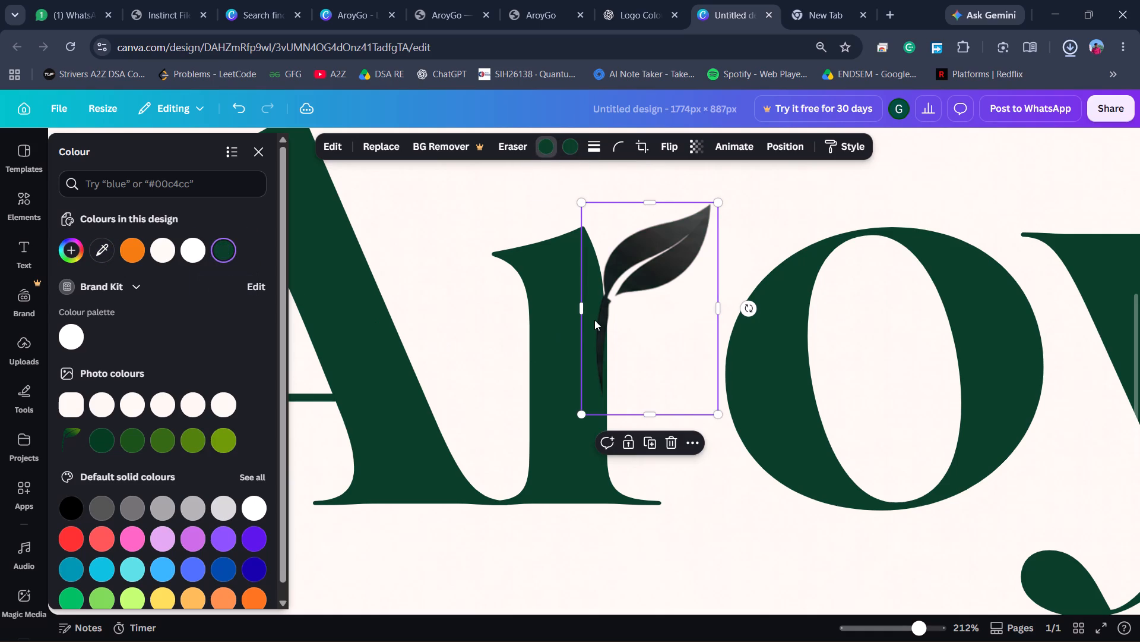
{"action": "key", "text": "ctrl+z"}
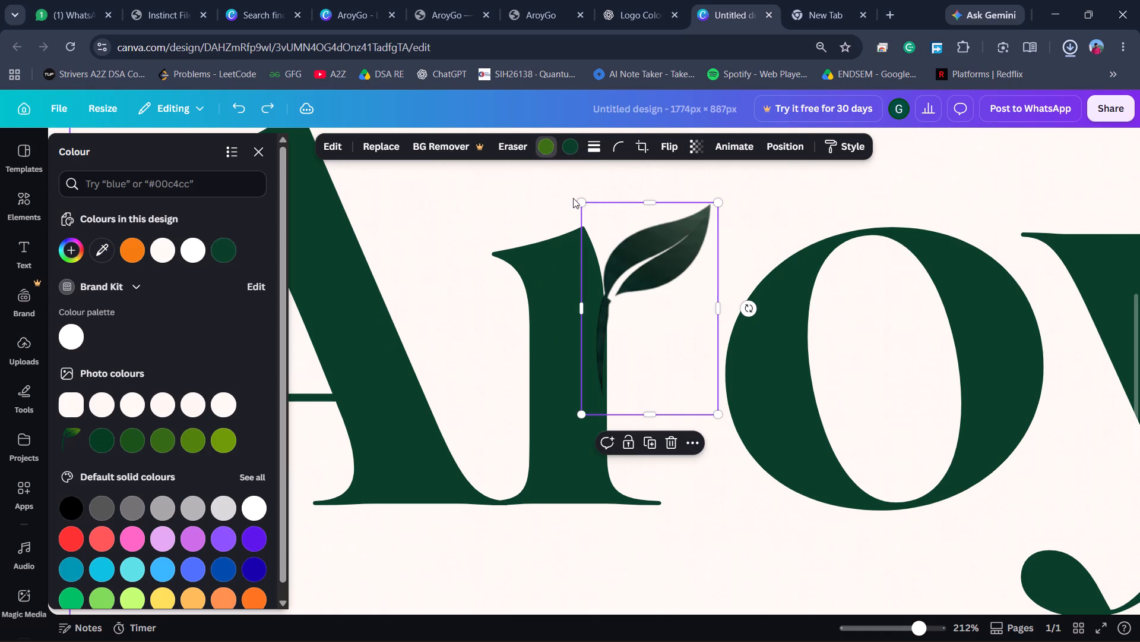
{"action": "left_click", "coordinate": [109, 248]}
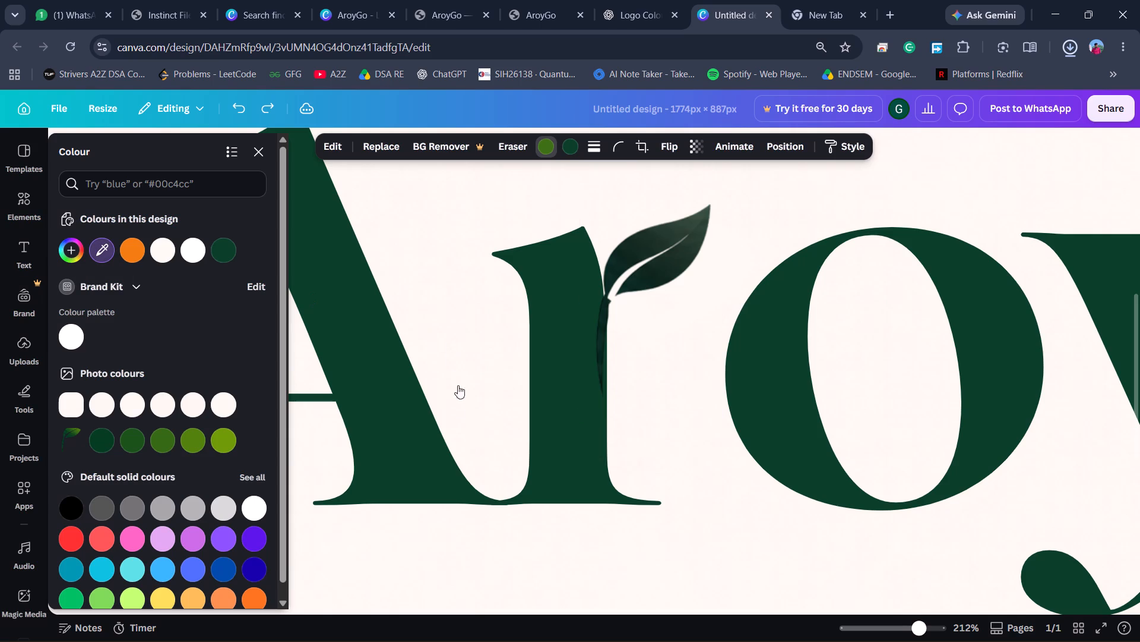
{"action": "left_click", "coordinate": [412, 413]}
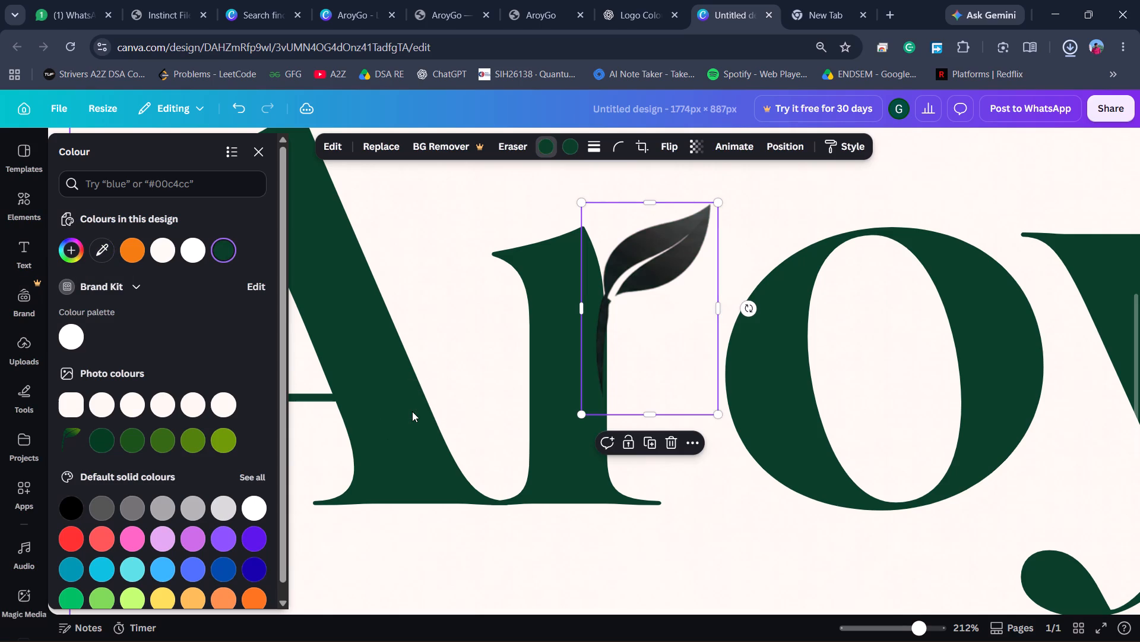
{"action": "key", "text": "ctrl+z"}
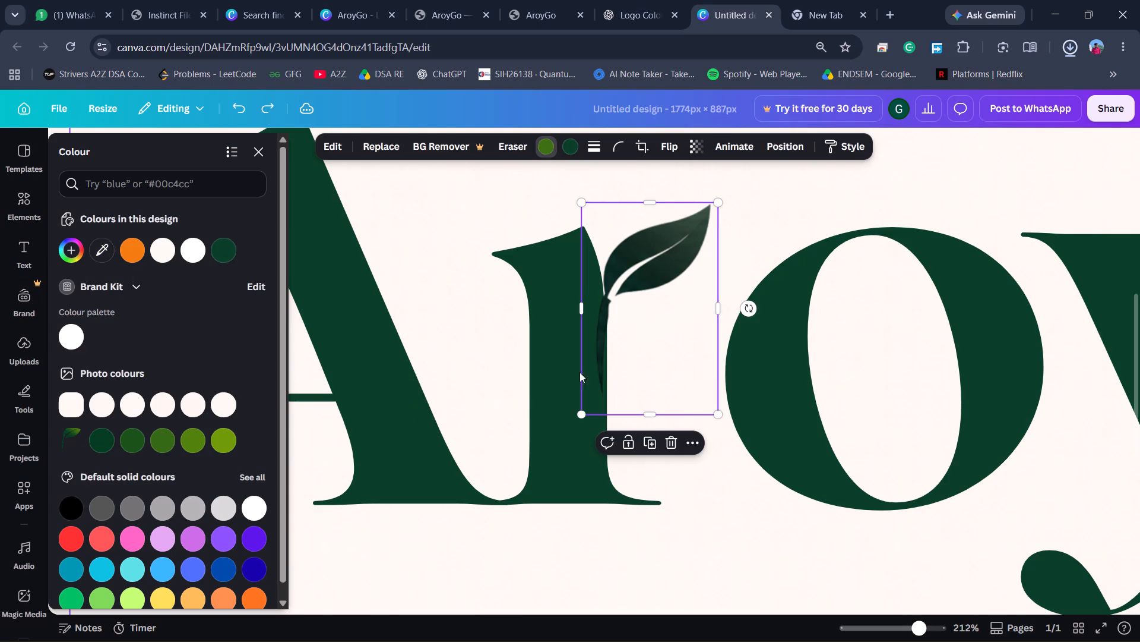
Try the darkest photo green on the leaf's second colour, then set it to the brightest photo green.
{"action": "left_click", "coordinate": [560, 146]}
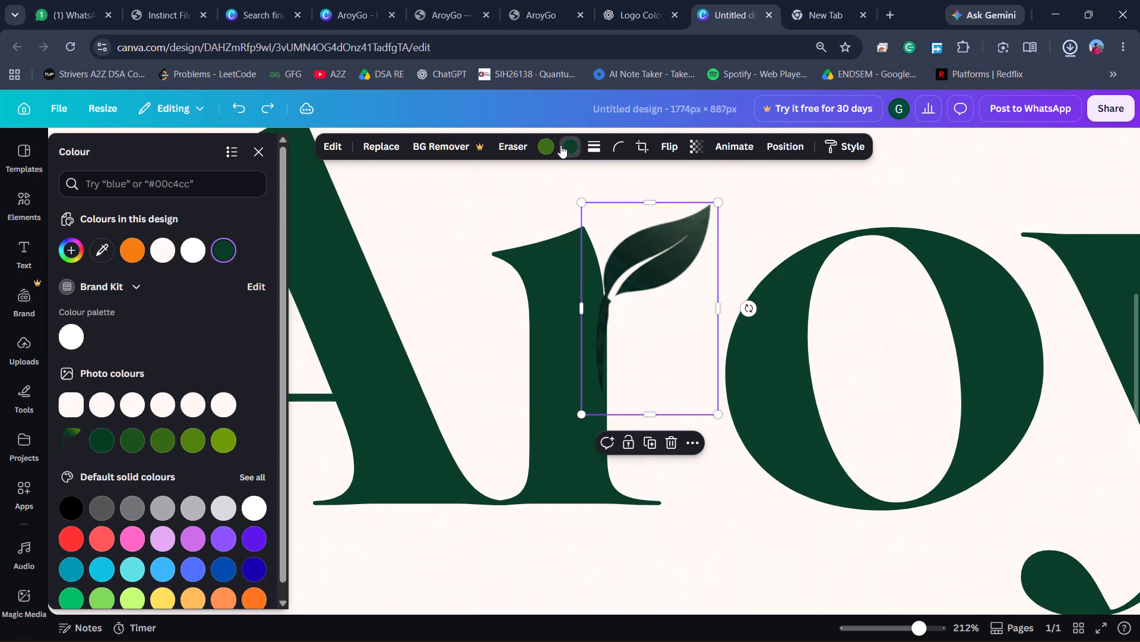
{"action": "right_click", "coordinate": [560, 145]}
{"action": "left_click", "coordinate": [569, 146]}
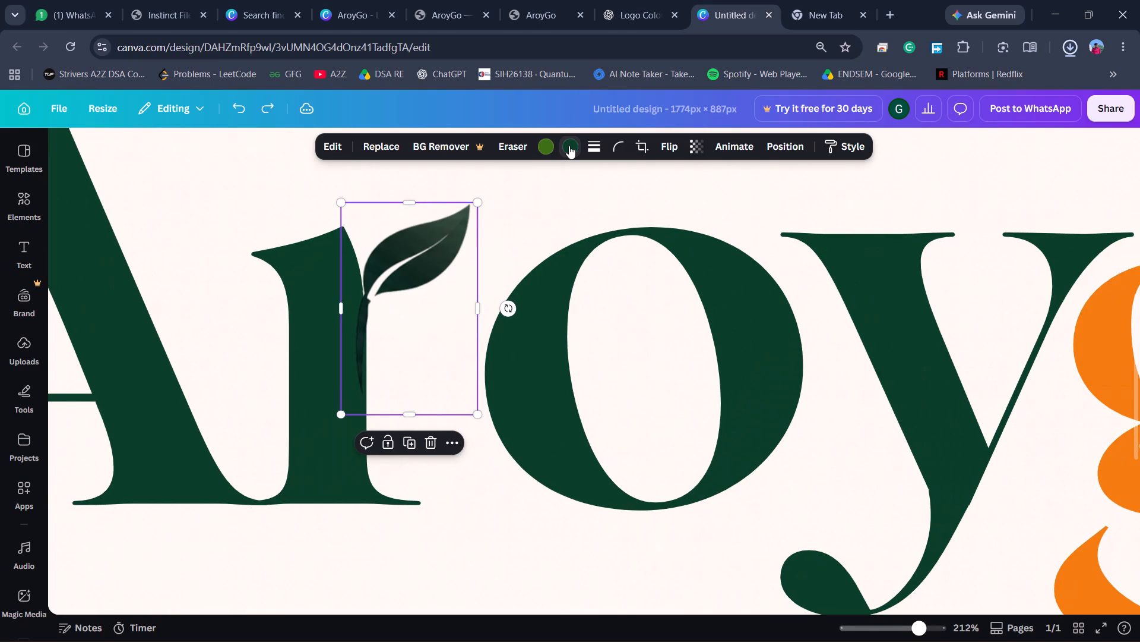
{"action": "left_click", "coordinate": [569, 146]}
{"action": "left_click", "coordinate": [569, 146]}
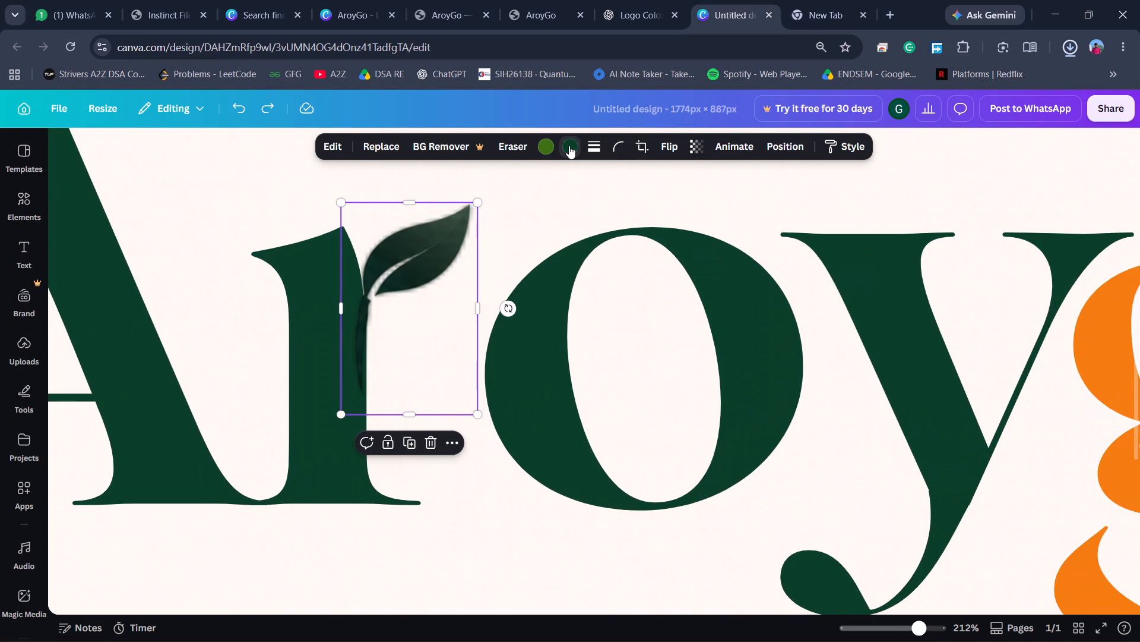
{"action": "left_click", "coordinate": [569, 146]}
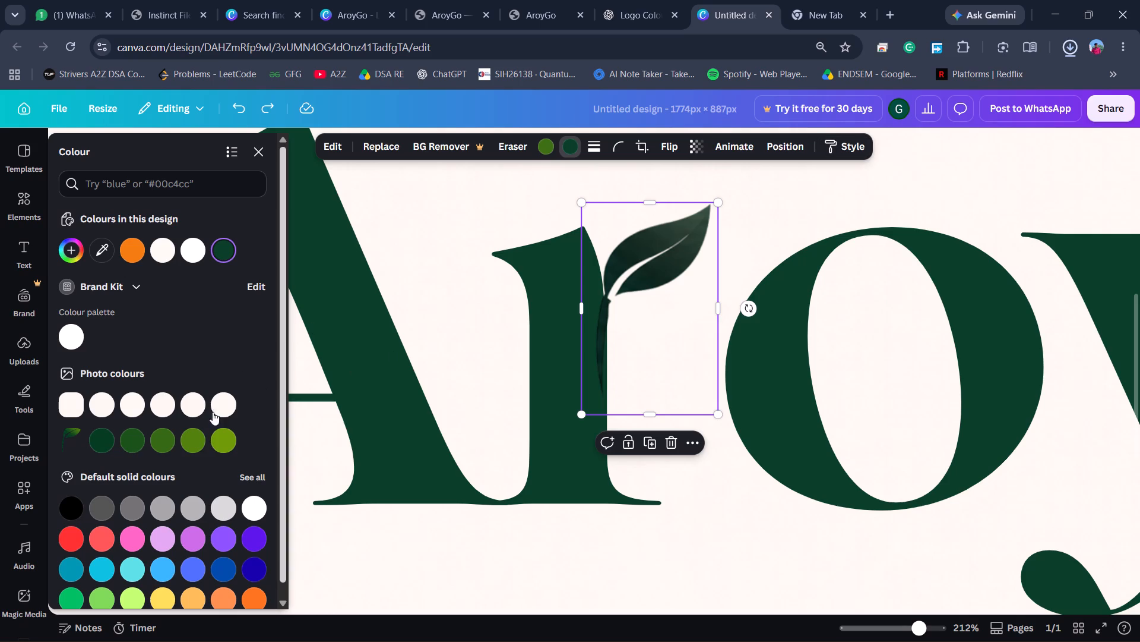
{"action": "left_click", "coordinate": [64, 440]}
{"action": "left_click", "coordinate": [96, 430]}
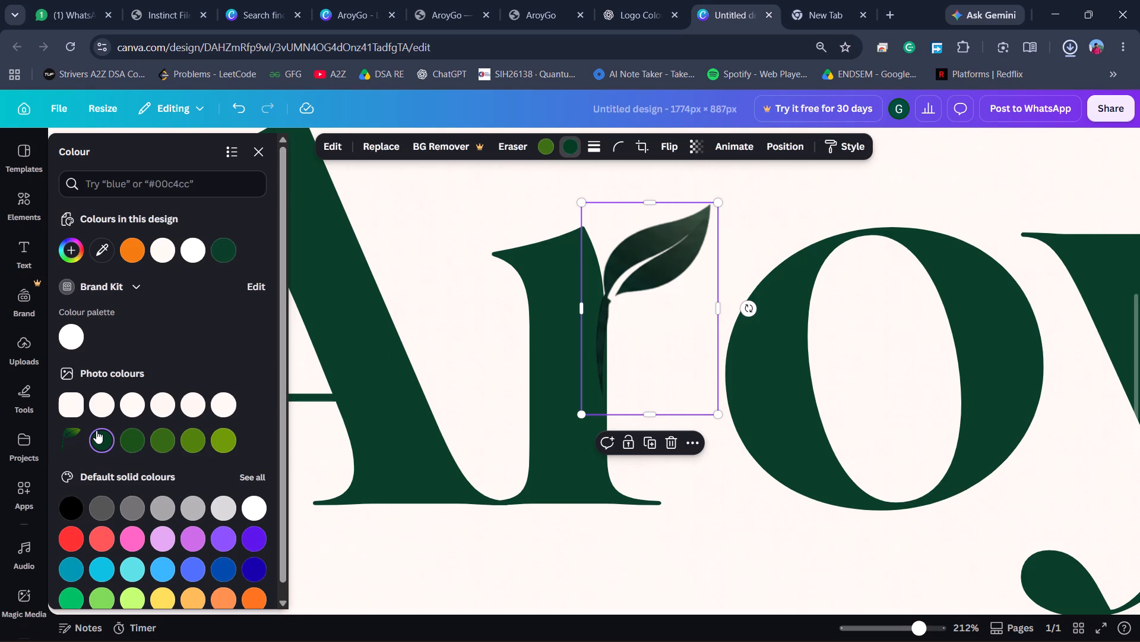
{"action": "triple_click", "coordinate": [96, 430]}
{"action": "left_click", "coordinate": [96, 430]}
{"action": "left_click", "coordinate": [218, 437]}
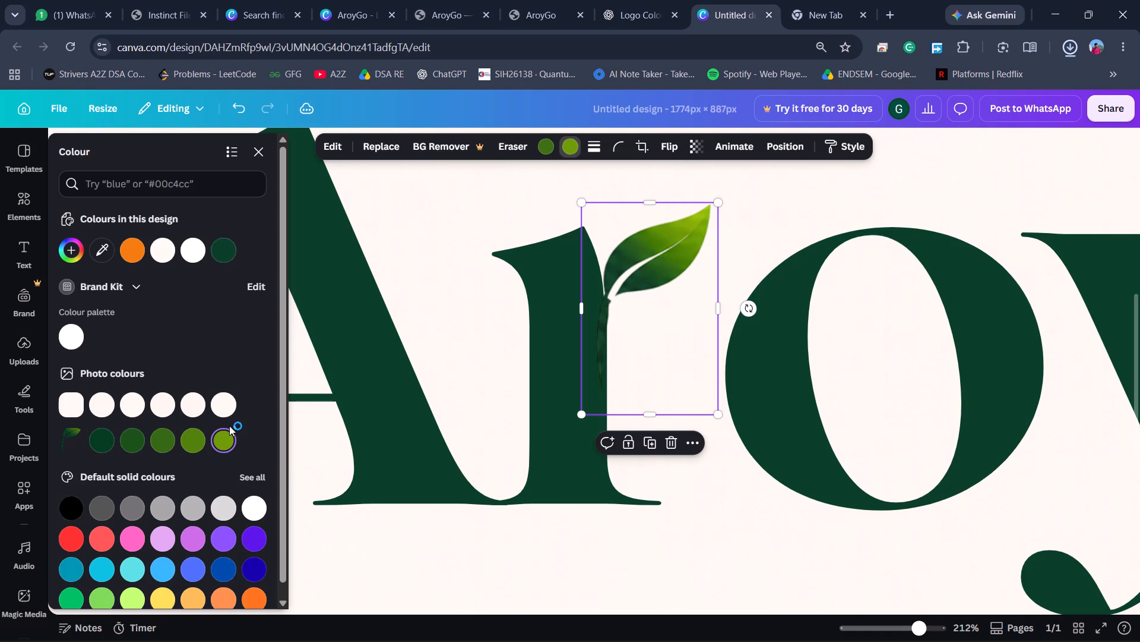
Set the leaf's second colour, the bright green, to the default solid black.
{"action": "scroll", "coordinate": [149, 383], "scroll_direction": "down", "scroll_amount": 4}
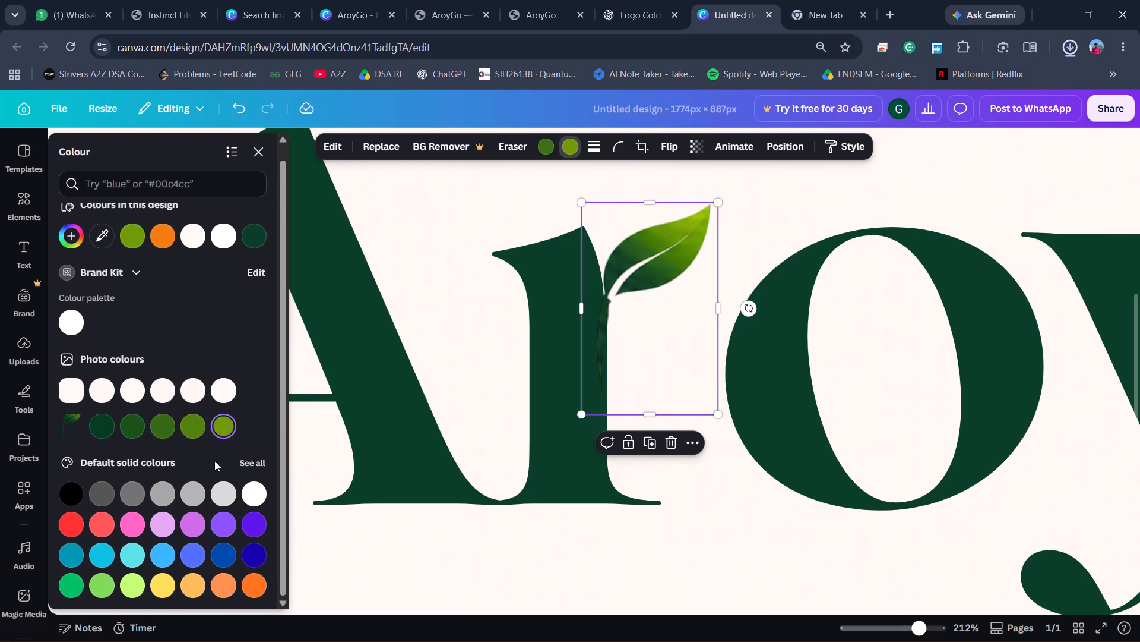
{"action": "left_click", "coordinate": [56, 492]}
{"action": "left_click", "coordinate": [65, 493]}
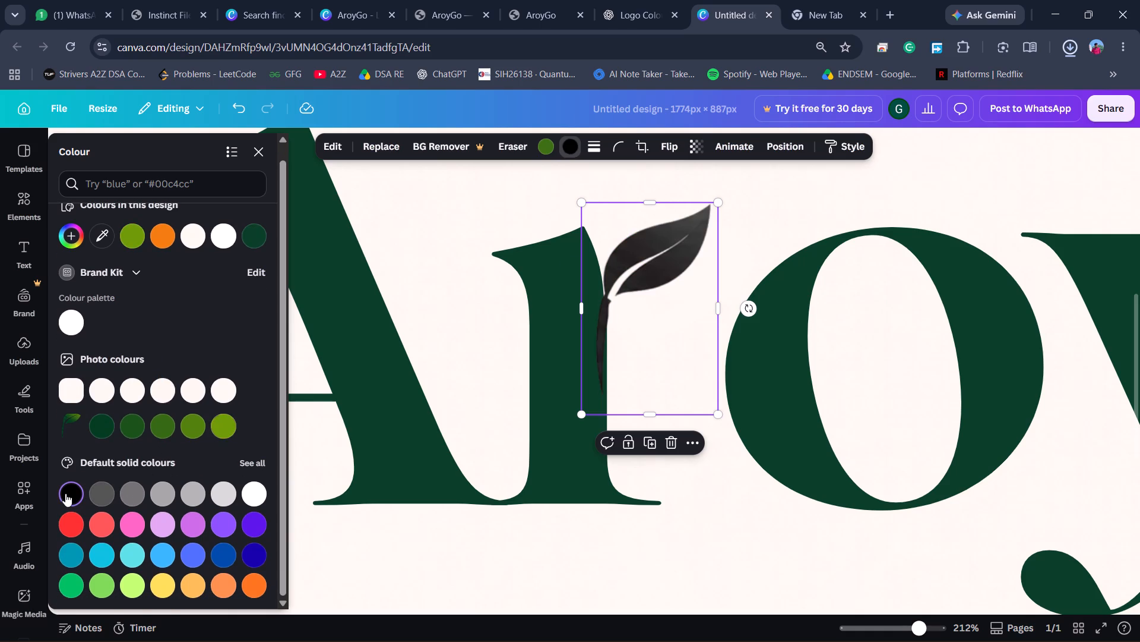
{"action": "scroll", "coordinate": [245, 376], "scroll_direction": "up", "scroll_amount": 9}
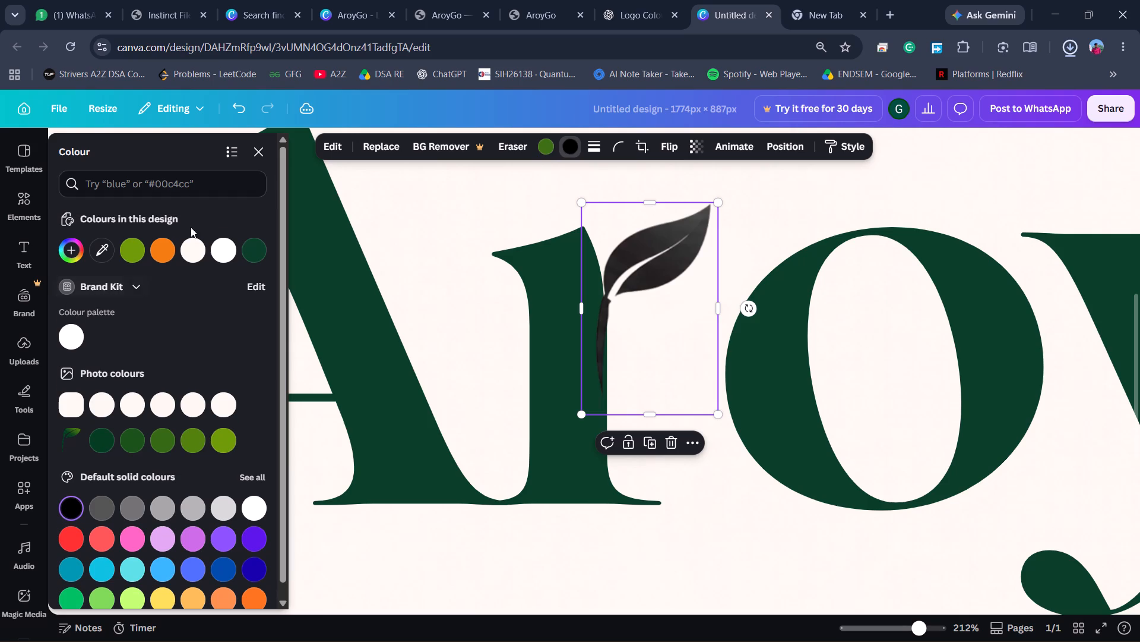
{"action": "left_click", "coordinate": [236, 153]}
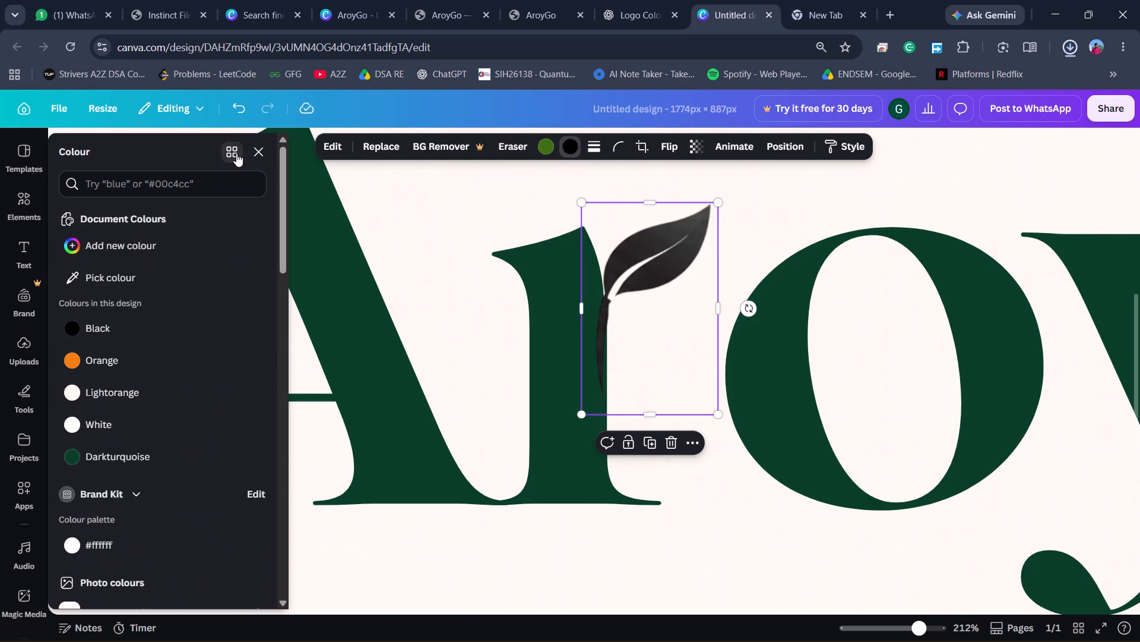
{"action": "left_click", "coordinate": [236, 153]}
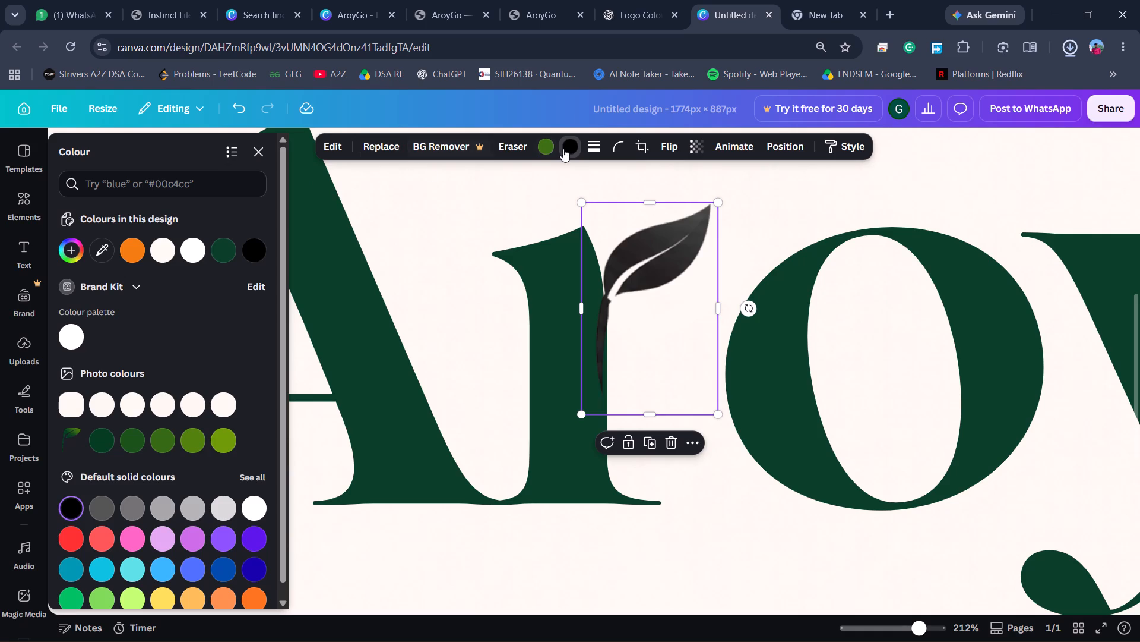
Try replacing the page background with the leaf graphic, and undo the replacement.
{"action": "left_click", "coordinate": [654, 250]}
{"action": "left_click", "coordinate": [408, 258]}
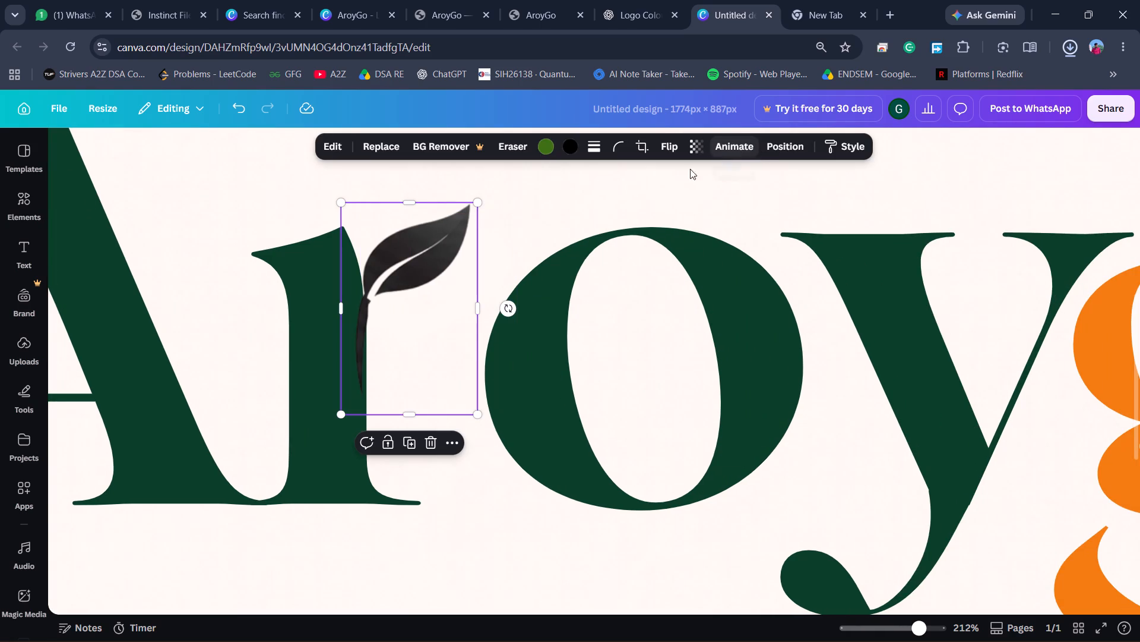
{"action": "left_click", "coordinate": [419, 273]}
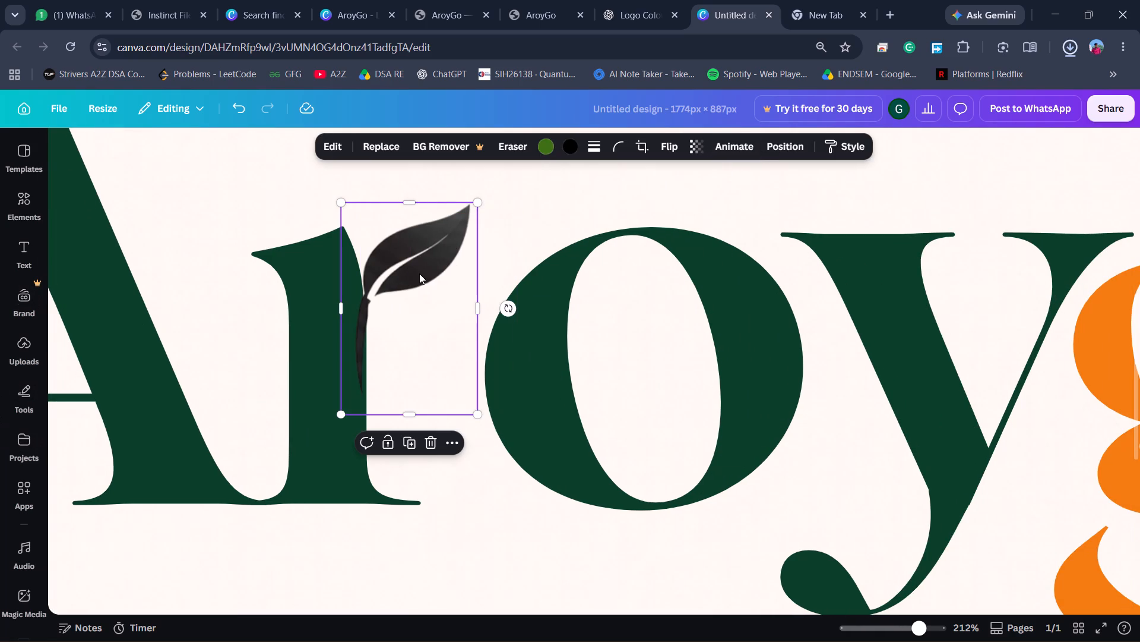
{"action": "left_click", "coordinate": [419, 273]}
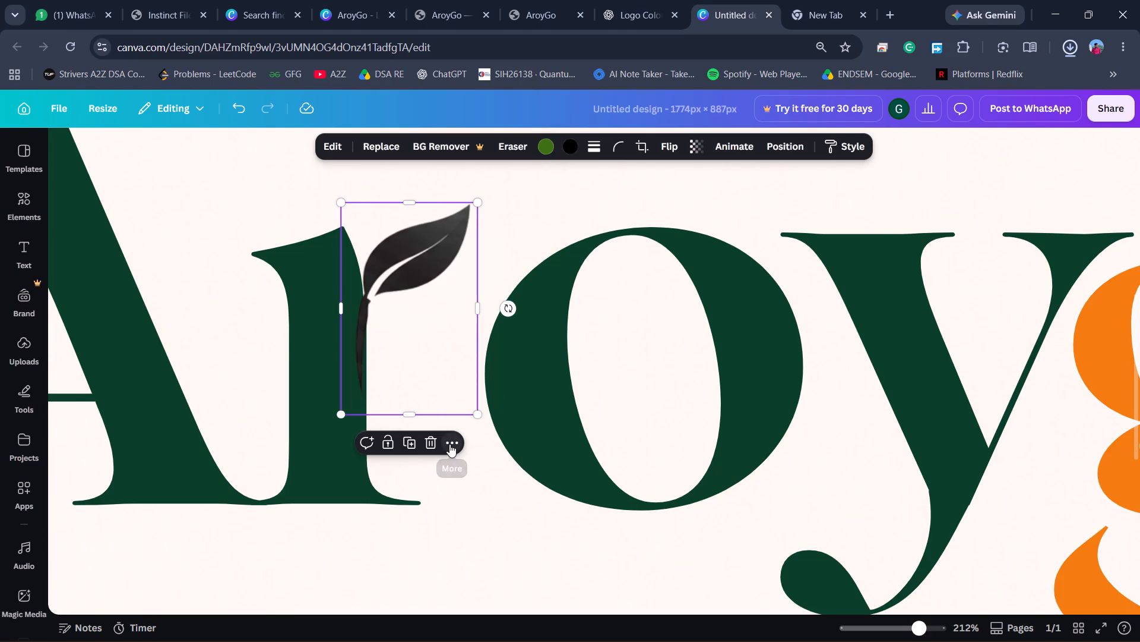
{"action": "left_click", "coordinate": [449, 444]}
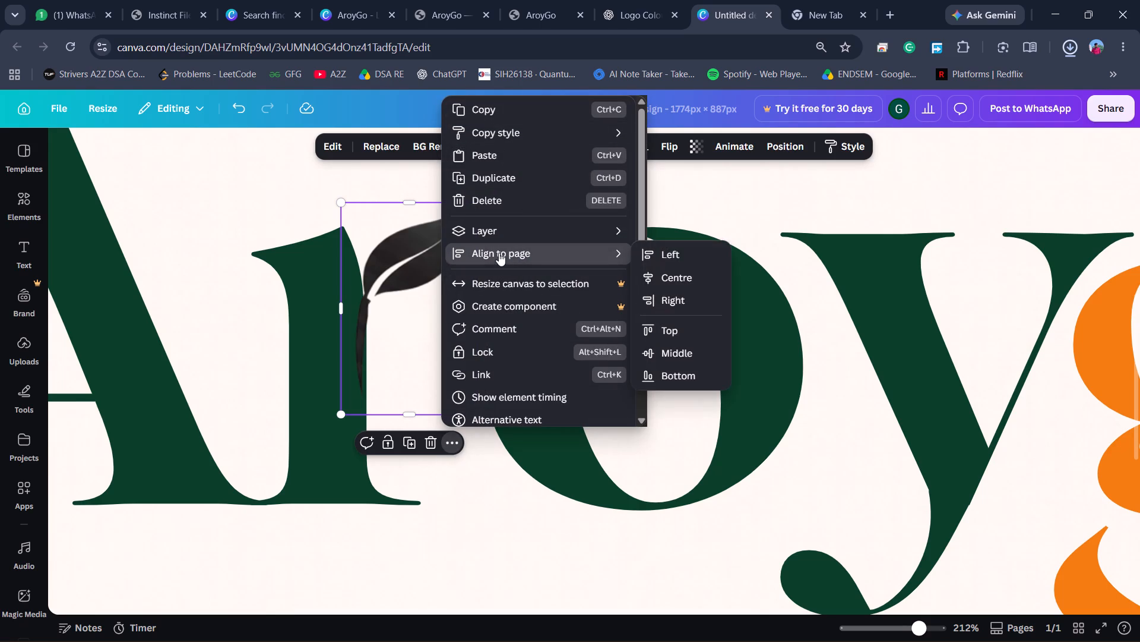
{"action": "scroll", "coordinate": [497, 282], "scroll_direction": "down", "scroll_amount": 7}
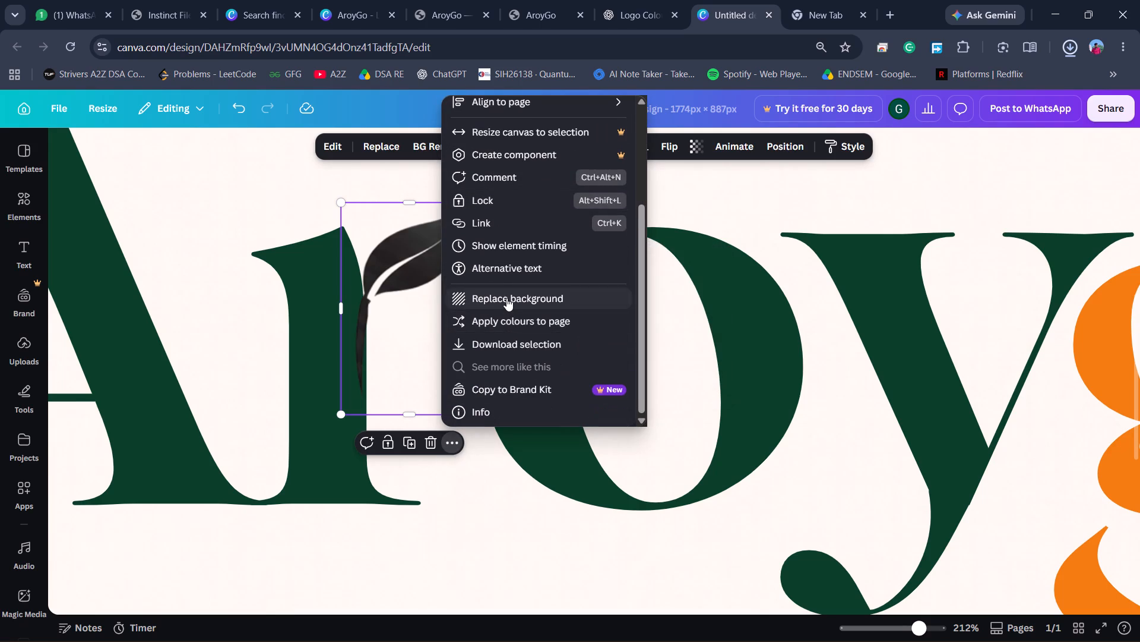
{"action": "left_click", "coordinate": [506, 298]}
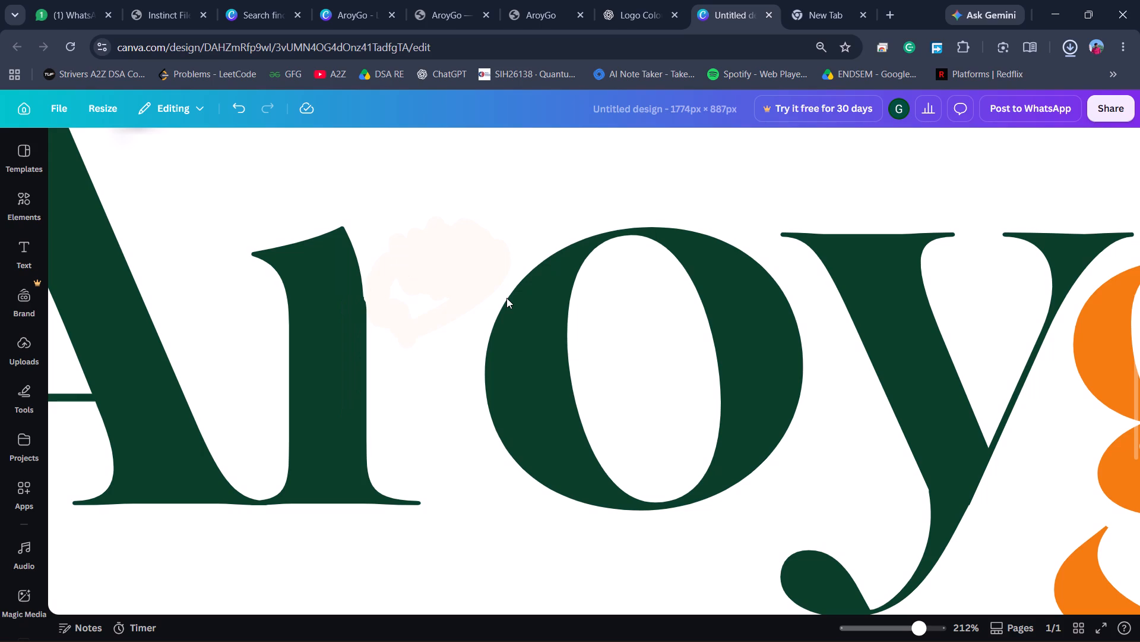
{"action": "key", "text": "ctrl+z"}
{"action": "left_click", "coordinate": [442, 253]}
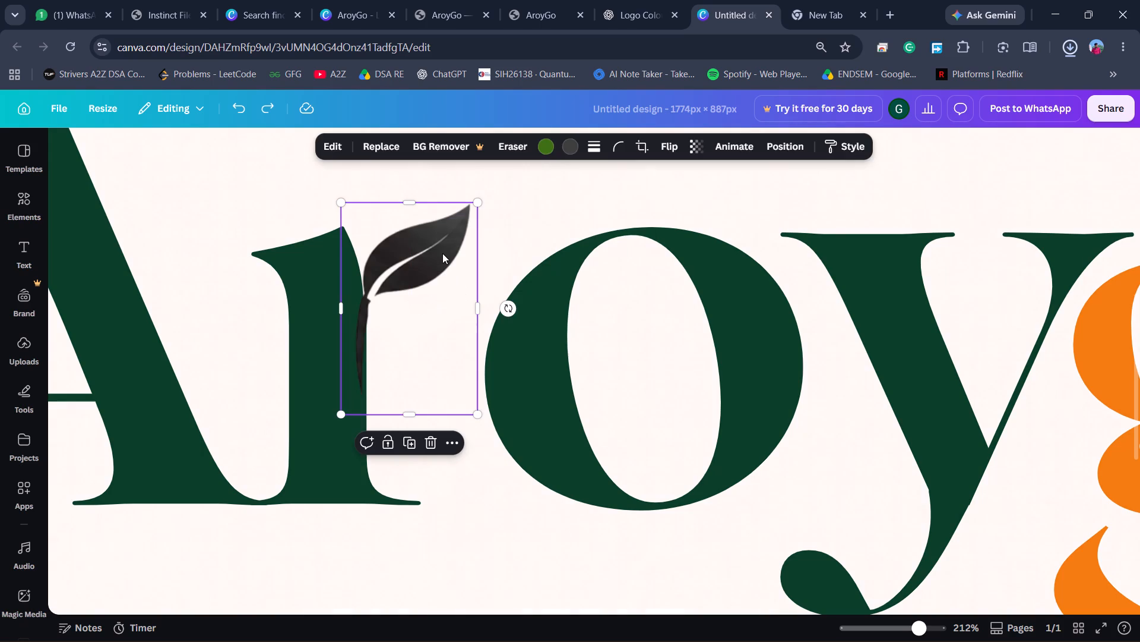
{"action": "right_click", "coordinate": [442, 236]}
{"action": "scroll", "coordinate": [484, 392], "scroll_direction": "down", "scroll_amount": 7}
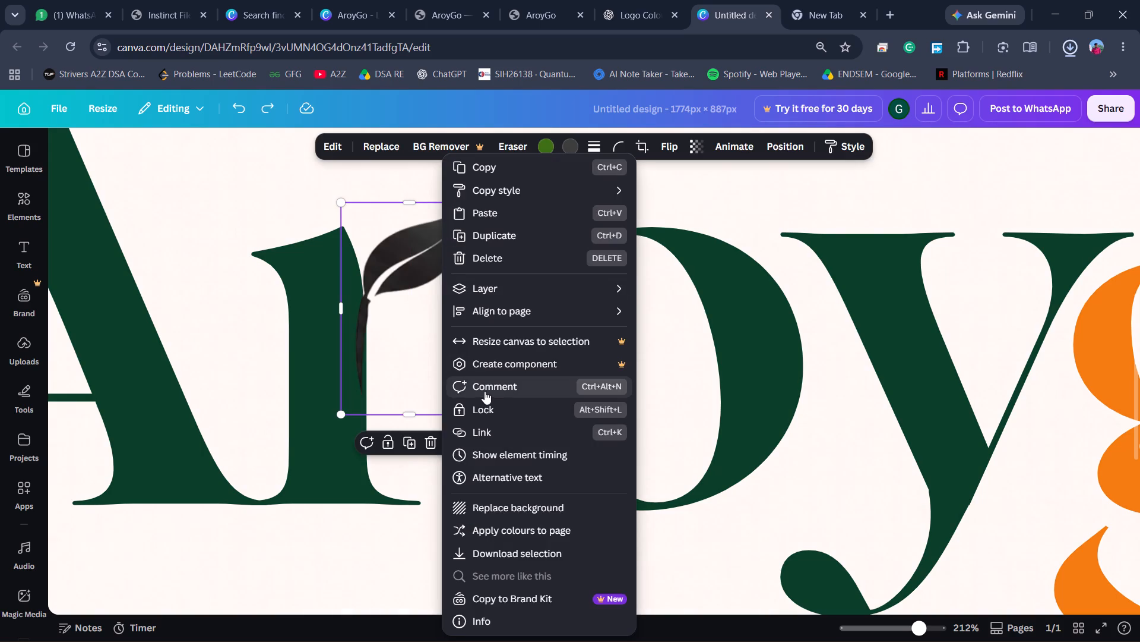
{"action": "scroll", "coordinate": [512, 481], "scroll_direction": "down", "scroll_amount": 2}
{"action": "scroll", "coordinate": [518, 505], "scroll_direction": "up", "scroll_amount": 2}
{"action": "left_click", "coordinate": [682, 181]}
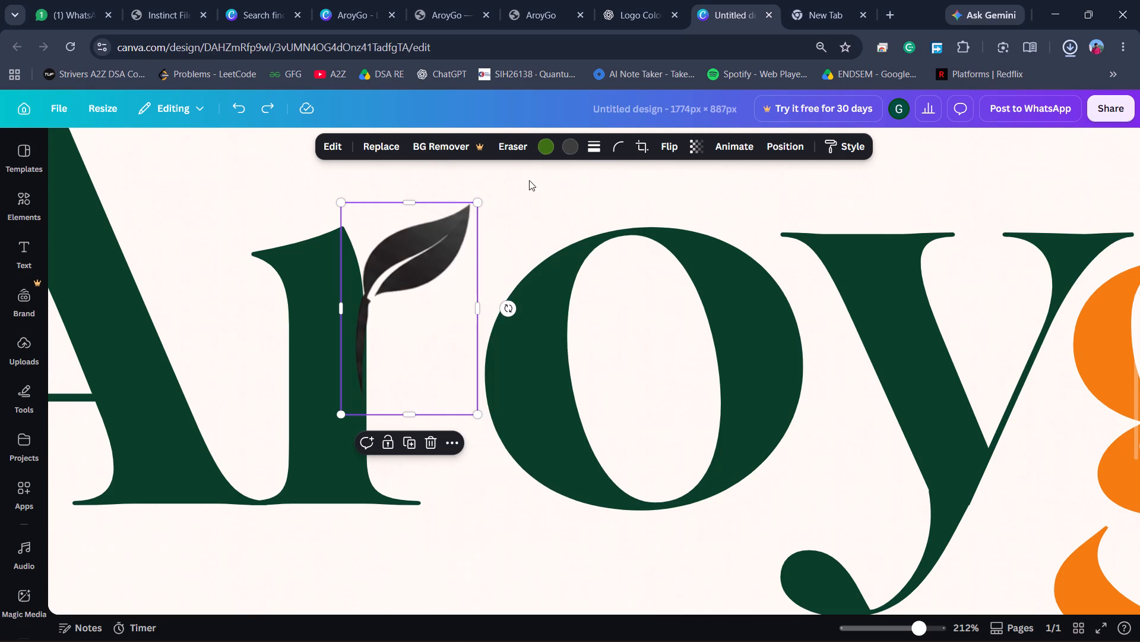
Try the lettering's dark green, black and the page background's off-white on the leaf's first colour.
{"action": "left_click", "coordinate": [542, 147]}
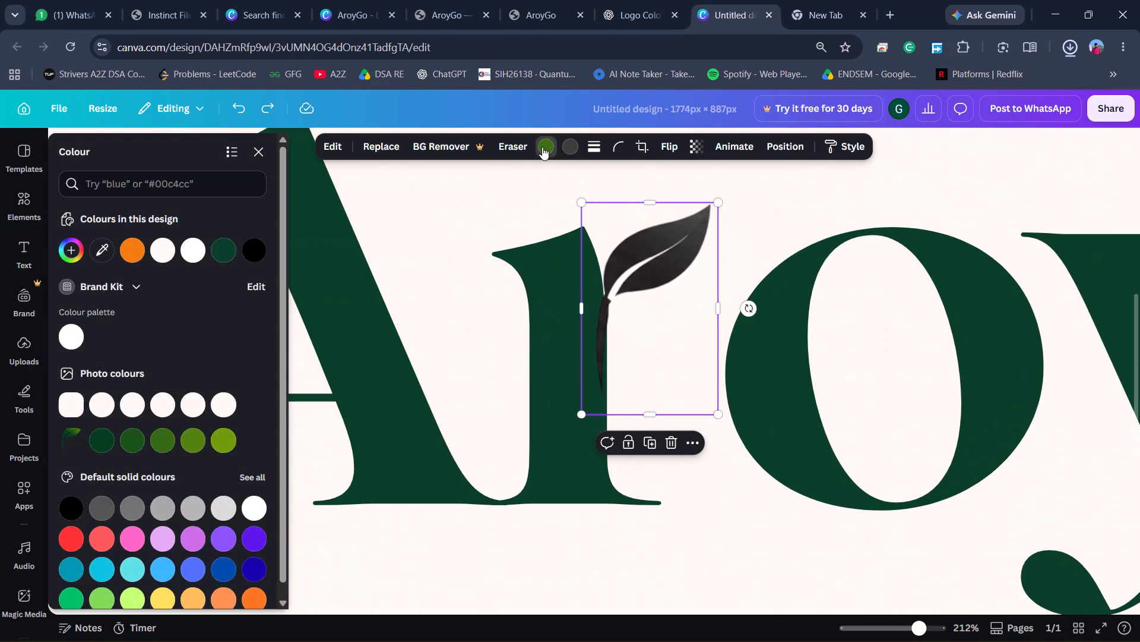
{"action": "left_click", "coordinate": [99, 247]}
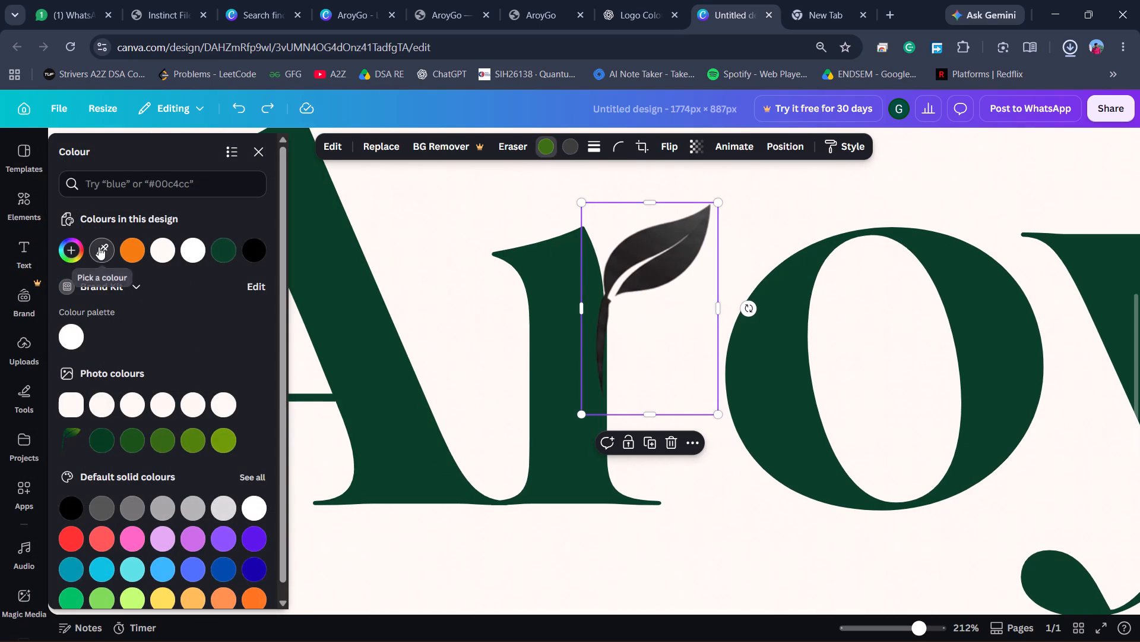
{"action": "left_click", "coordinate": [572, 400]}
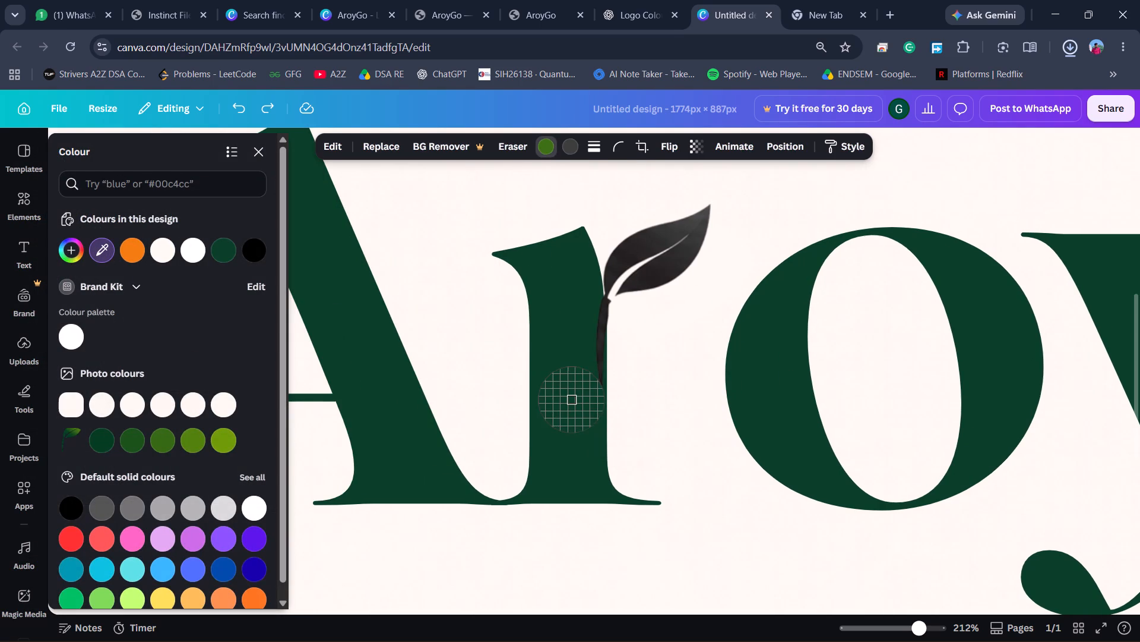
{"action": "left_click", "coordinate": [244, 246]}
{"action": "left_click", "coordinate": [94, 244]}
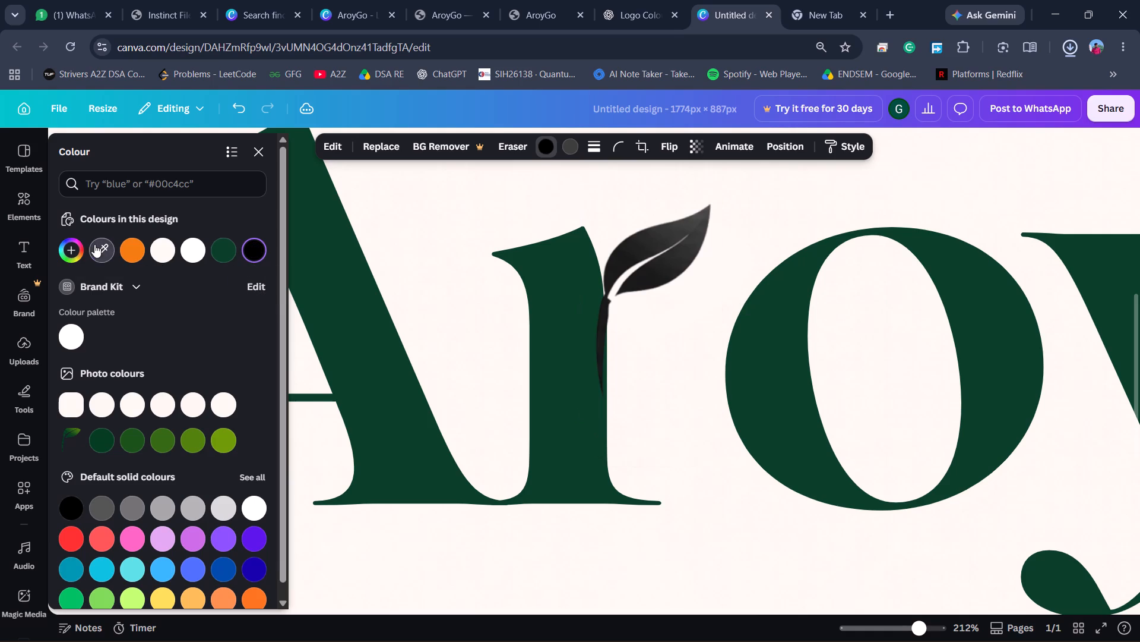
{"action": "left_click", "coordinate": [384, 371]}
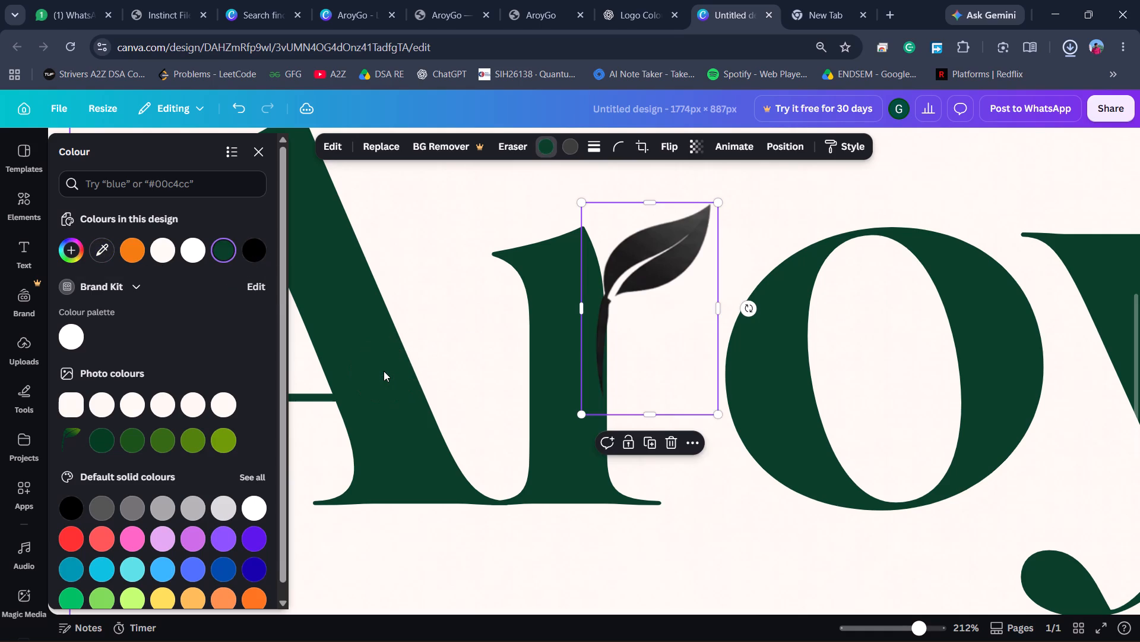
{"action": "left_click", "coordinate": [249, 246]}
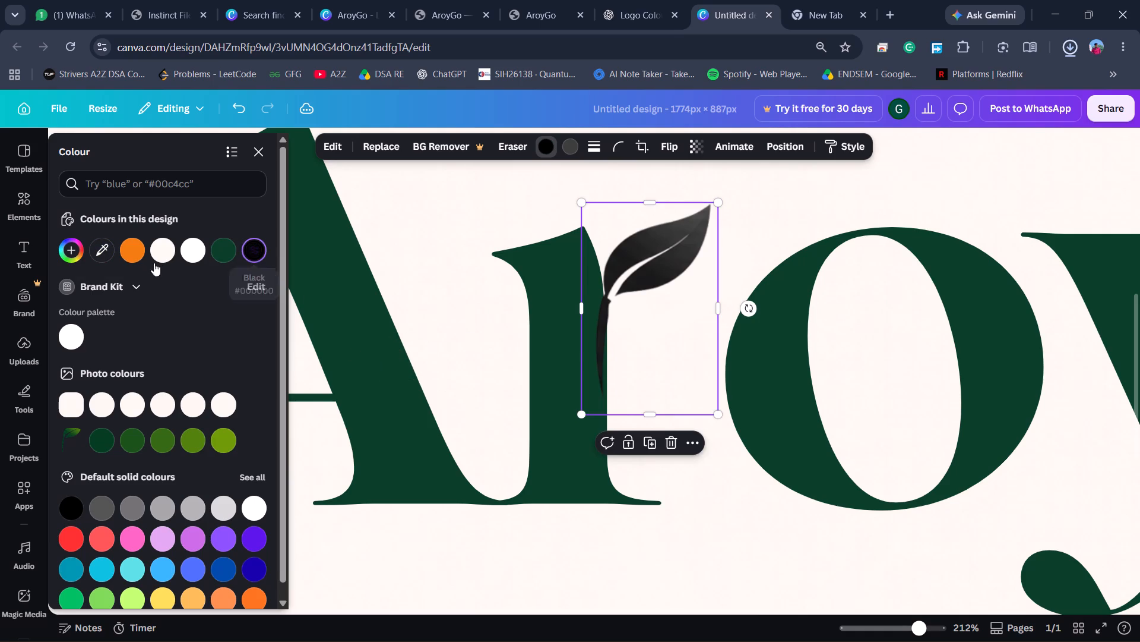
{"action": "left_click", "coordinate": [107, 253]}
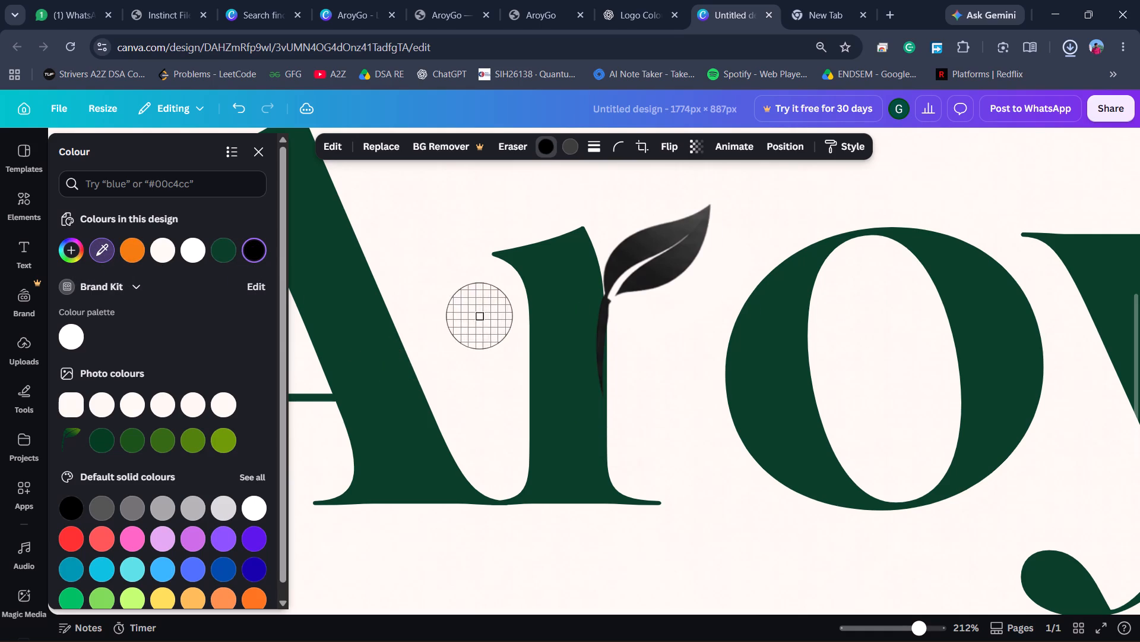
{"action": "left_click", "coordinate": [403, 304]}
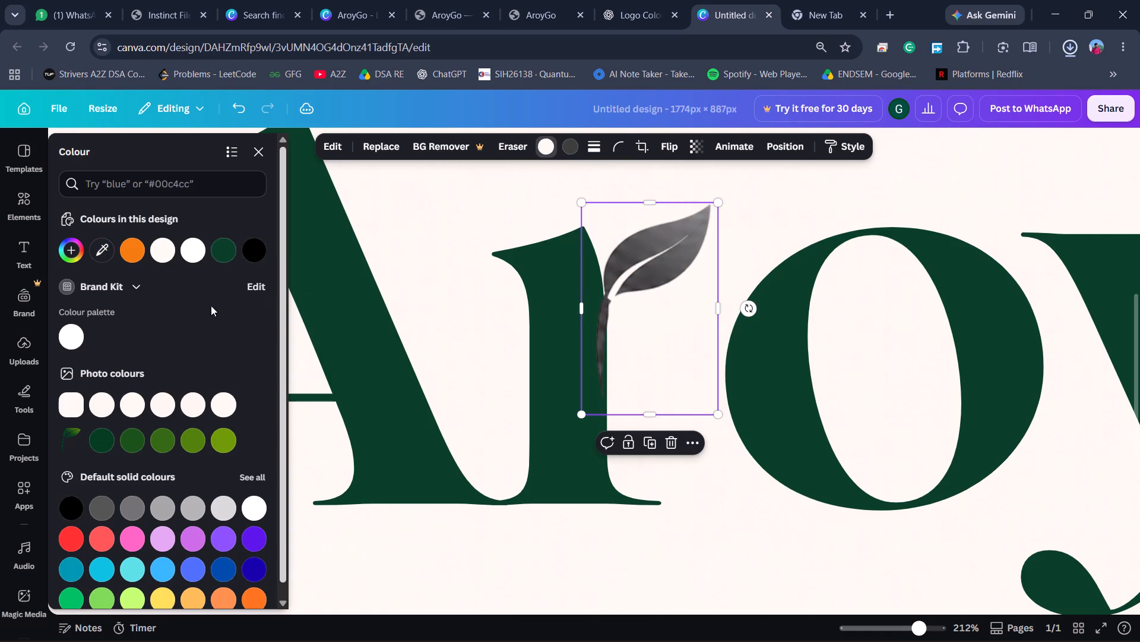
Set the leaf's first colour to the dark green sampled from the lettering.
{"action": "left_click", "coordinate": [217, 254]}
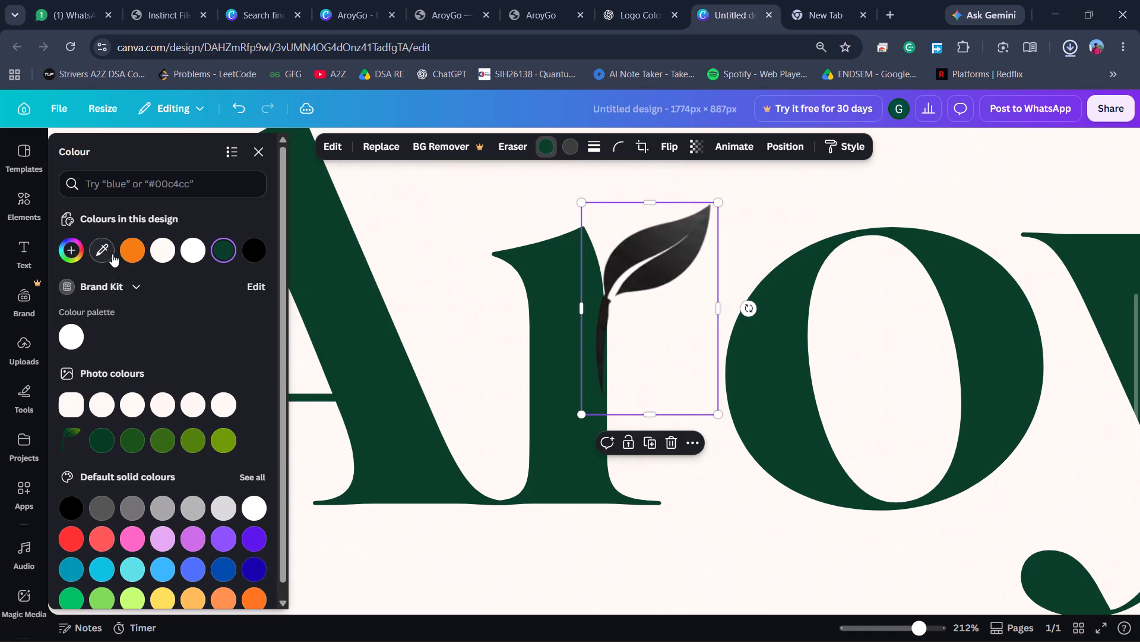
{"action": "left_click", "coordinate": [102, 248]}
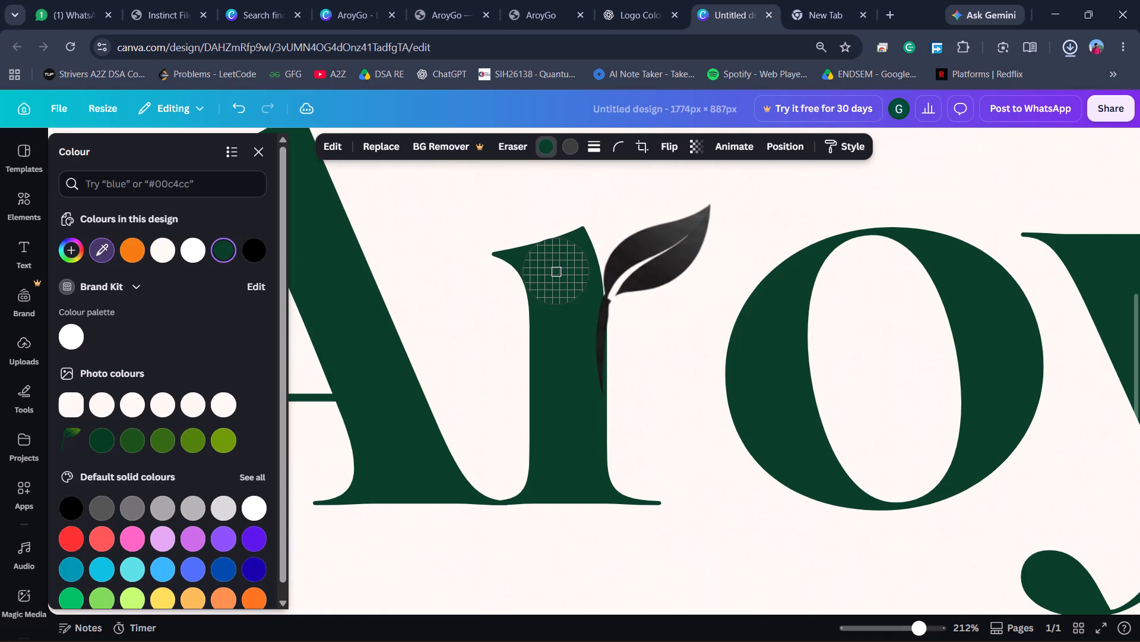
{"action": "left_click", "coordinate": [556, 272]}
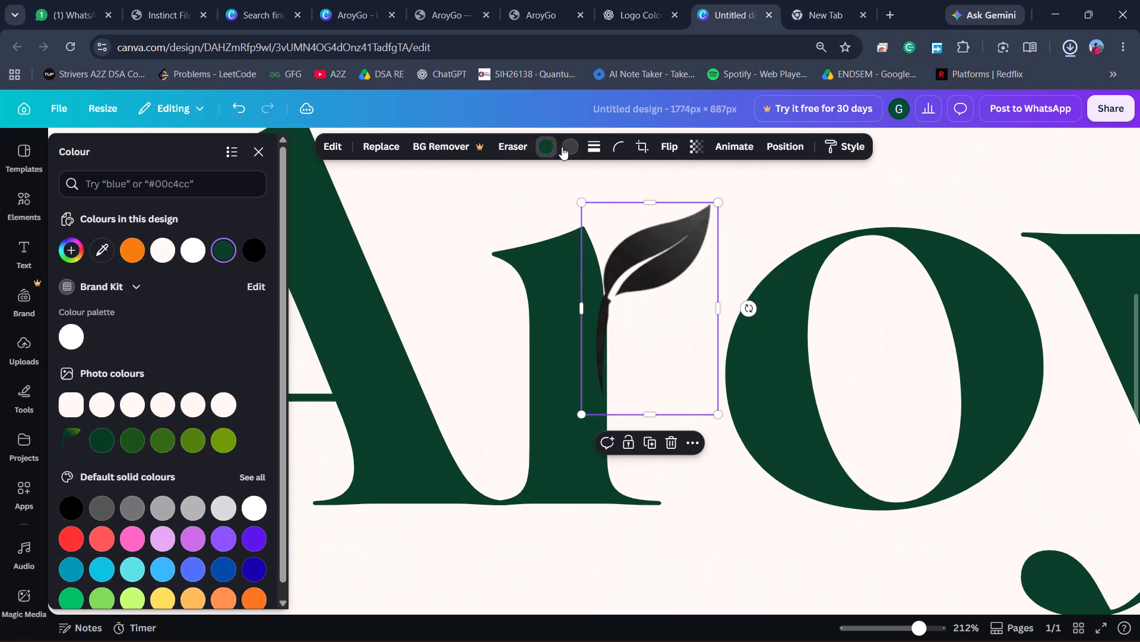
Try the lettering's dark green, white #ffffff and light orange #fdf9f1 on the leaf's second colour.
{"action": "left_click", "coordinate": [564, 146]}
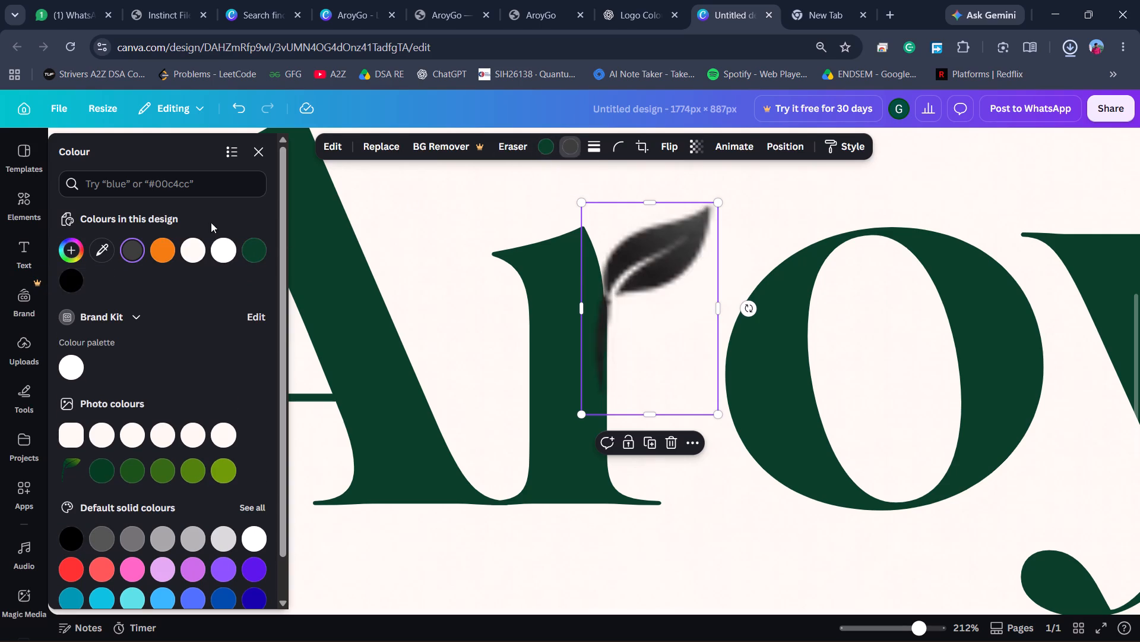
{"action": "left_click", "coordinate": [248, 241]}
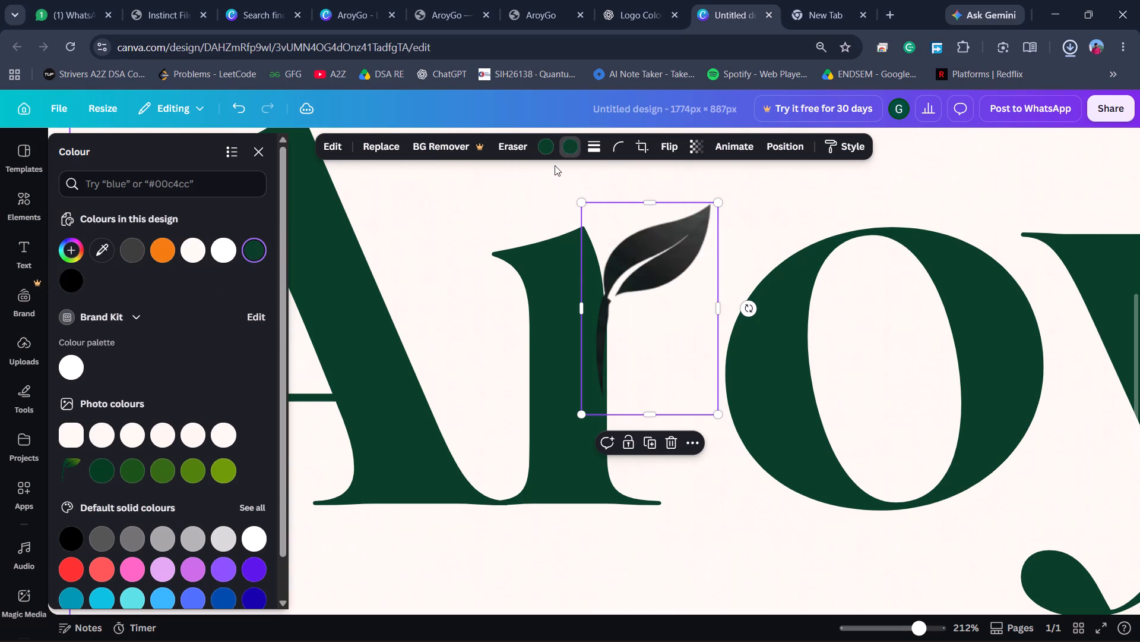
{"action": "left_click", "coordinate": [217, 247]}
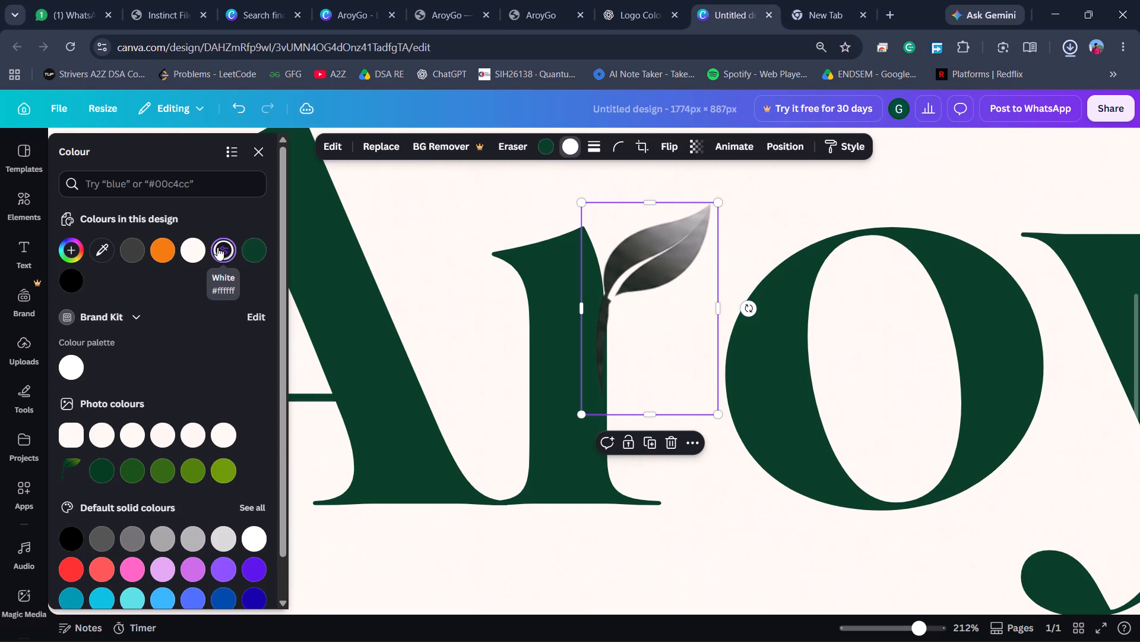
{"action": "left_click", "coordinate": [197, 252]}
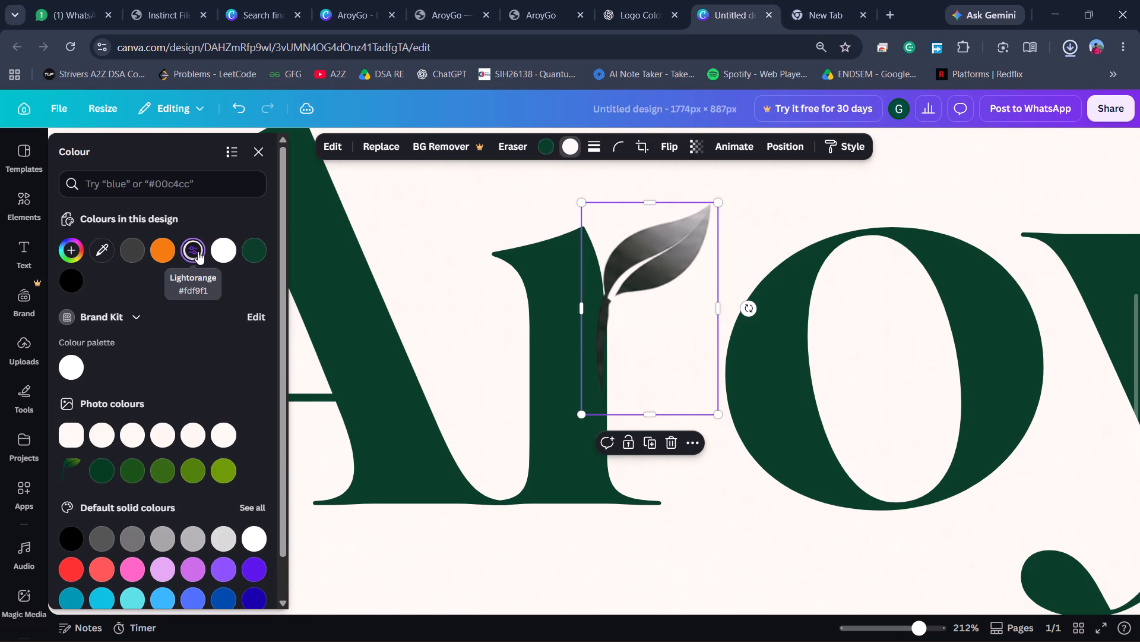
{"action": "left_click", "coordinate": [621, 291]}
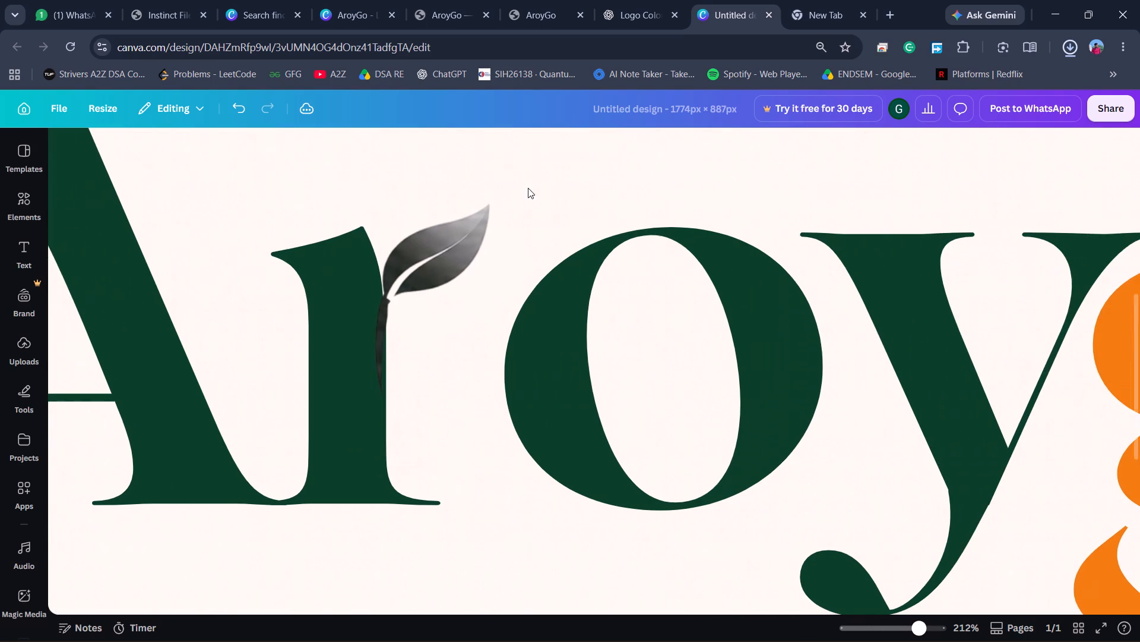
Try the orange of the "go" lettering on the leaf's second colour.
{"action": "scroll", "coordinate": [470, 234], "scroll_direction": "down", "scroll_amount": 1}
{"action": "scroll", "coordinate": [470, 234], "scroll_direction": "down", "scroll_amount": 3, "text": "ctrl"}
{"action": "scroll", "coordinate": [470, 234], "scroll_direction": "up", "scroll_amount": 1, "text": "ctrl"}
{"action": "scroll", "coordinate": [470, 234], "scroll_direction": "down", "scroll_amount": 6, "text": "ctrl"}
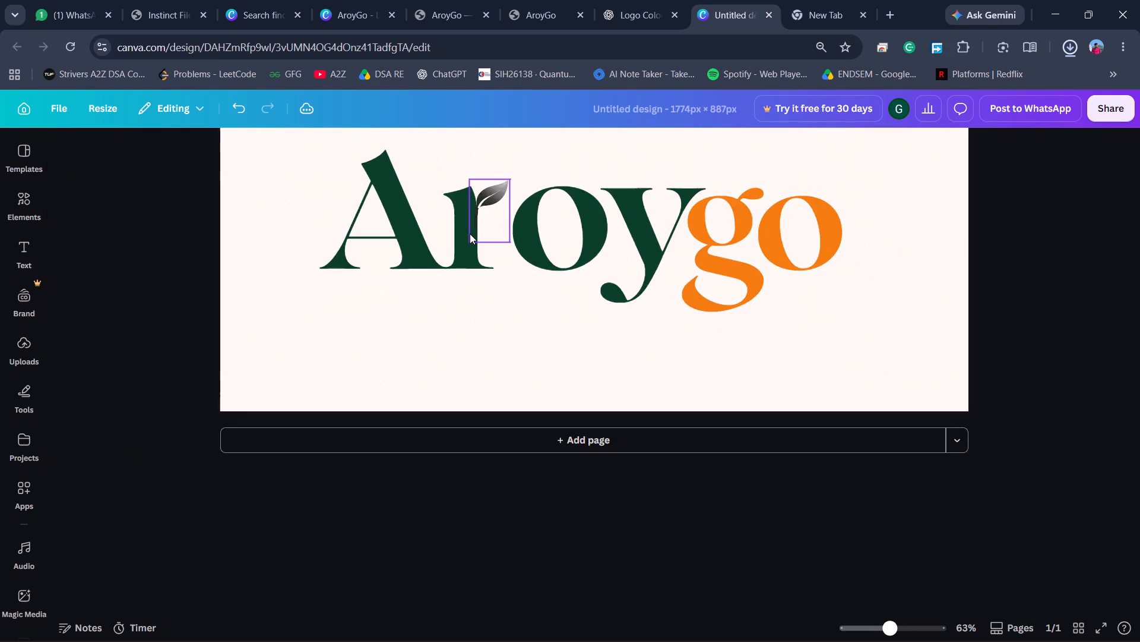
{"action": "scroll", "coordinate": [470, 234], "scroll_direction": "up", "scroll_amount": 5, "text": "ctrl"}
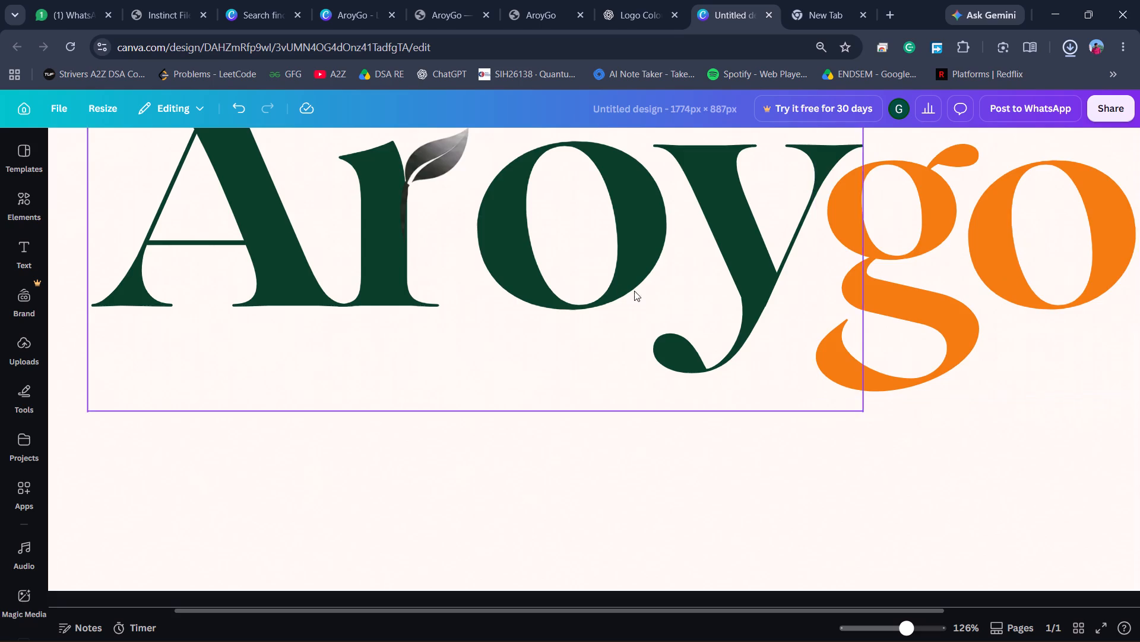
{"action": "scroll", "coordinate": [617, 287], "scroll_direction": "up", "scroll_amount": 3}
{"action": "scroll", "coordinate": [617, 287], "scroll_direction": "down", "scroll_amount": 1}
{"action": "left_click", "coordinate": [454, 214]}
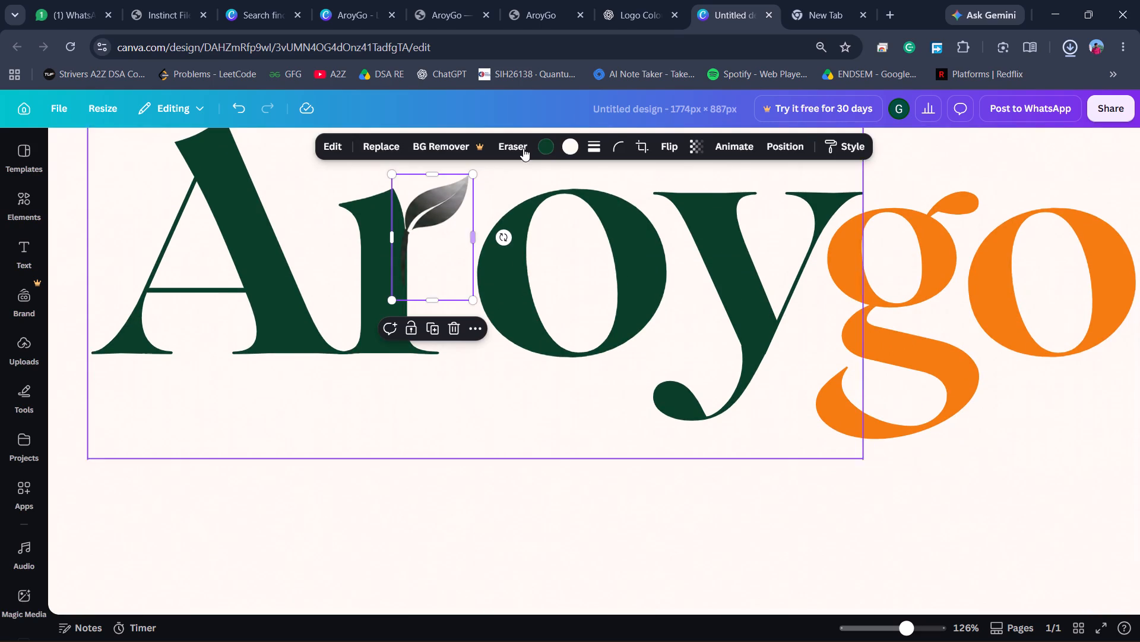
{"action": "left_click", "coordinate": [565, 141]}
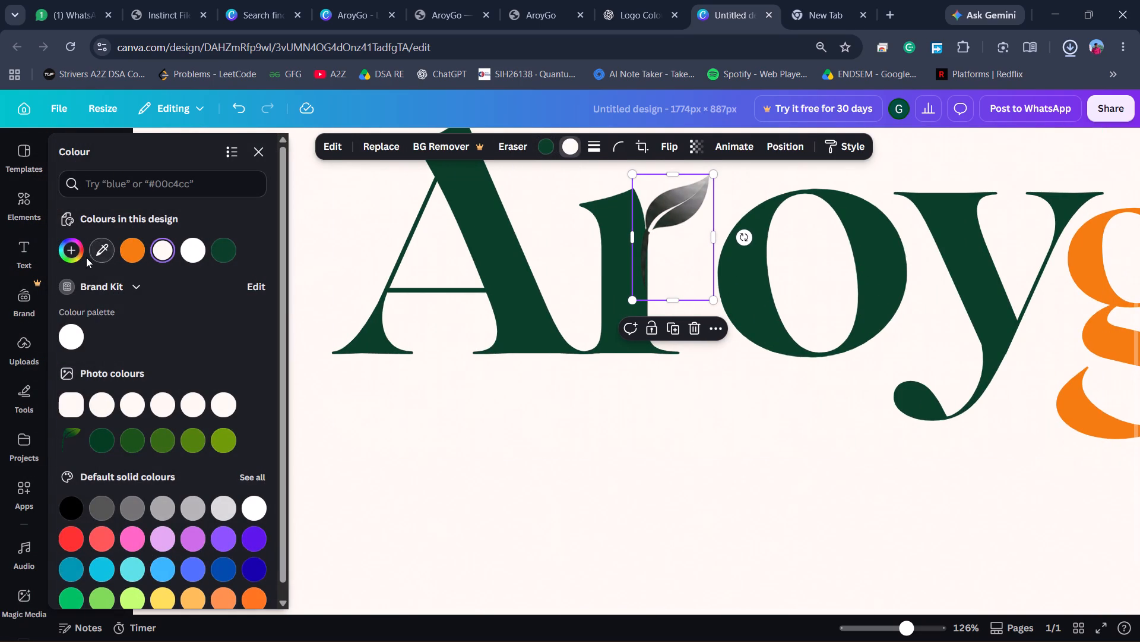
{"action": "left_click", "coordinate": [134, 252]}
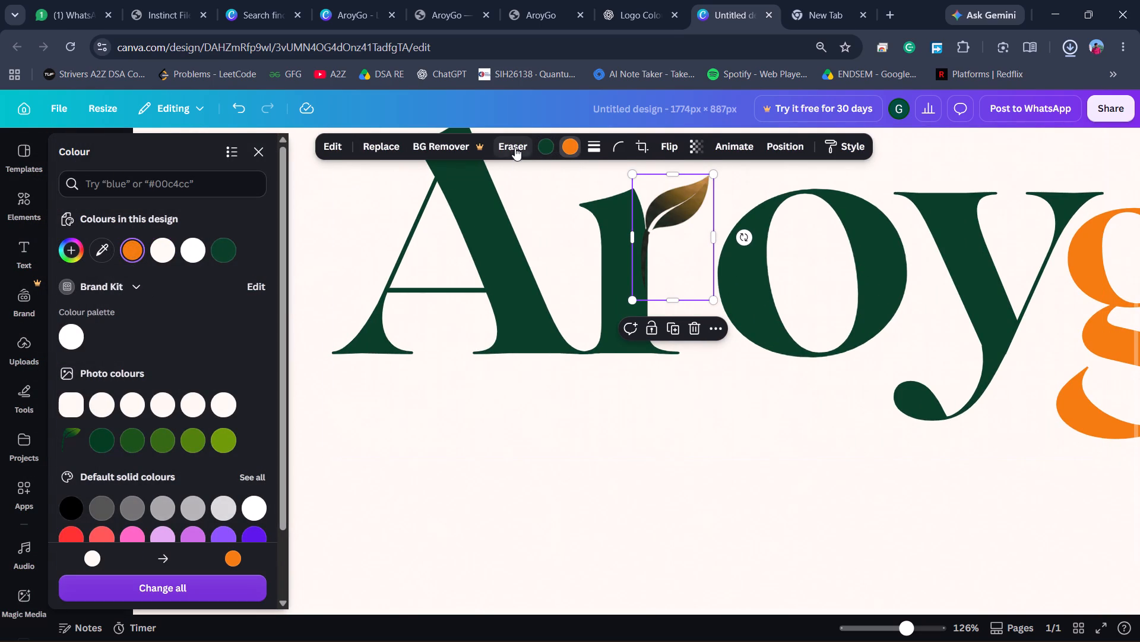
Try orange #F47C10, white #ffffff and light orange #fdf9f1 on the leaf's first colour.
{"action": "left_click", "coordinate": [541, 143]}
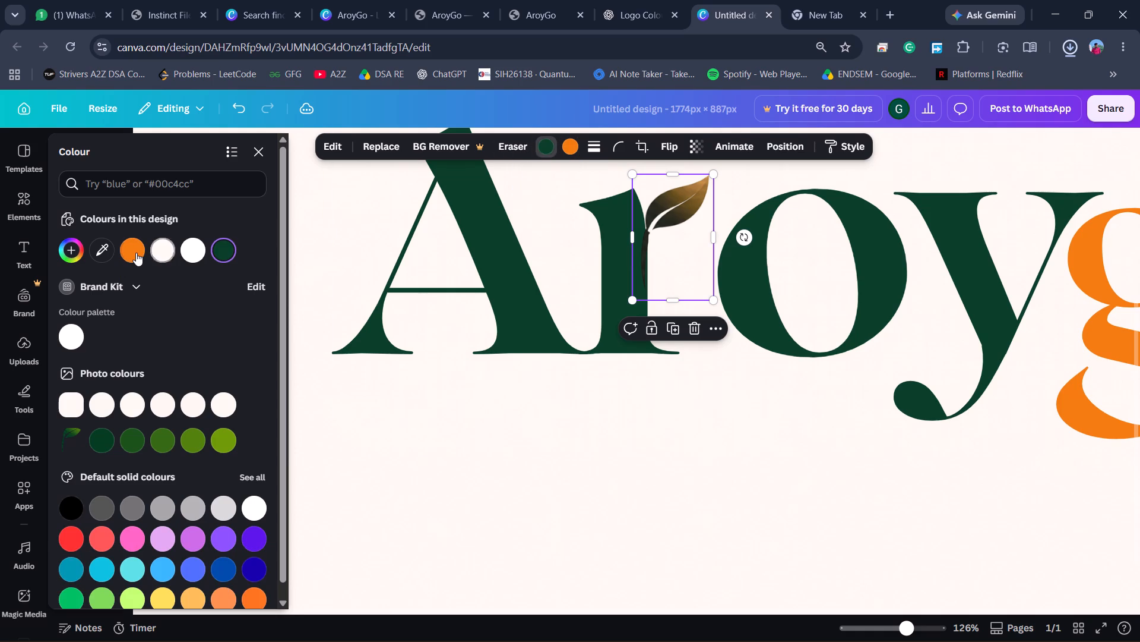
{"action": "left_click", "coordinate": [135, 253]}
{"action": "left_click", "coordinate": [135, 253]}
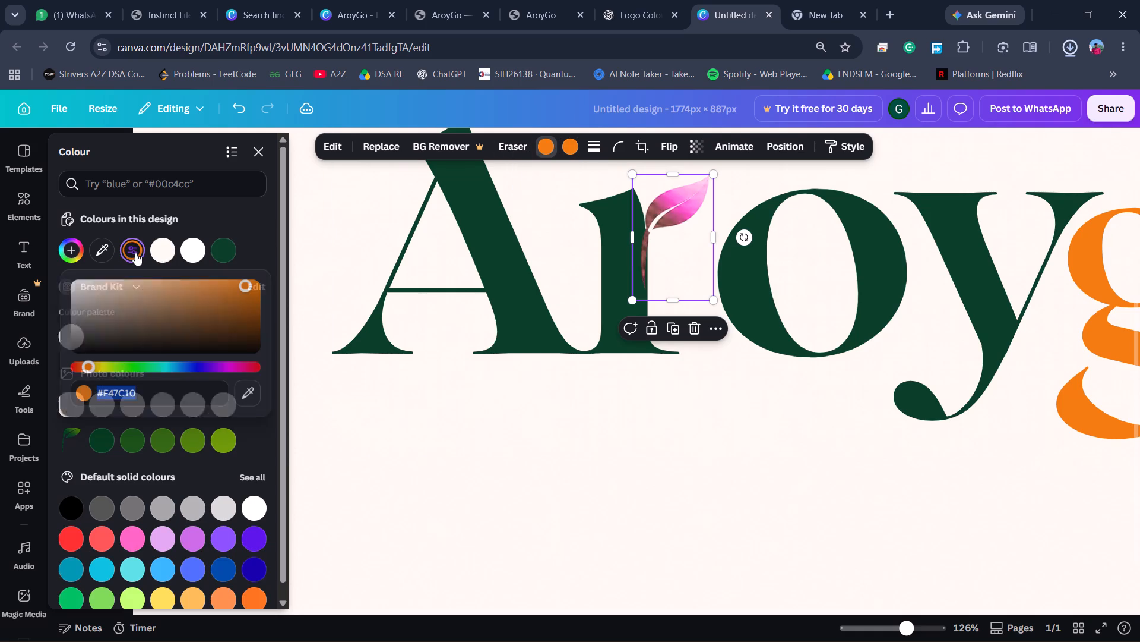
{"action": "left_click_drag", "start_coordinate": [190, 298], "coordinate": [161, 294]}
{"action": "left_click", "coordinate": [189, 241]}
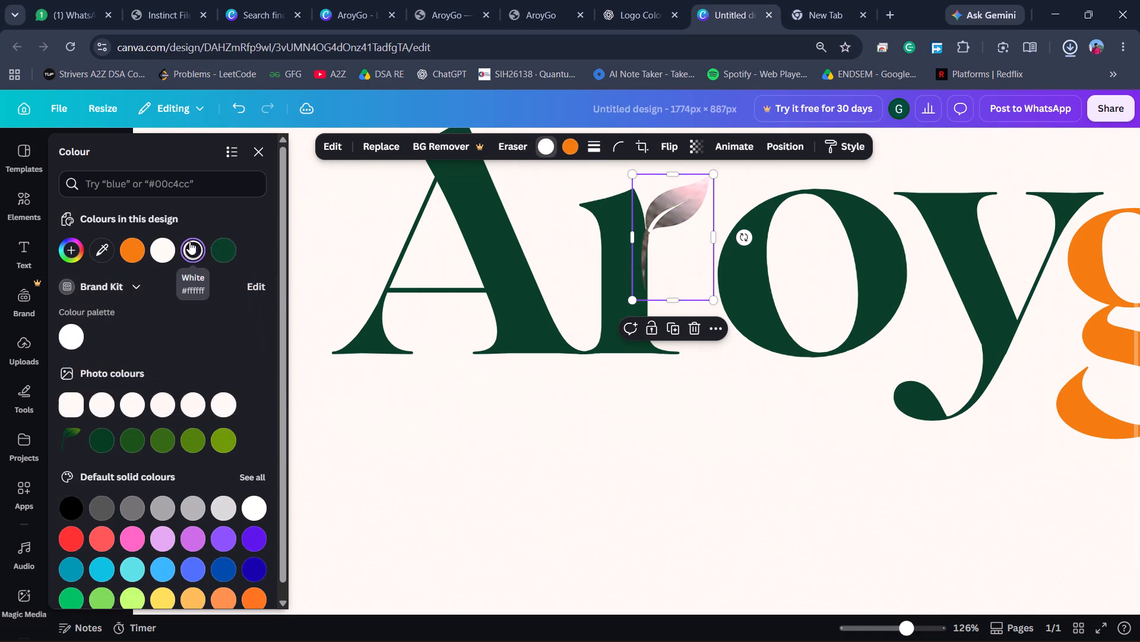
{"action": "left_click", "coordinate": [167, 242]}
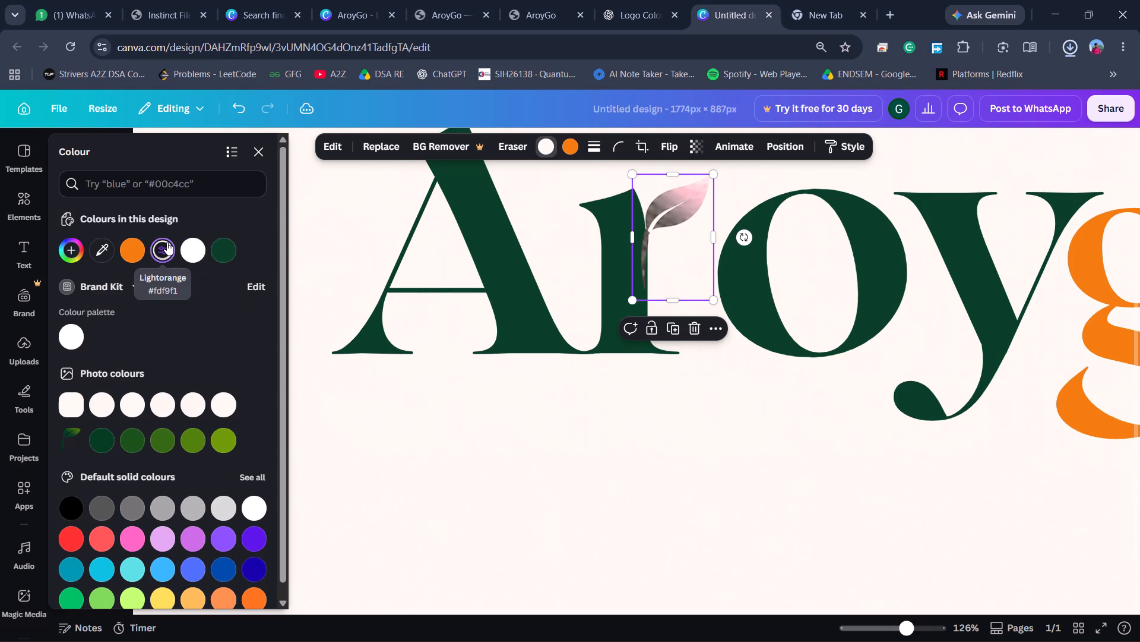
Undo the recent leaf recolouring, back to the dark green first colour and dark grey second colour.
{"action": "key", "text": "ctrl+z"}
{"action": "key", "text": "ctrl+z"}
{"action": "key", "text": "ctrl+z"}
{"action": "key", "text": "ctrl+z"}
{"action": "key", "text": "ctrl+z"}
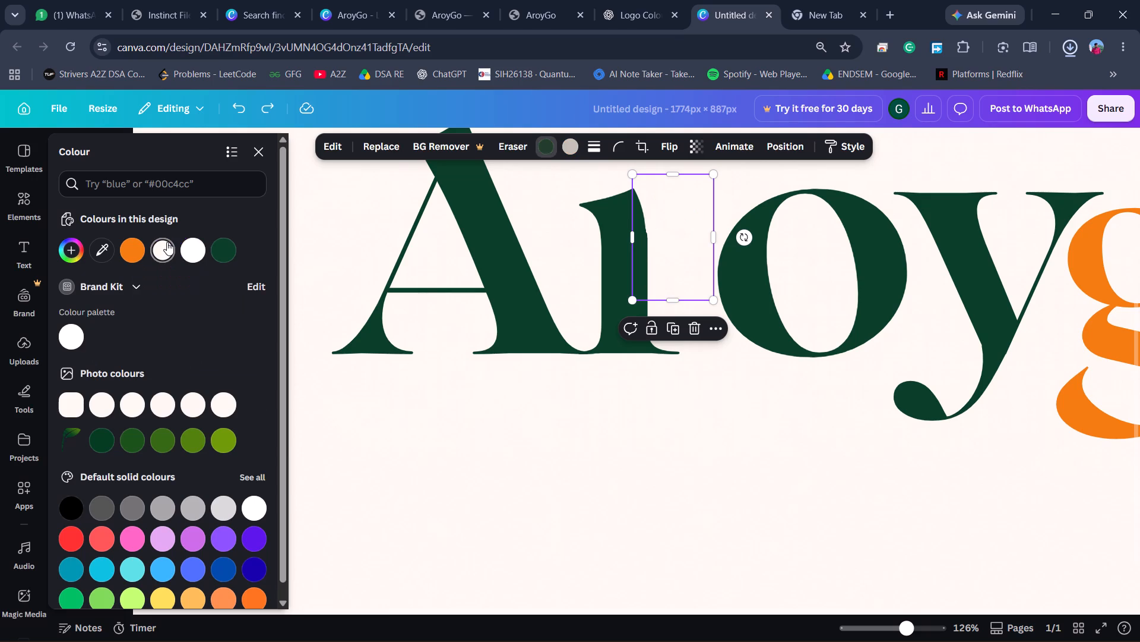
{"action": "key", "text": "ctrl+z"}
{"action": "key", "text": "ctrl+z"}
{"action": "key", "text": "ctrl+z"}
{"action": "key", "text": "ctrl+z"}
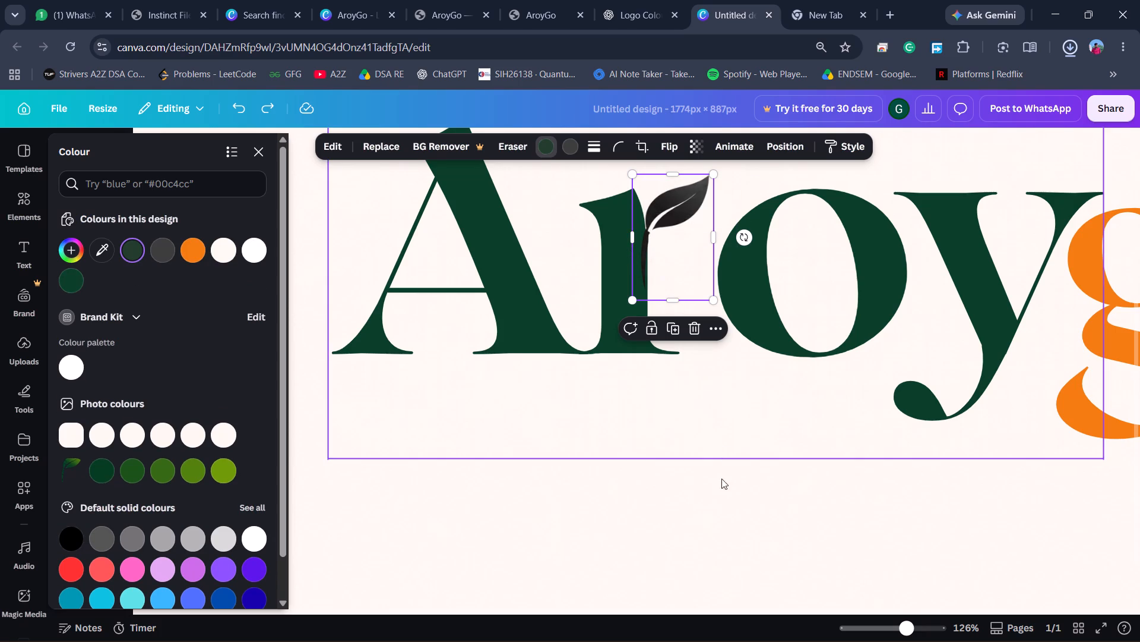
Move the leaf away from the "r" to the empty area below the lettering.
{"action": "left_click_drag", "start_coordinate": [672, 229], "coordinate": [650, 641]}
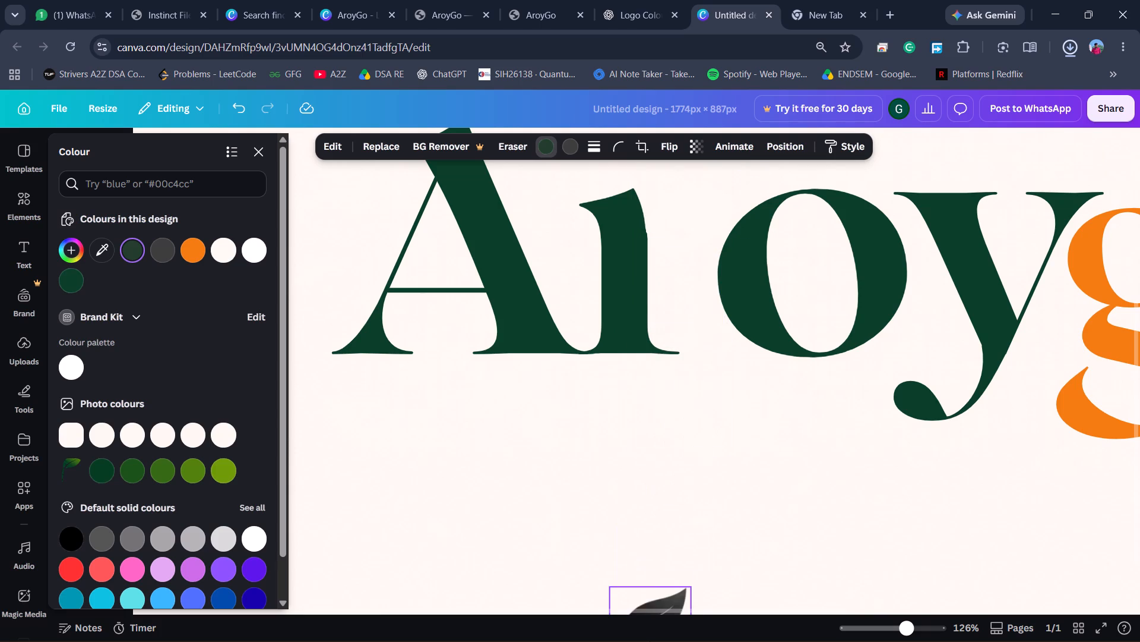
{"action": "left_click_drag", "start_coordinate": [650, 641], "coordinate": [648, 639]}
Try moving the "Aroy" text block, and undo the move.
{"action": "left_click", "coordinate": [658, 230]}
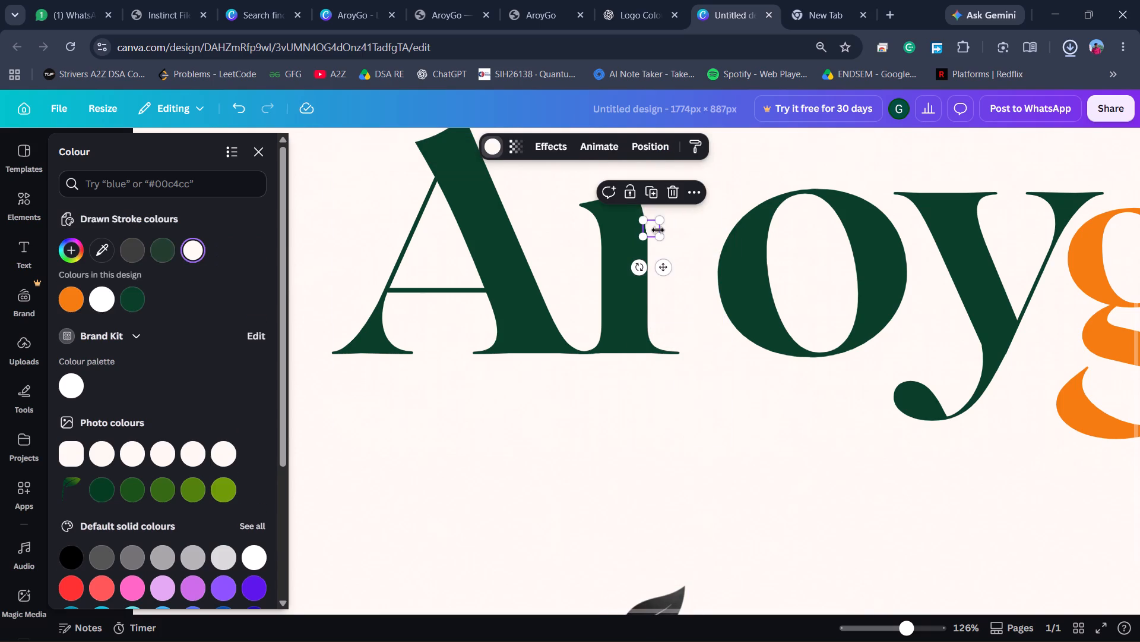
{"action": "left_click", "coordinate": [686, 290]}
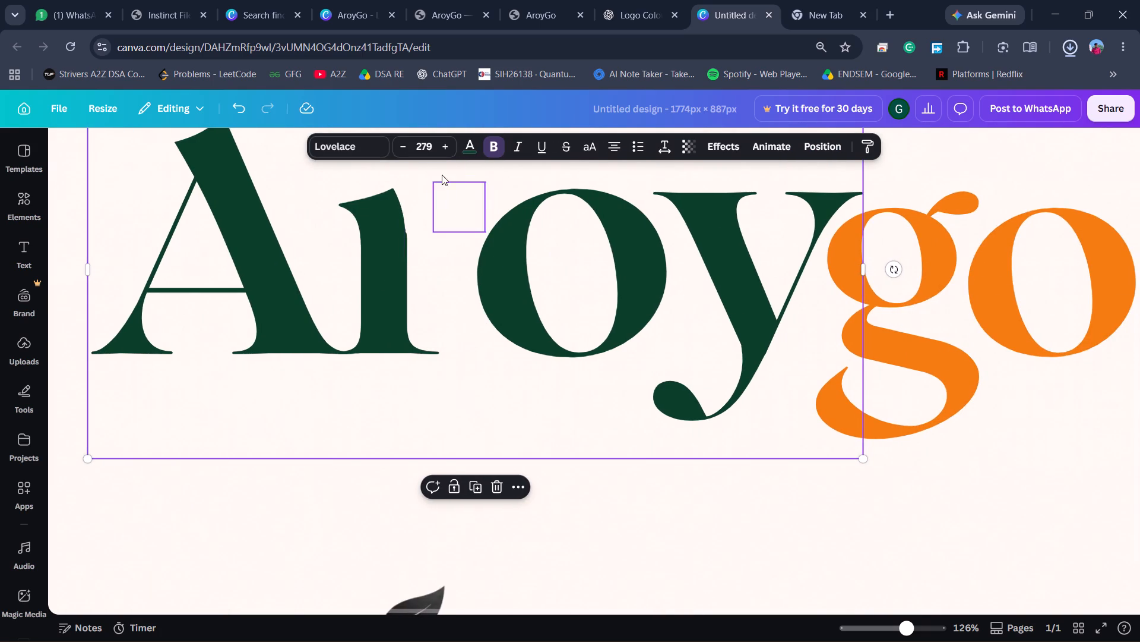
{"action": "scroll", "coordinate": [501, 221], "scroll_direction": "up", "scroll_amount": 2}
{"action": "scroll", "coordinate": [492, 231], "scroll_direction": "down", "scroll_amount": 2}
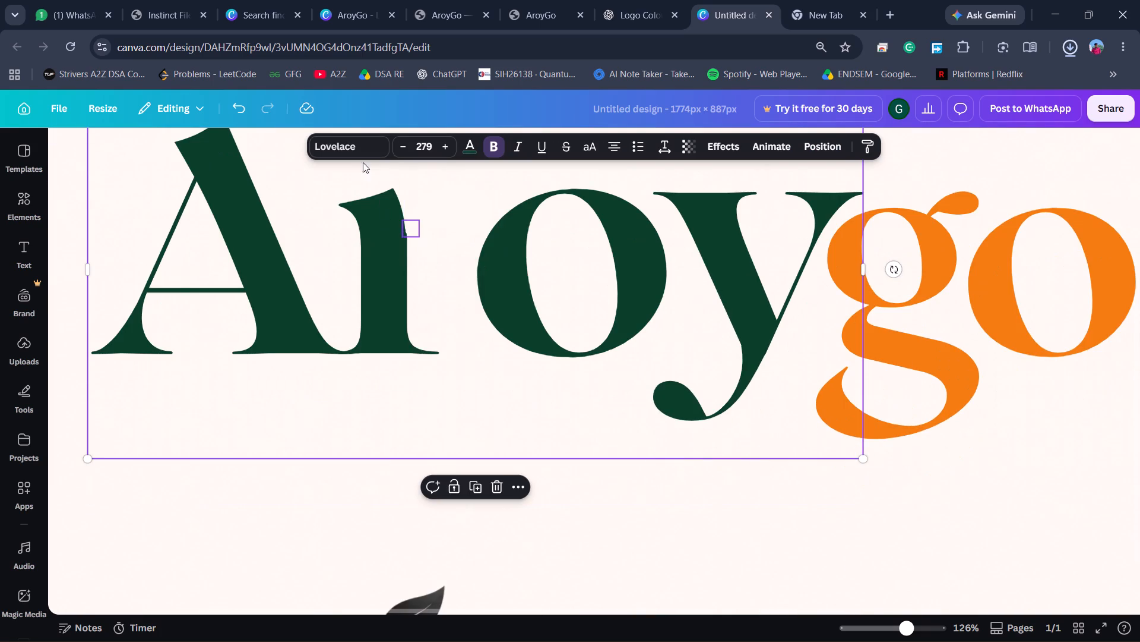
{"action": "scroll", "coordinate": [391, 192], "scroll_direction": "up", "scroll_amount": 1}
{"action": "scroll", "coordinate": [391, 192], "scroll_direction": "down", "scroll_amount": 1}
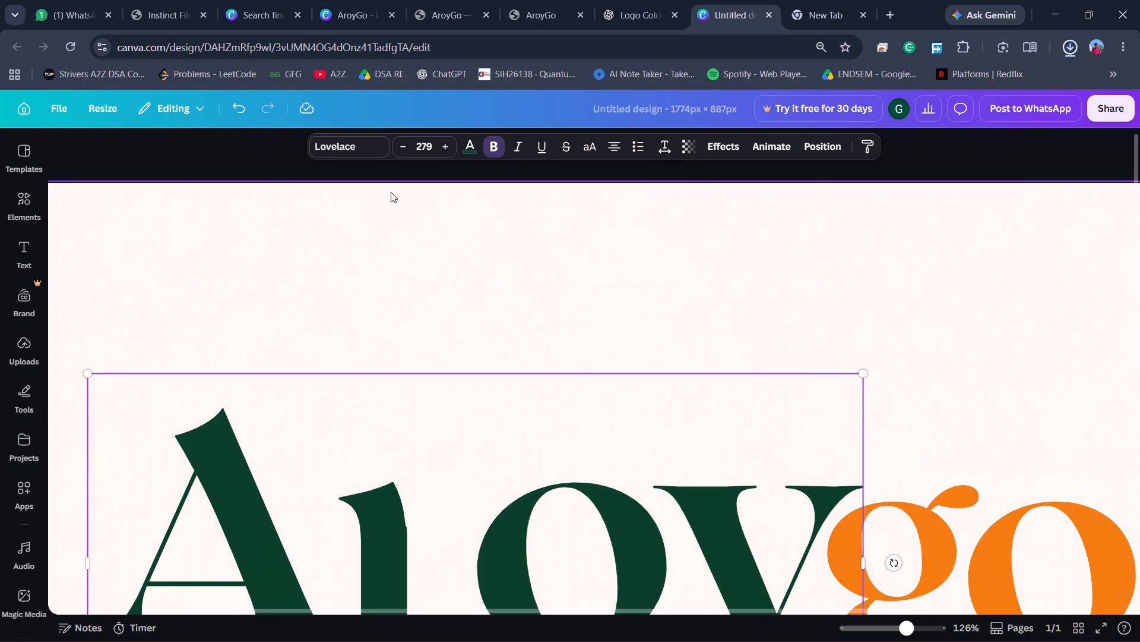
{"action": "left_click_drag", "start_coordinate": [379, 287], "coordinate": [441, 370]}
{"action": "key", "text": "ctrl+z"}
Enlarge the small off-white cover patch beside the top of the "r" stem across the gap towards the "o".
{"action": "left_click", "coordinate": [441, 370]}
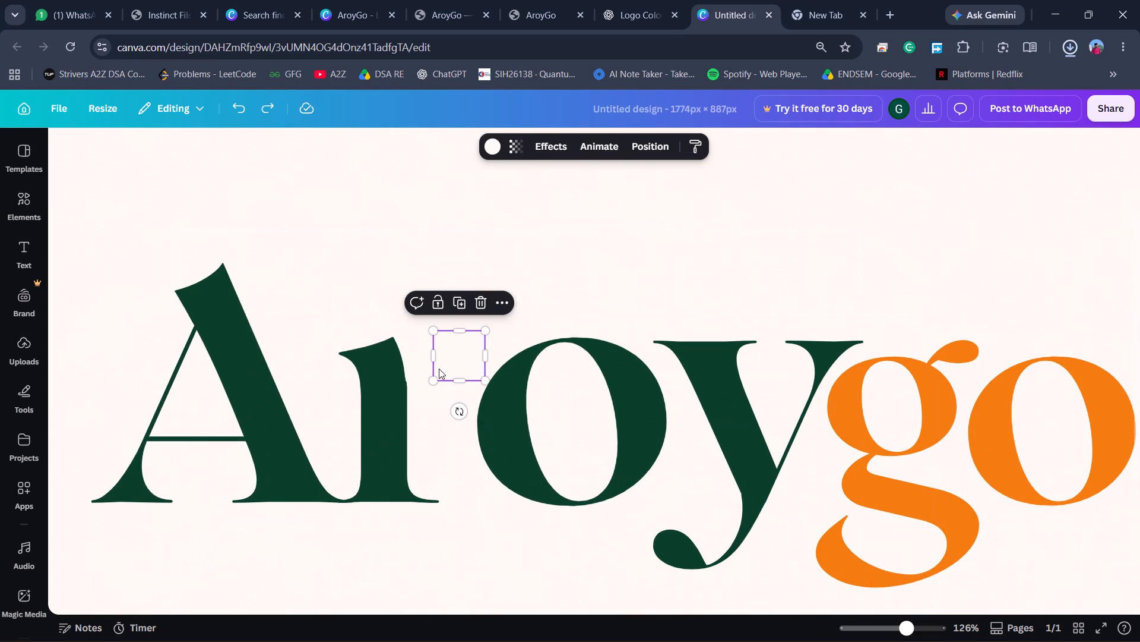
{"action": "left_click", "coordinate": [420, 372]}
{"action": "left_click_drag", "start_coordinate": [422, 369], "coordinate": [422, 366]}
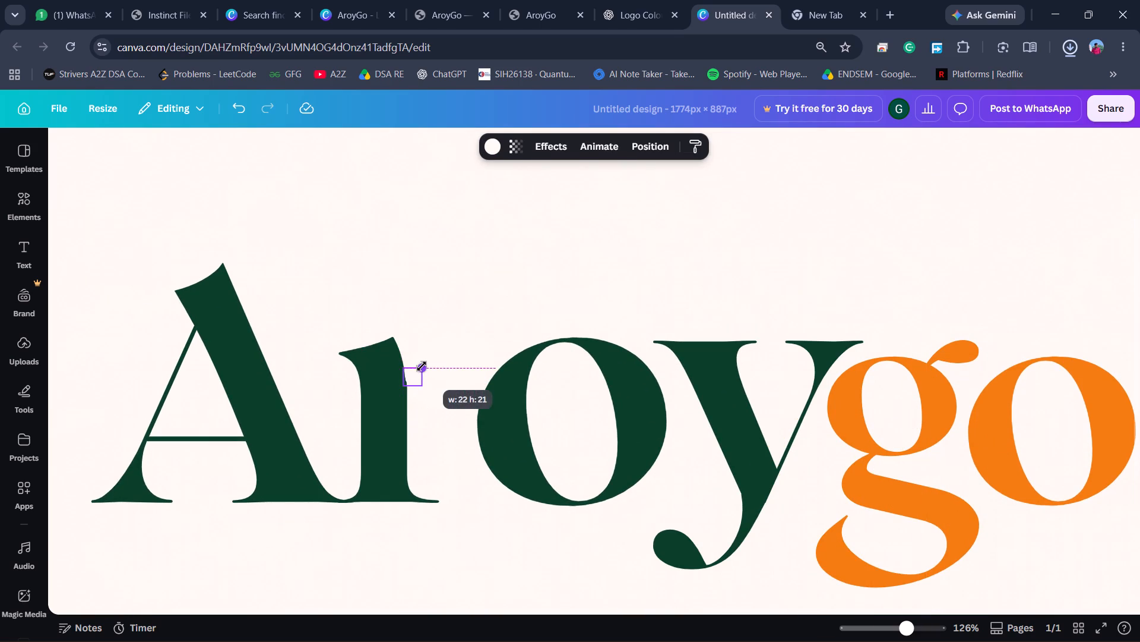
{"action": "left_click_drag", "start_coordinate": [422, 366], "coordinate": [450, 313]}
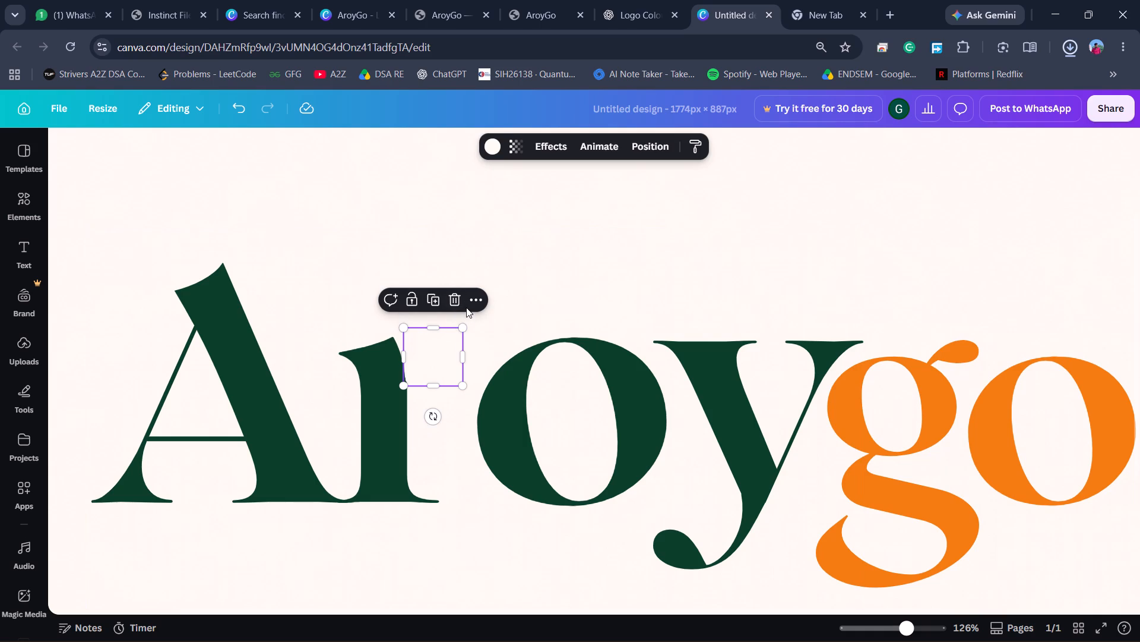
Delete four of the off-white cover patches stacked over the arm of the "r".
{"action": "left_click", "coordinate": [458, 303]}
{"action": "left_click", "coordinate": [451, 336]}
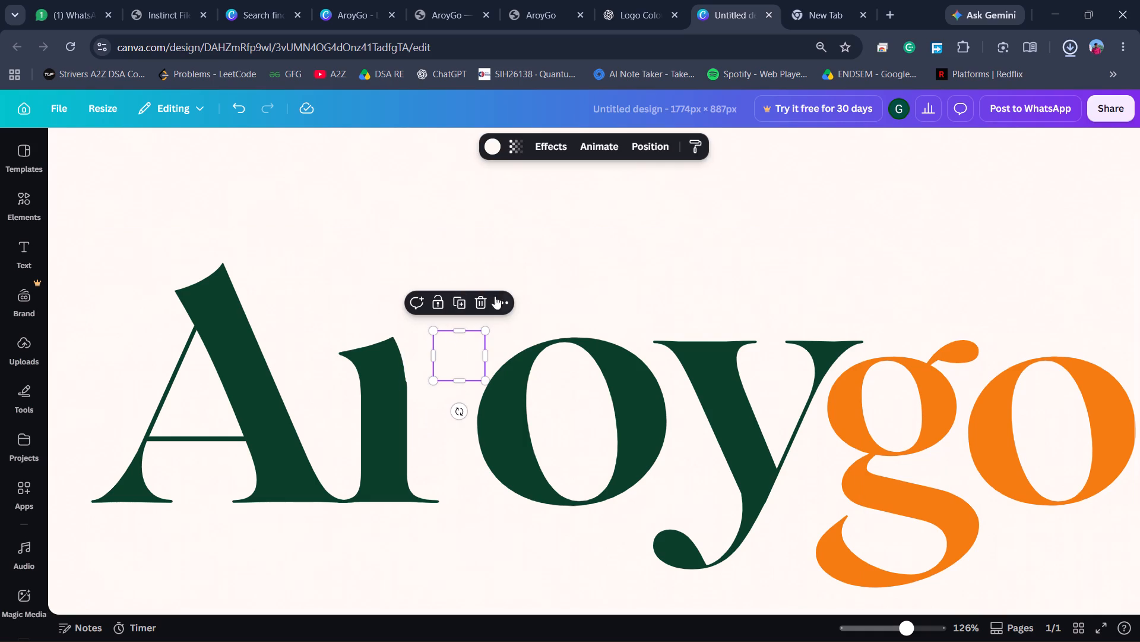
{"action": "left_click", "coordinate": [486, 303]}
{"action": "left_click", "coordinate": [426, 360]}
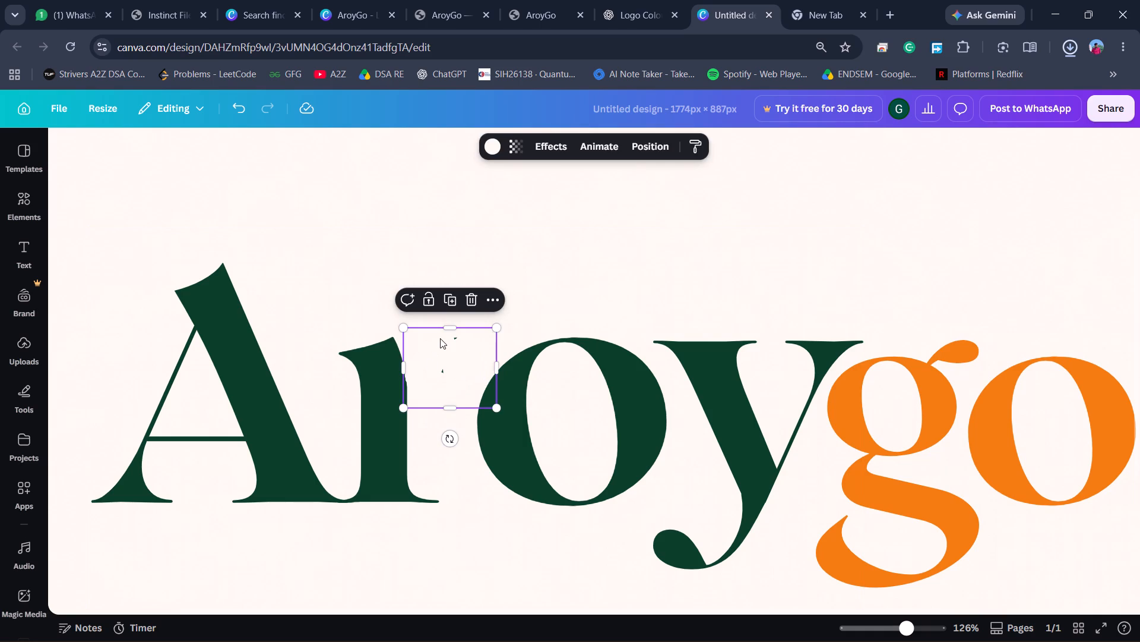
{"action": "key", "text": "Delete"}
{"action": "left_click", "coordinate": [410, 366]}
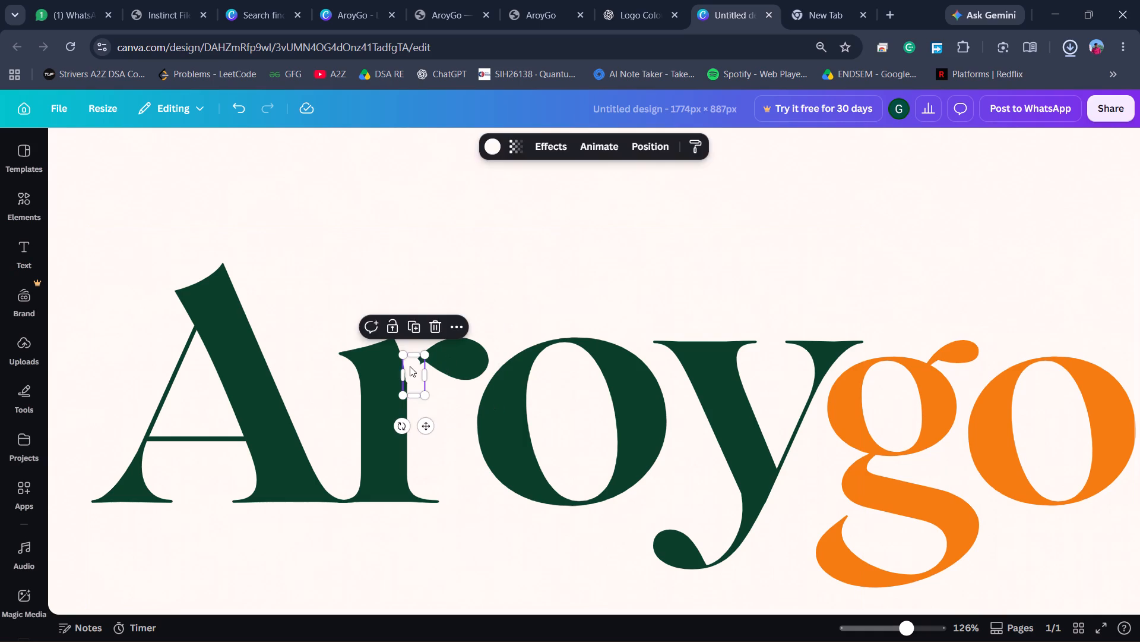
{"action": "key", "text": "Delete"}
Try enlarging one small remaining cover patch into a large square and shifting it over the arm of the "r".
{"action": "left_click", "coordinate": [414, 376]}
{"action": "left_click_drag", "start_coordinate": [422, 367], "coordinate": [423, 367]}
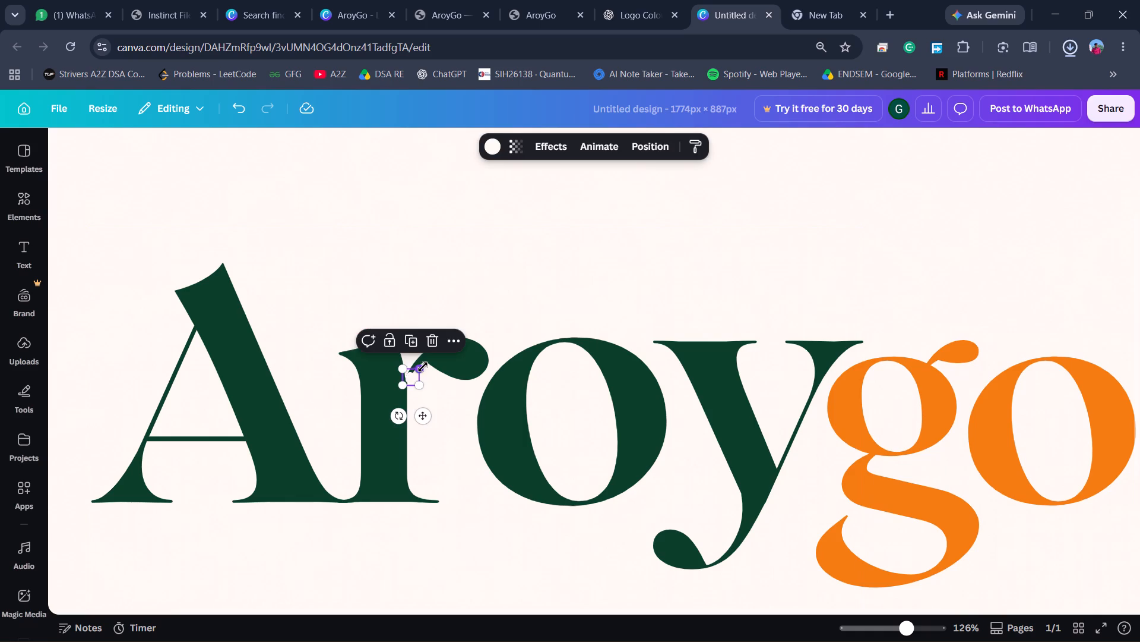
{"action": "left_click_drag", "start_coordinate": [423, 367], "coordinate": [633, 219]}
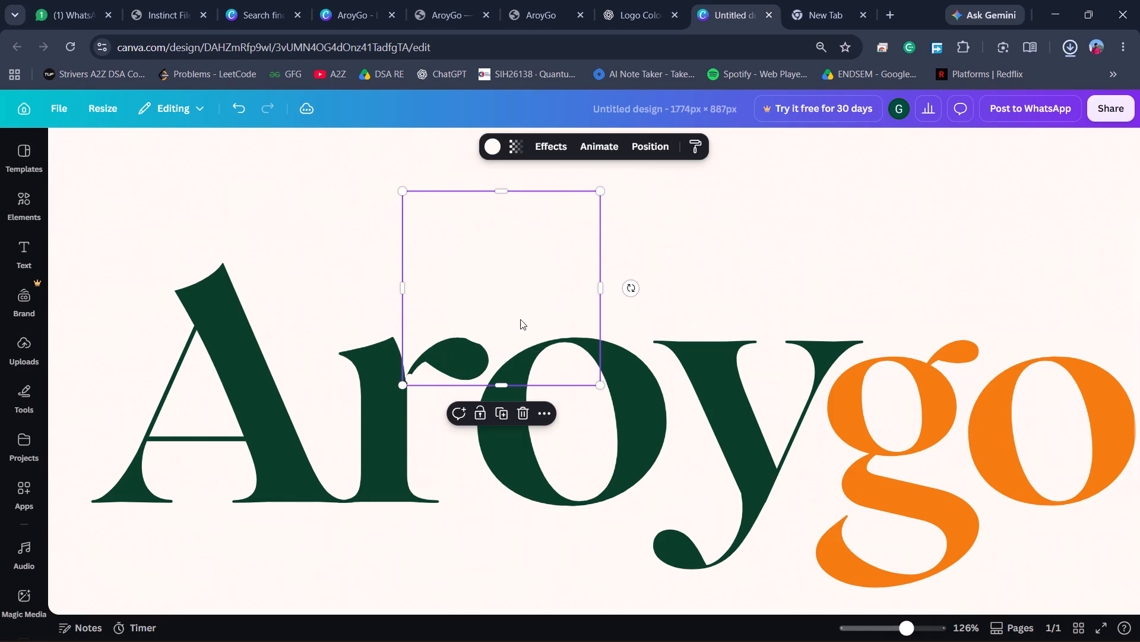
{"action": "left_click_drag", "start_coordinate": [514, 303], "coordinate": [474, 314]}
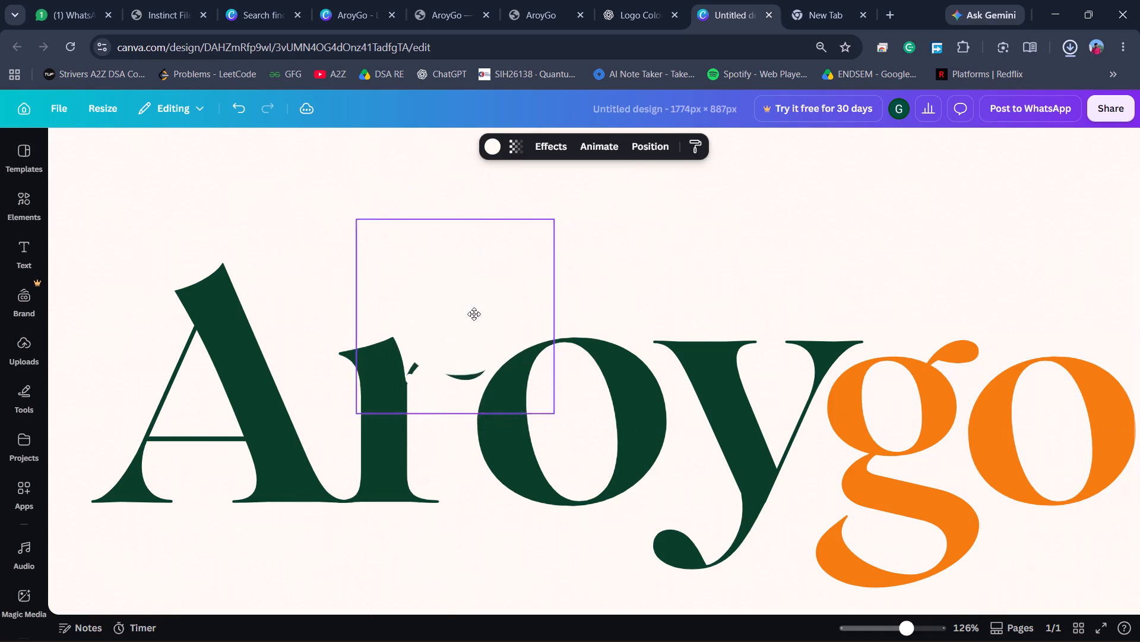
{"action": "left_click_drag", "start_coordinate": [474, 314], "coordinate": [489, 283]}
Enlarge the other small cover patch beside the "r" stem up across the start of the arm.
{"action": "left_click", "coordinate": [406, 373]}
{"action": "left_click_drag", "start_coordinate": [420, 371], "coordinate": [464, 326]}
Delete the large square cover patch above the "r" and "o".
{"action": "left_click", "coordinate": [464, 246]}
{"action": "key", "text": "Delete"}
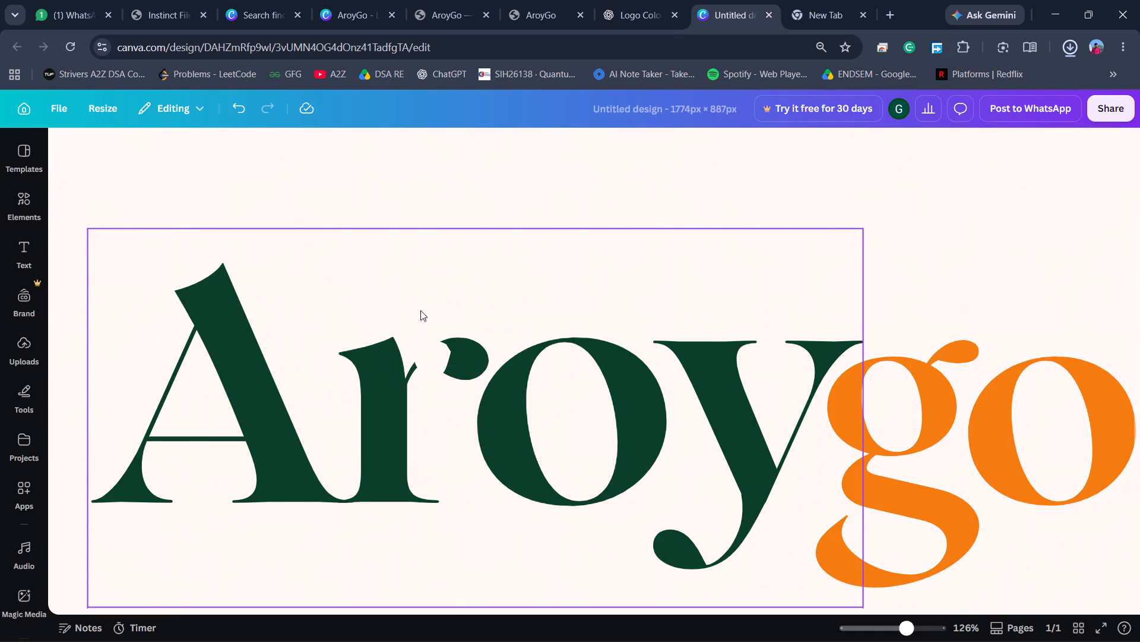
Enlarge the remaining off-white cover patch and position it across the whole arm of the "r", between its stem and the "o".
{"action": "left_click", "coordinate": [420, 362]}
{"action": "left_click_drag", "start_coordinate": [420, 362], "coordinate": [410, 378]}
{"action": "left_click_drag", "start_coordinate": [455, 347], "coordinate": [465, 339]}
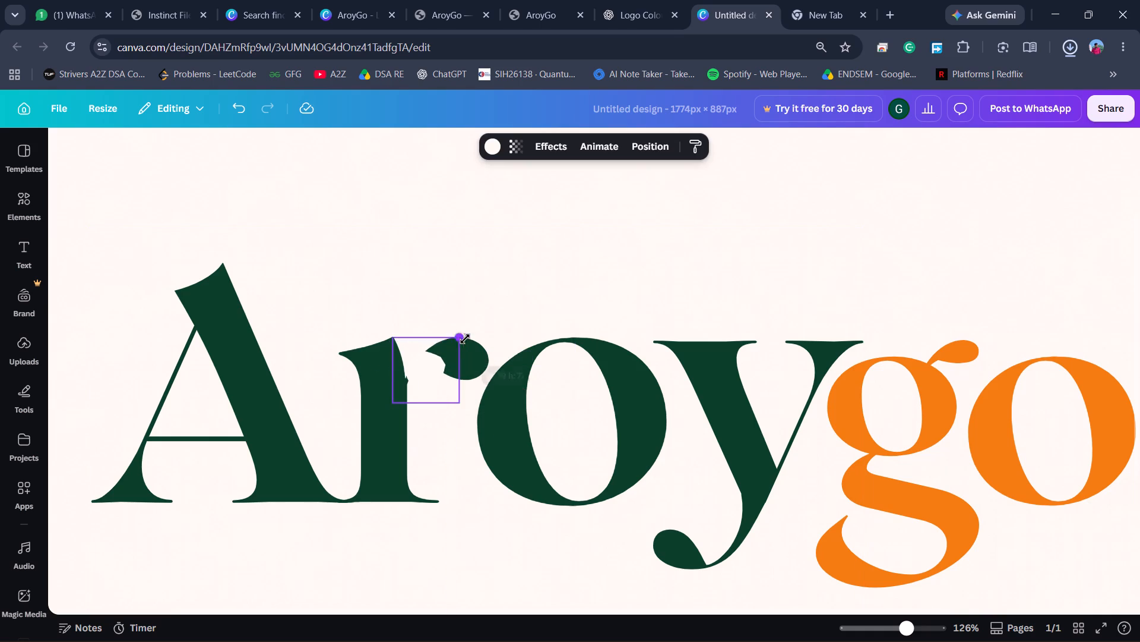
{"action": "left_click_drag", "start_coordinate": [465, 339], "coordinate": [542, 288]}
{"action": "left_click_drag", "start_coordinate": [477, 323], "coordinate": [461, 346]}
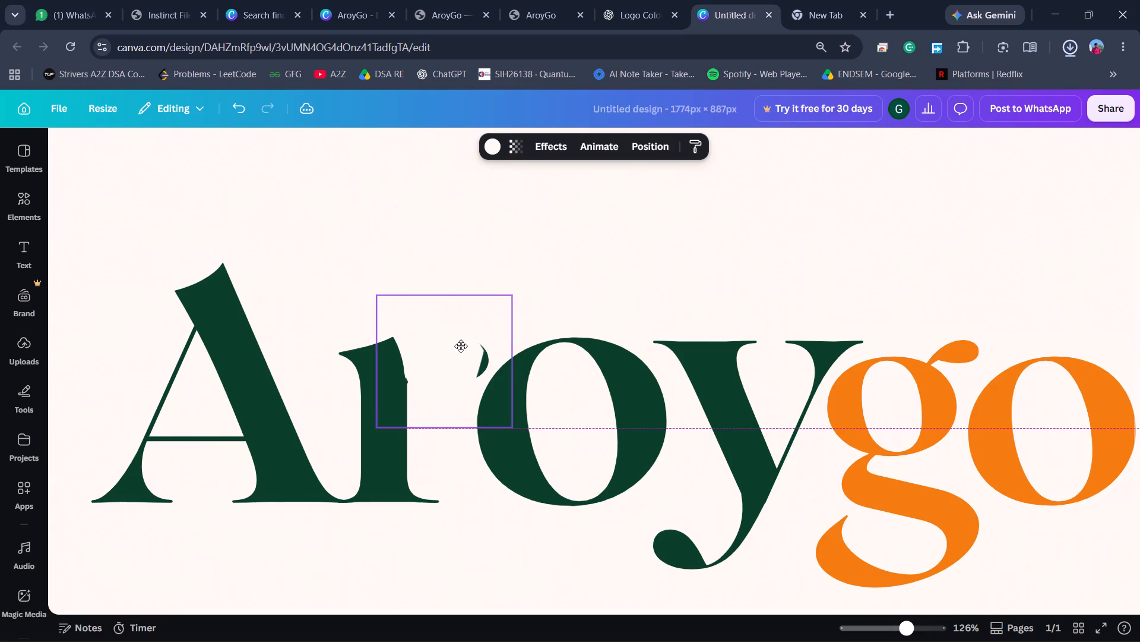
{"action": "left_click_drag", "start_coordinate": [461, 346], "coordinate": [467, 345]}
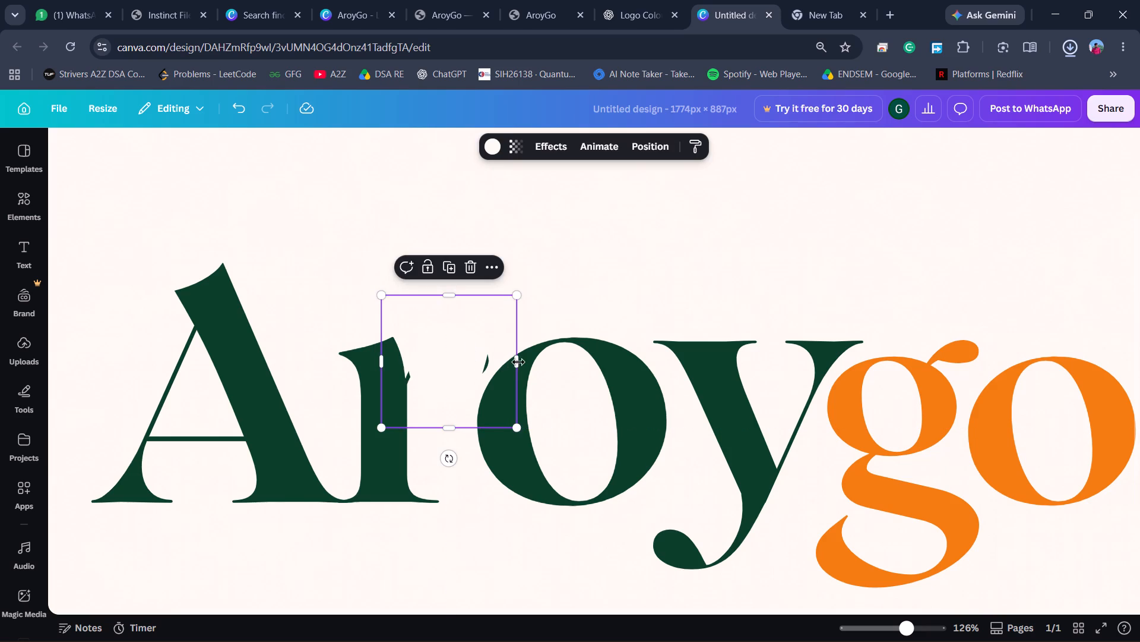
{"action": "left_click_drag", "start_coordinate": [520, 362], "coordinate": [530, 364]}
{"action": "left_click_drag", "start_coordinate": [445, 370], "coordinate": [441, 379]}
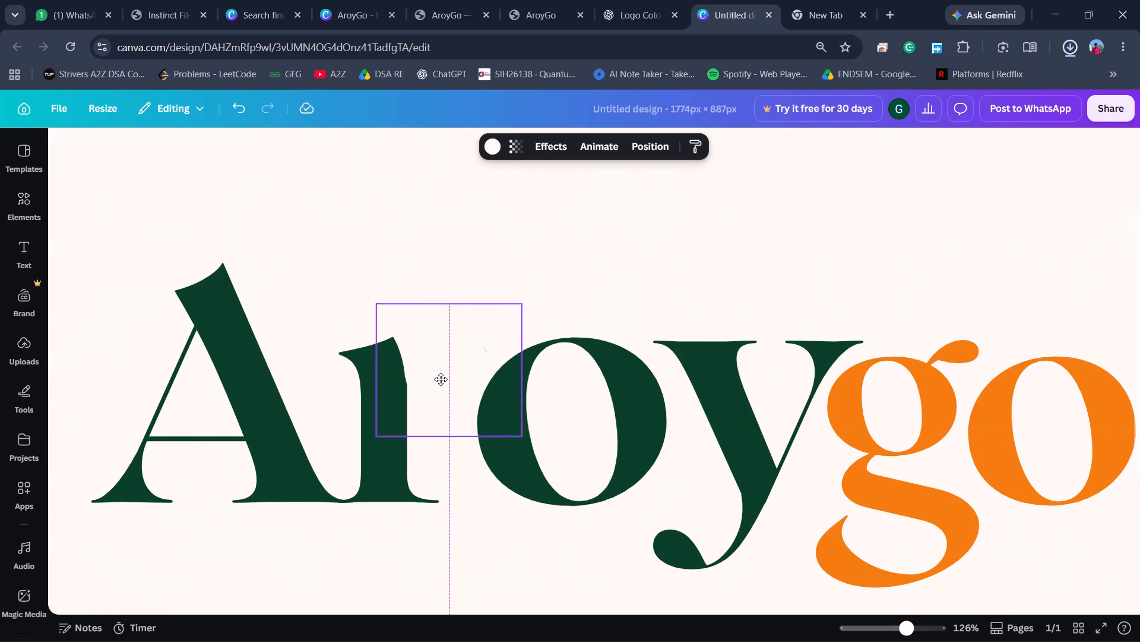
{"action": "left_click_drag", "start_coordinate": [441, 379], "coordinate": [441, 380]}
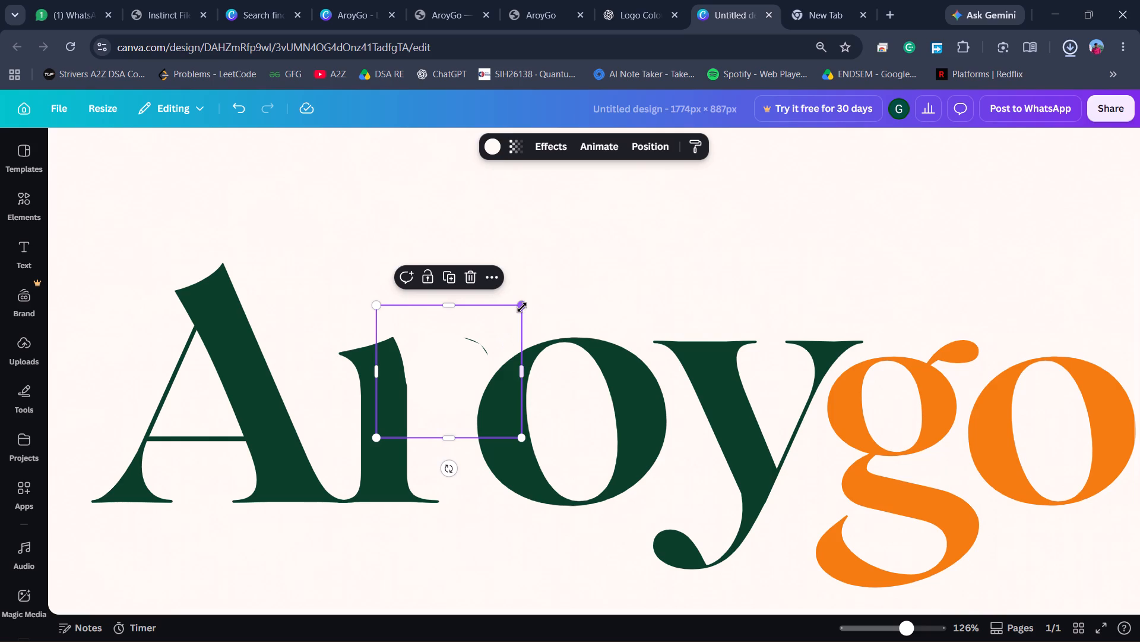
{"action": "left_click", "coordinate": [522, 307]}
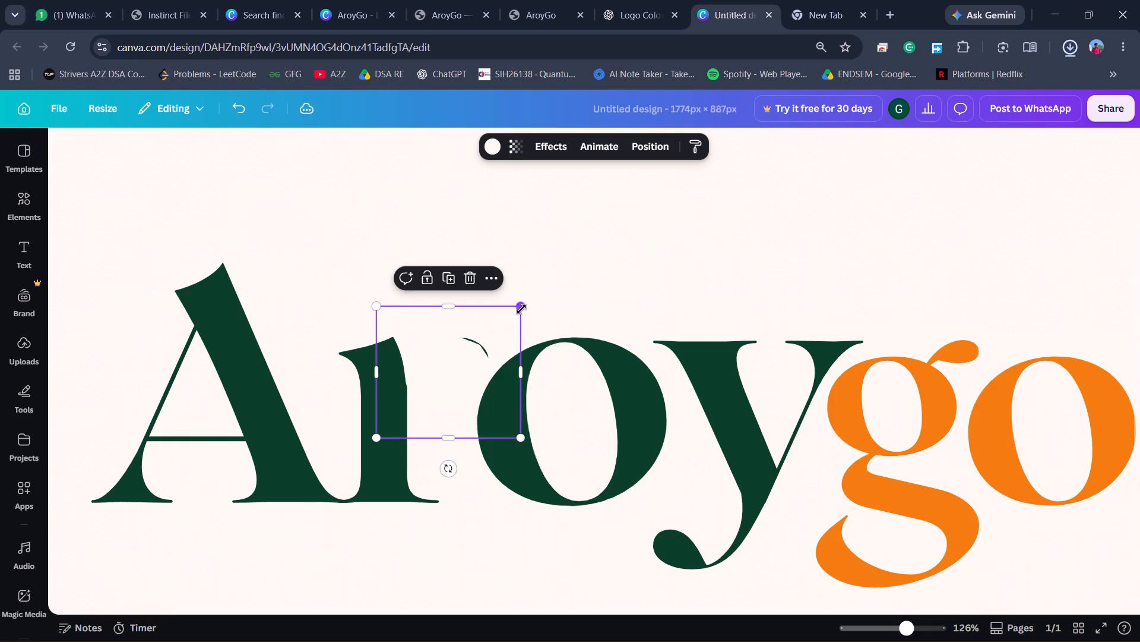
{"action": "left_click", "coordinate": [453, 440]}
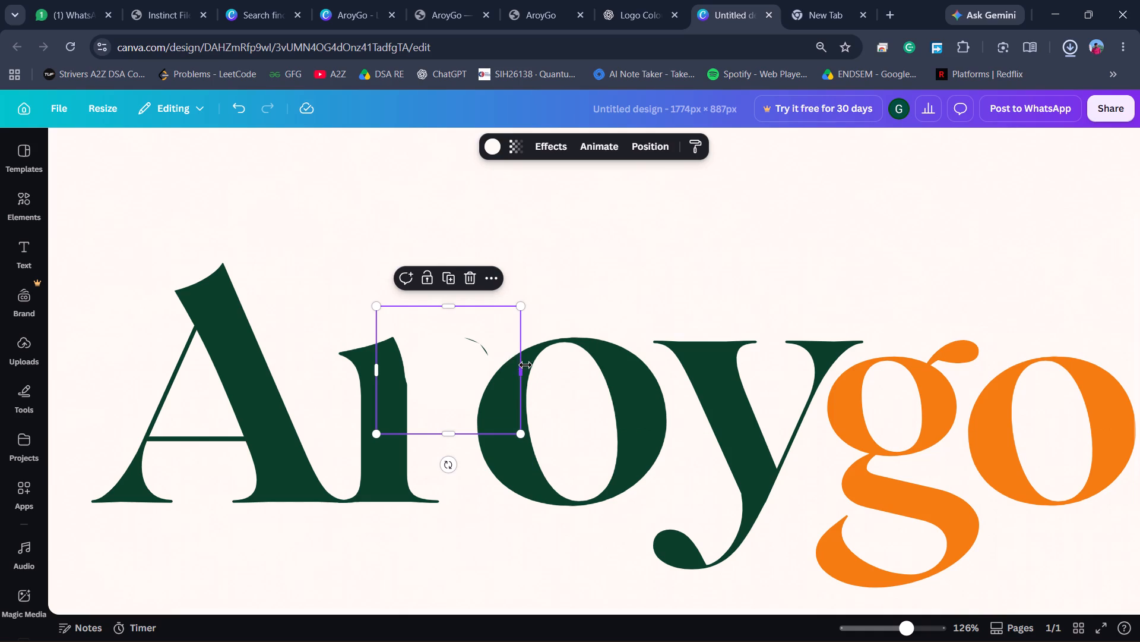
Narrow the cover patch, tilt it clockwise and fit it along the edge of the "r" stem.
{"action": "left_click_drag", "start_coordinate": [520, 375], "coordinate": [461, 380]}
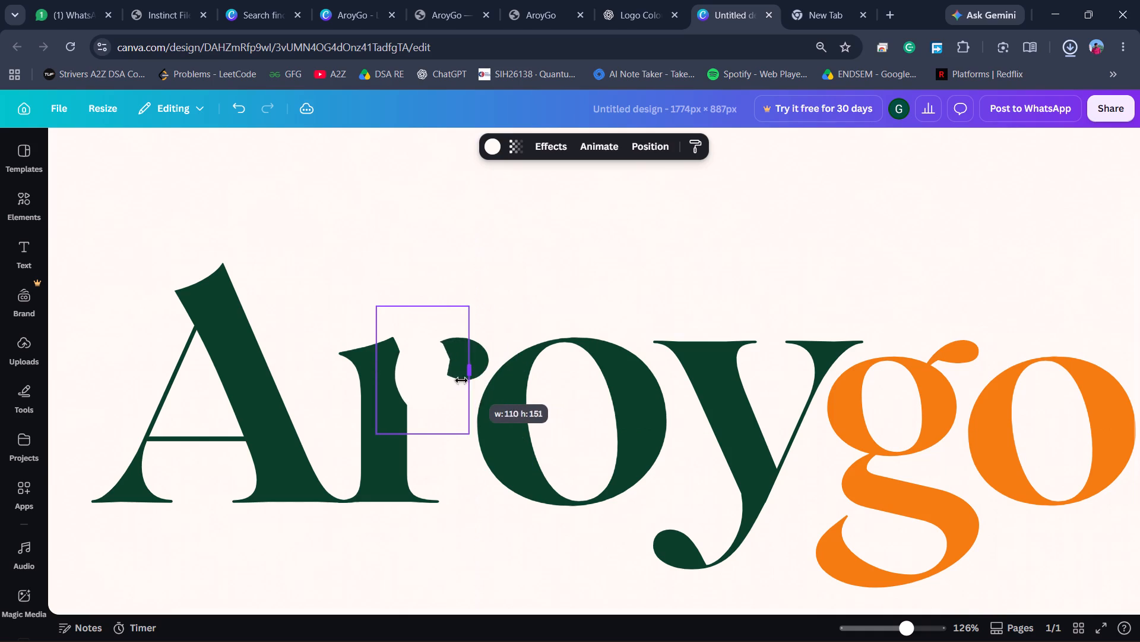
{"action": "left_click_drag", "start_coordinate": [461, 380], "coordinate": [443, 386]}
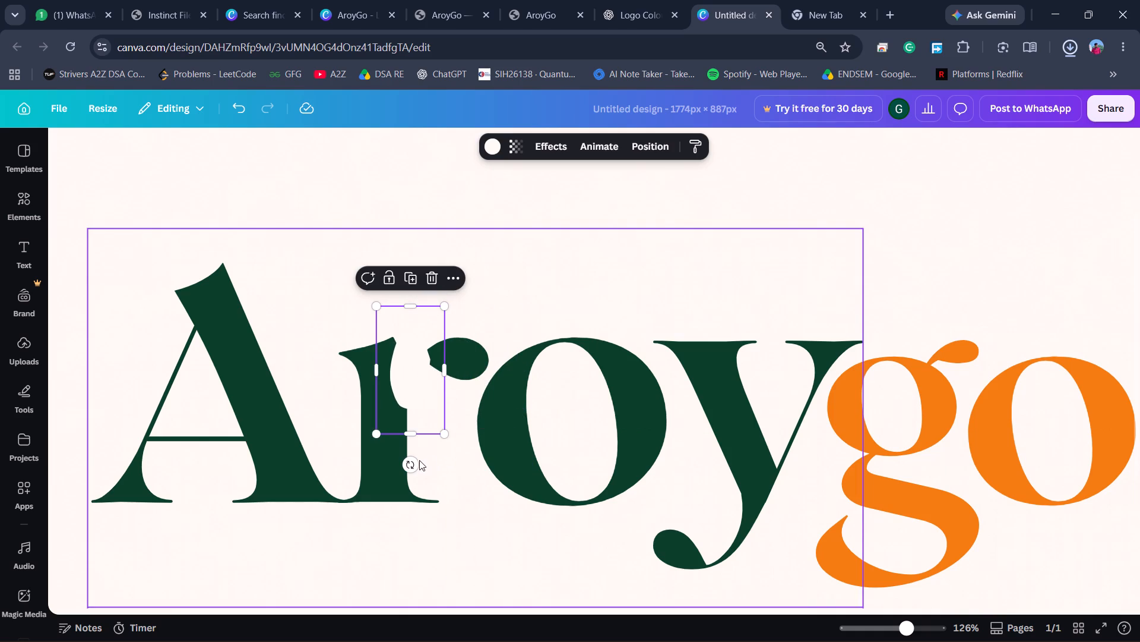
{"action": "left_click_drag", "start_coordinate": [412, 464], "coordinate": [366, 455]}
{"action": "left_click_drag", "start_coordinate": [407, 348], "coordinate": [441, 339]}
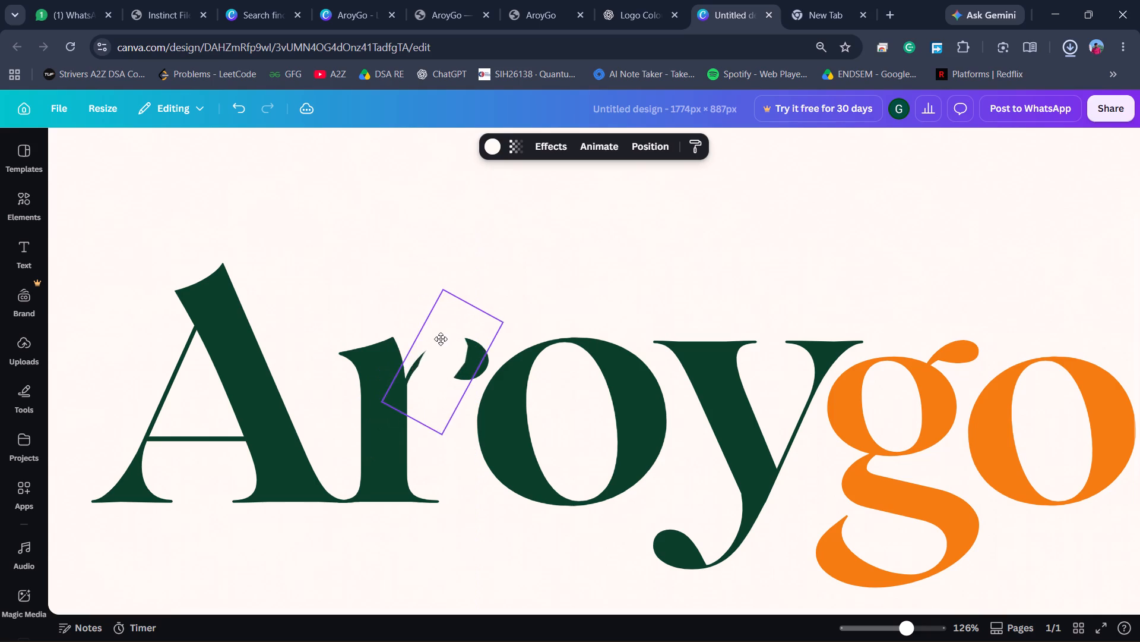
{"action": "left_click_drag", "start_coordinate": [441, 339], "coordinate": [430, 329]}
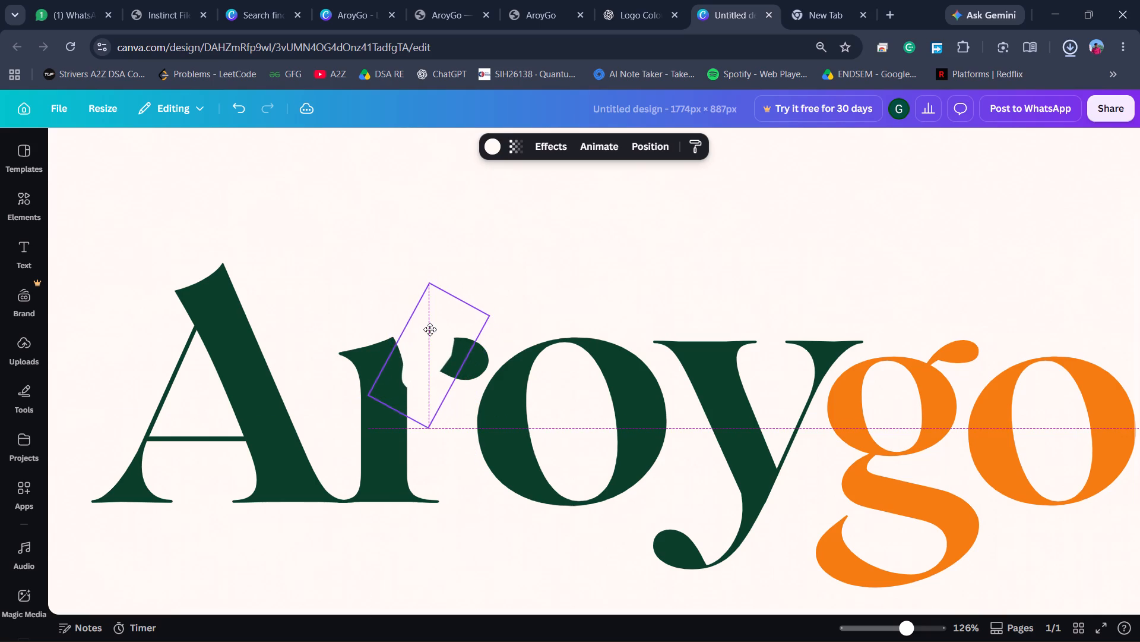
{"action": "left_click_drag", "start_coordinate": [430, 329], "coordinate": [430, 329]}
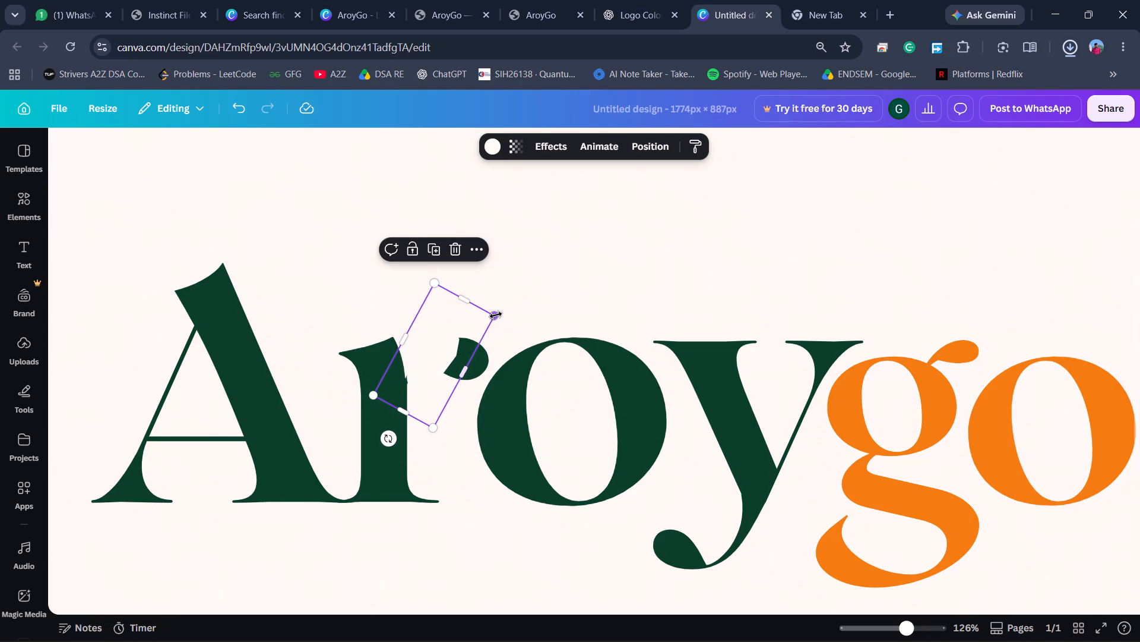
{"action": "left_click_drag", "start_coordinate": [496, 315], "coordinate": [520, 328]}
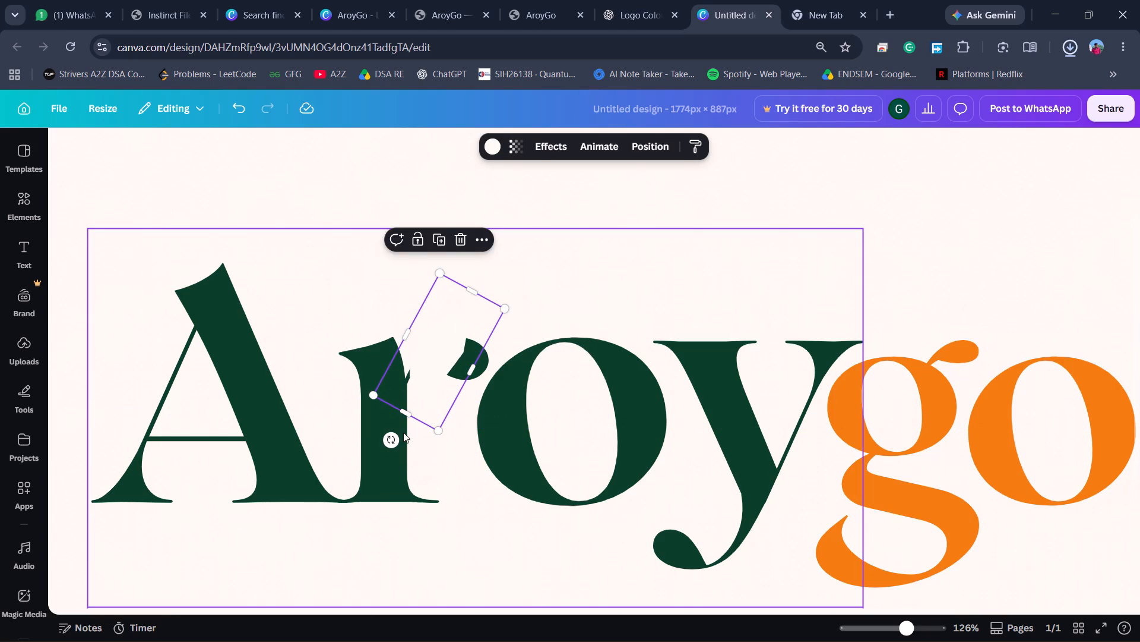
{"action": "left_click", "coordinate": [400, 434]}
{"action": "left_click", "coordinate": [433, 360]}
Tilt the cover patch further clockwise, beyond 32°, and nudge it to hide the arm's join with the "r" stem.
{"action": "left_click_drag", "start_coordinate": [384, 445], "coordinate": [377, 443]}
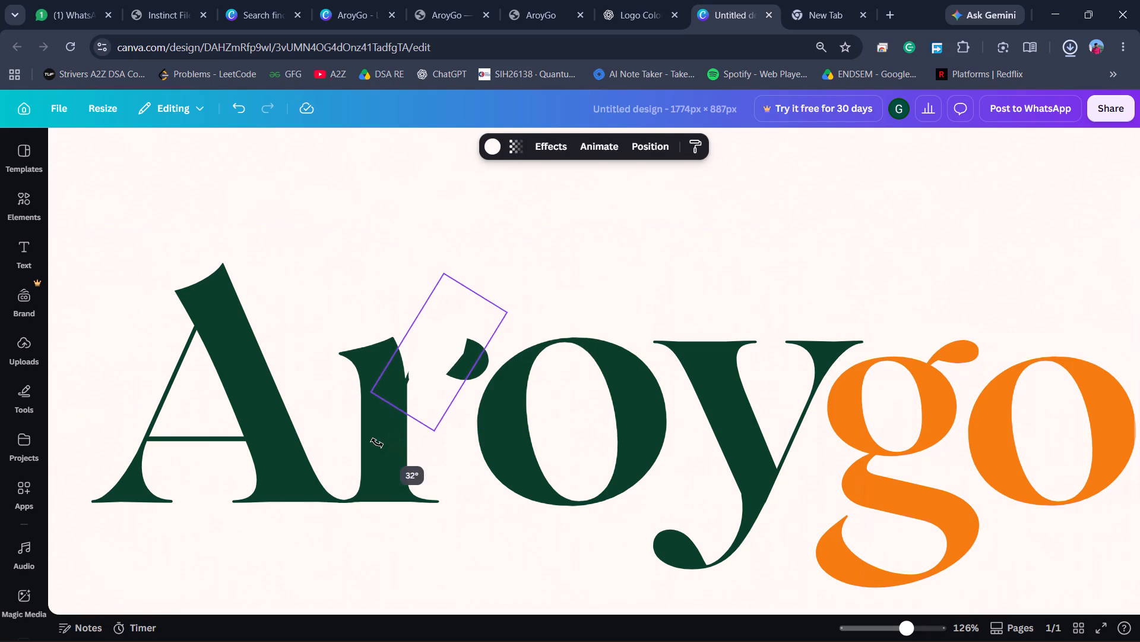
{"action": "left_click_drag", "start_coordinate": [377, 443], "coordinate": [360, 429]}
{"action": "left_click_drag", "start_coordinate": [454, 364], "coordinate": [454, 366]}
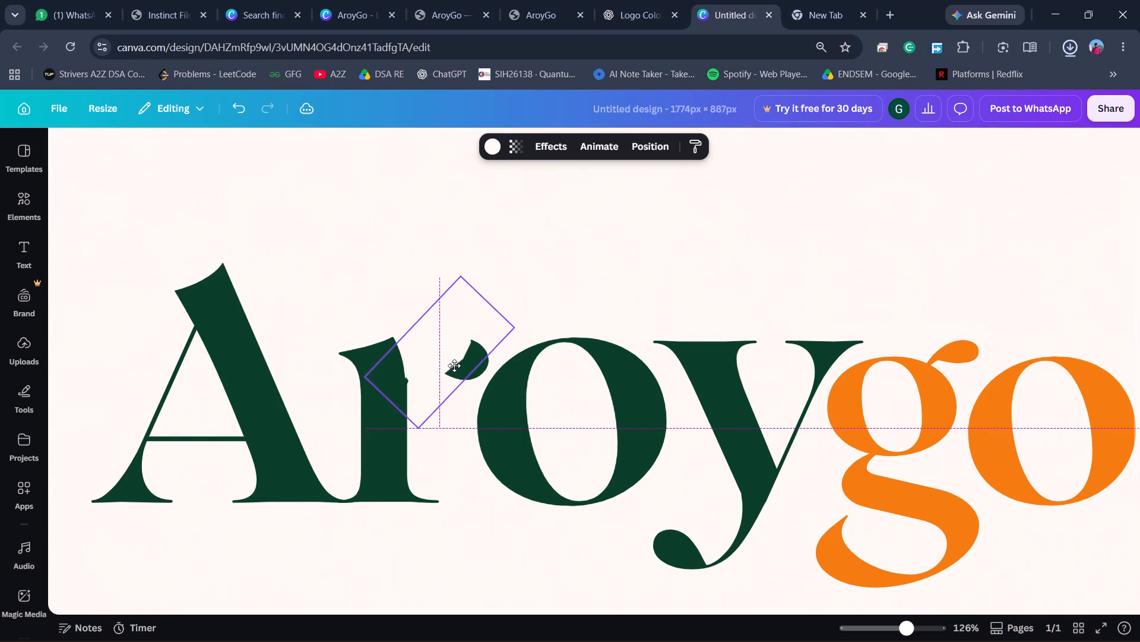
{"action": "left_click_drag", "start_coordinate": [454, 366], "coordinate": [455, 370]}
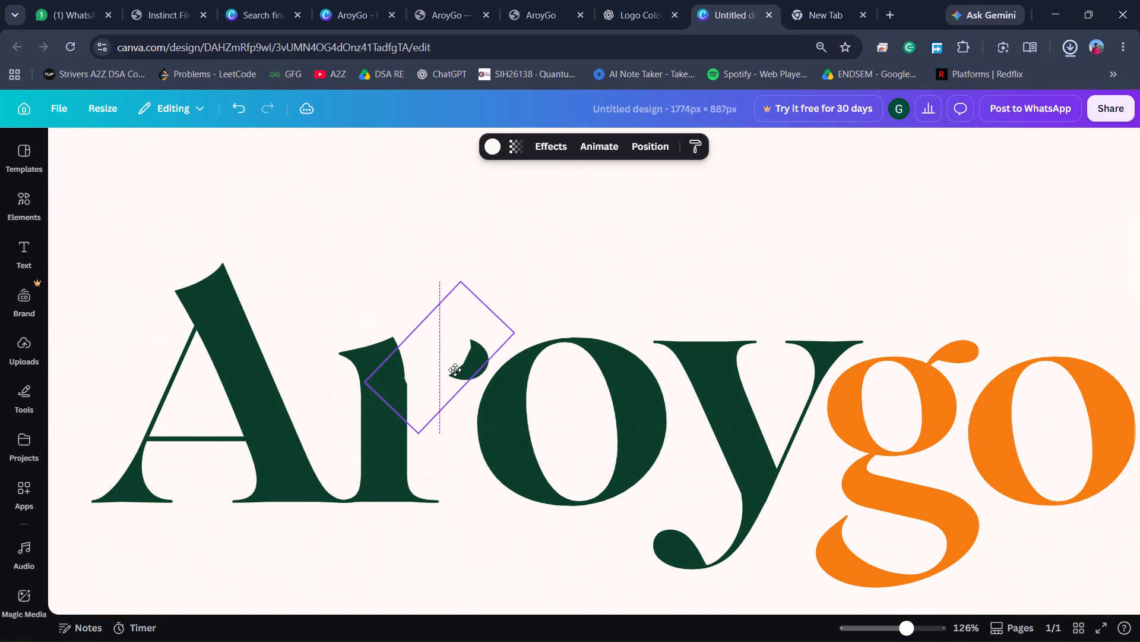
{"action": "left_click_drag", "start_coordinate": [455, 370], "coordinate": [453, 370]}
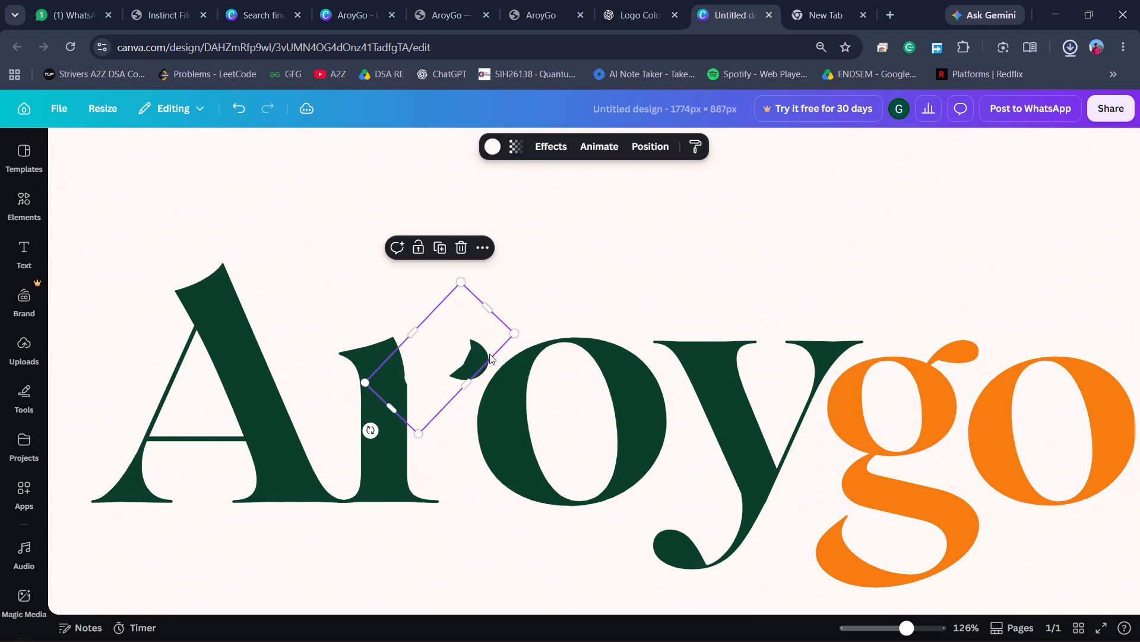
Enlarge the cover patch, tilt it beyond 50° and position it to hide the entire arm of the "r".
{"action": "left_click_drag", "start_coordinate": [512, 339], "coordinate": [568, 337]}
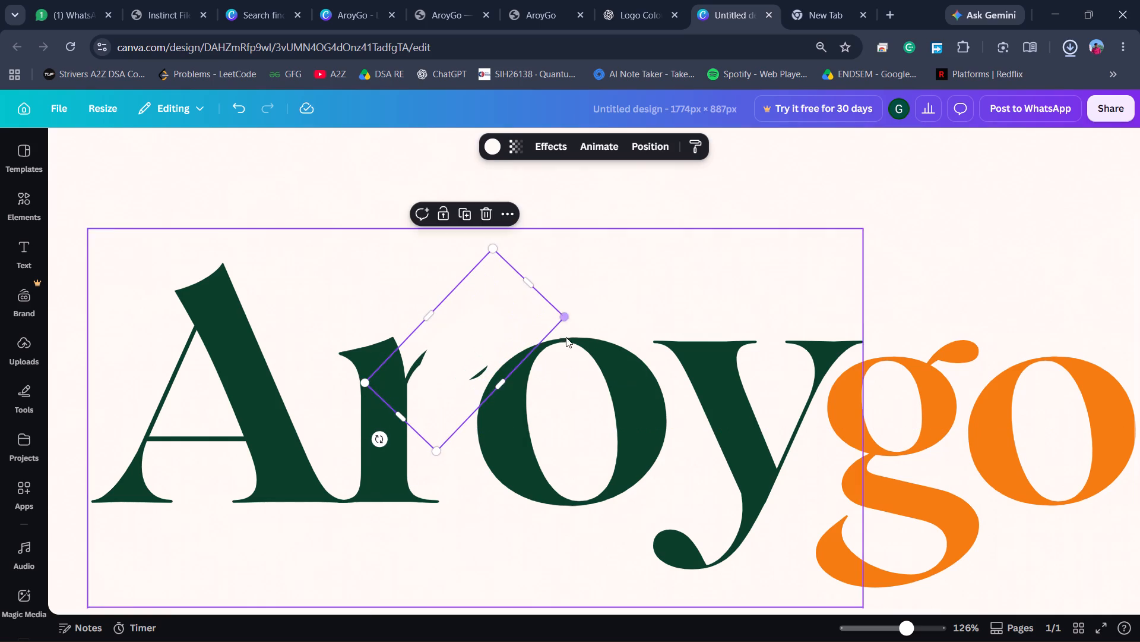
{"action": "left_click_drag", "start_coordinate": [496, 336], "coordinate": [484, 337]}
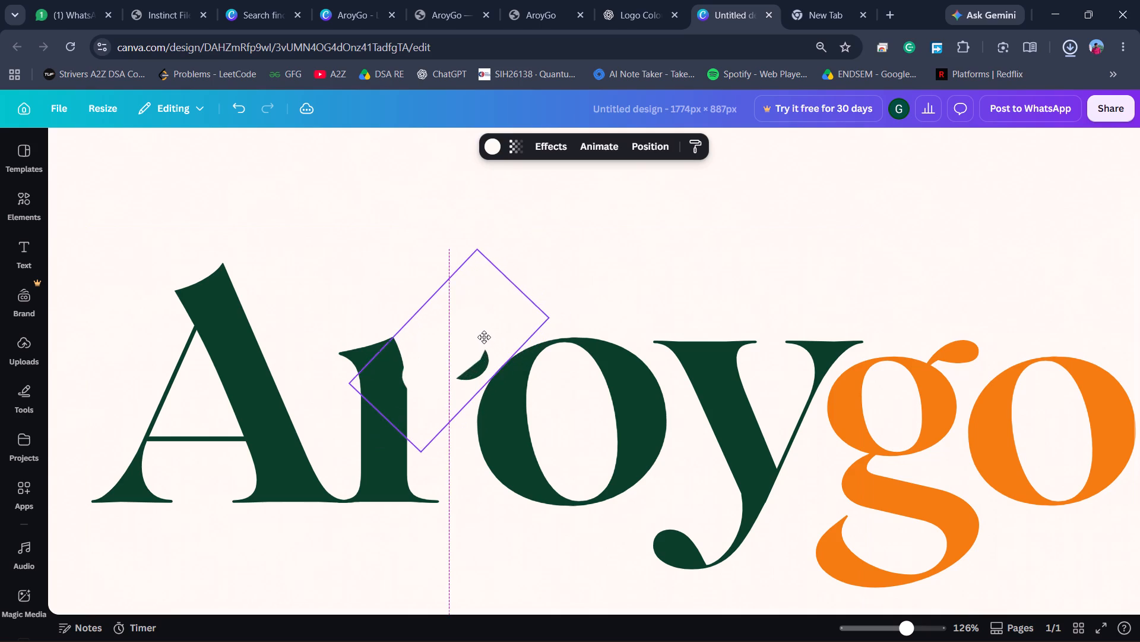
{"action": "left_click_drag", "start_coordinate": [484, 337], "coordinate": [485, 337]}
{"action": "left_click_drag", "start_coordinate": [365, 437], "coordinate": [347, 423]}
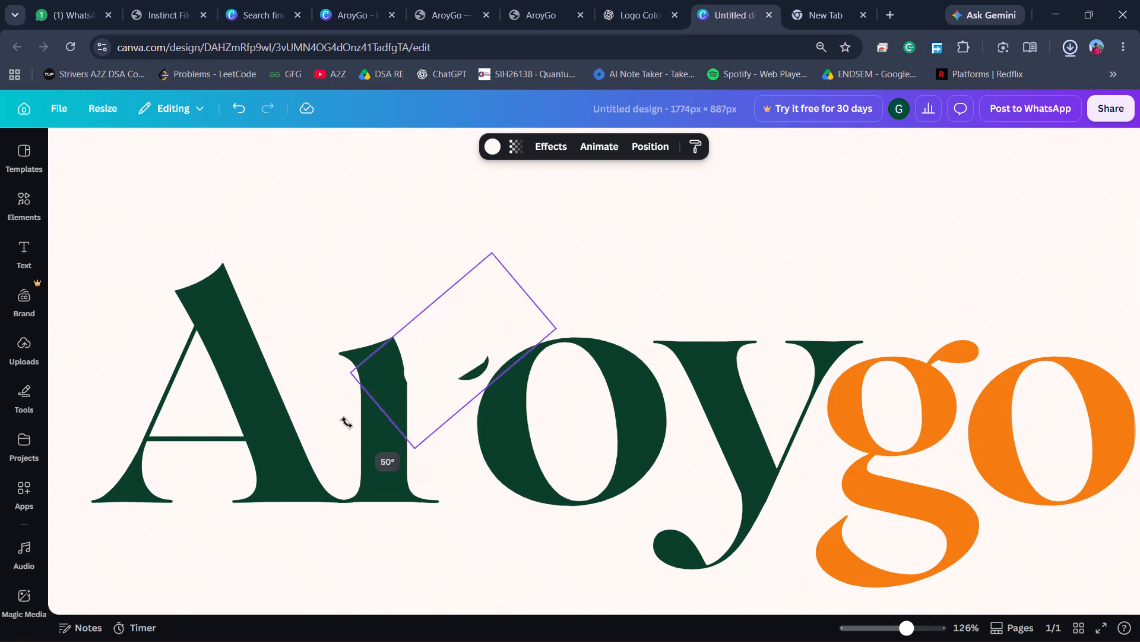
{"action": "left_click_drag", "start_coordinate": [347, 423], "coordinate": [340, 413]}
{"action": "left_click_drag", "start_coordinate": [448, 350], "coordinate": [452, 357]}
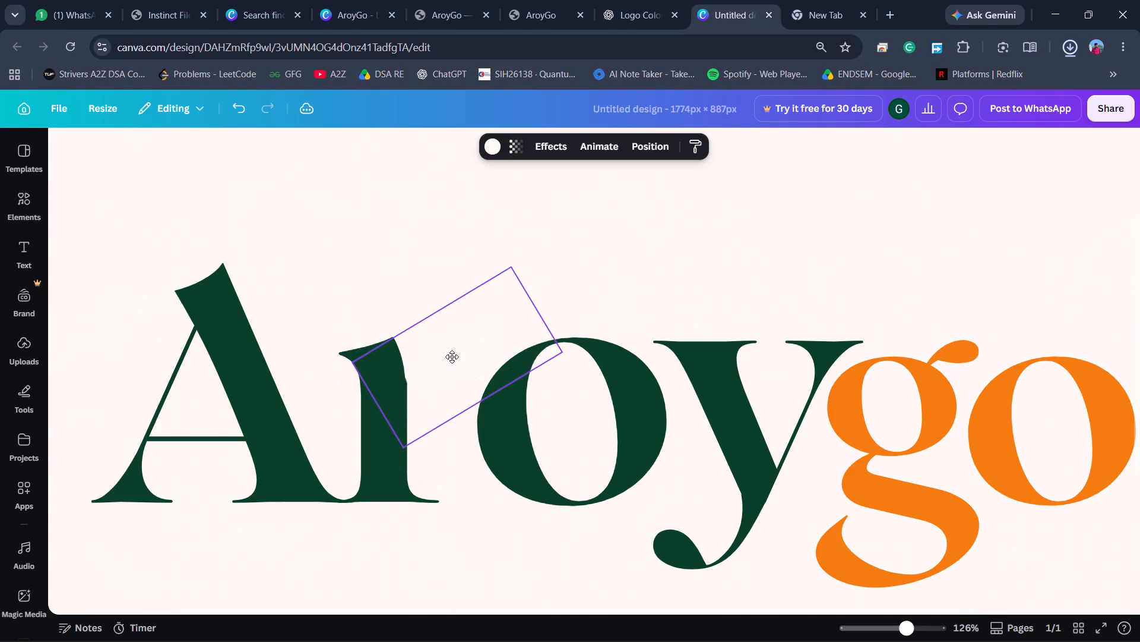
{"action": "left_click_drag", "start_coordinate": [452, 357], "coordinate": [452, 359]}
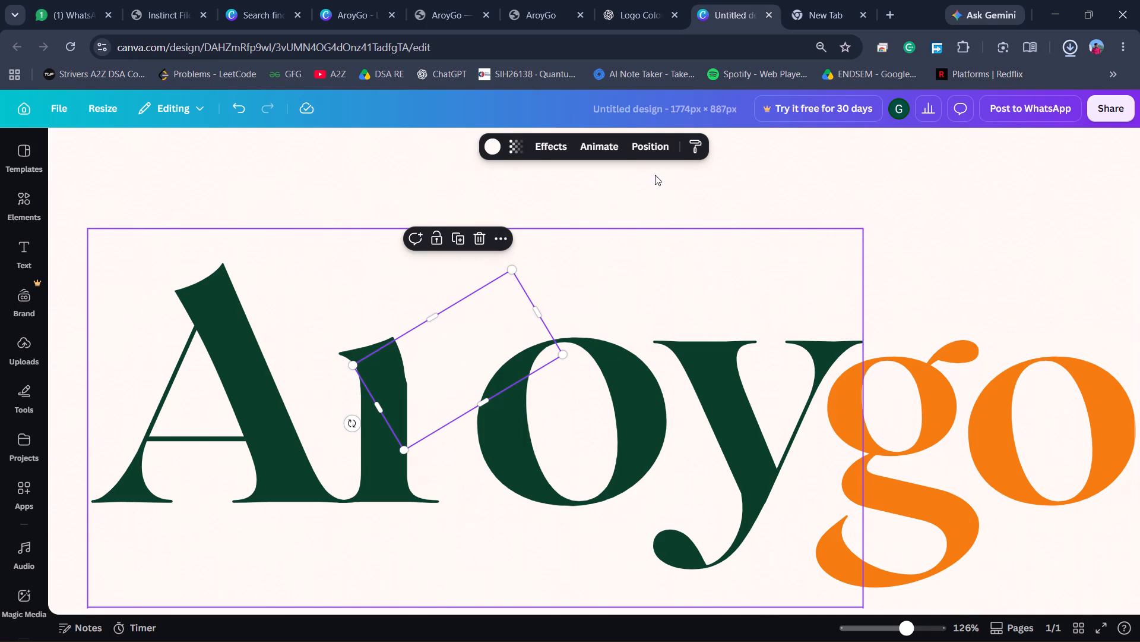
{"action": "left_click", "coordinate": [656, 178]}
Move the leaf slightly up so it sits fully on the page below the "Aroy" lettering.
{"action": "scroll", "coordinate": [566, 438], "scroll_direction": "down", "scroll_amount": 3}
{"action": "scroll", "coordinate": [566, 438], "scroll_direction": "up", "scroll_amount": 1}
{"action": "scroll", "coordinate": [566, 434], "scroll_direction": "down", "scroll_amount": 3, "text": "ctrl"}
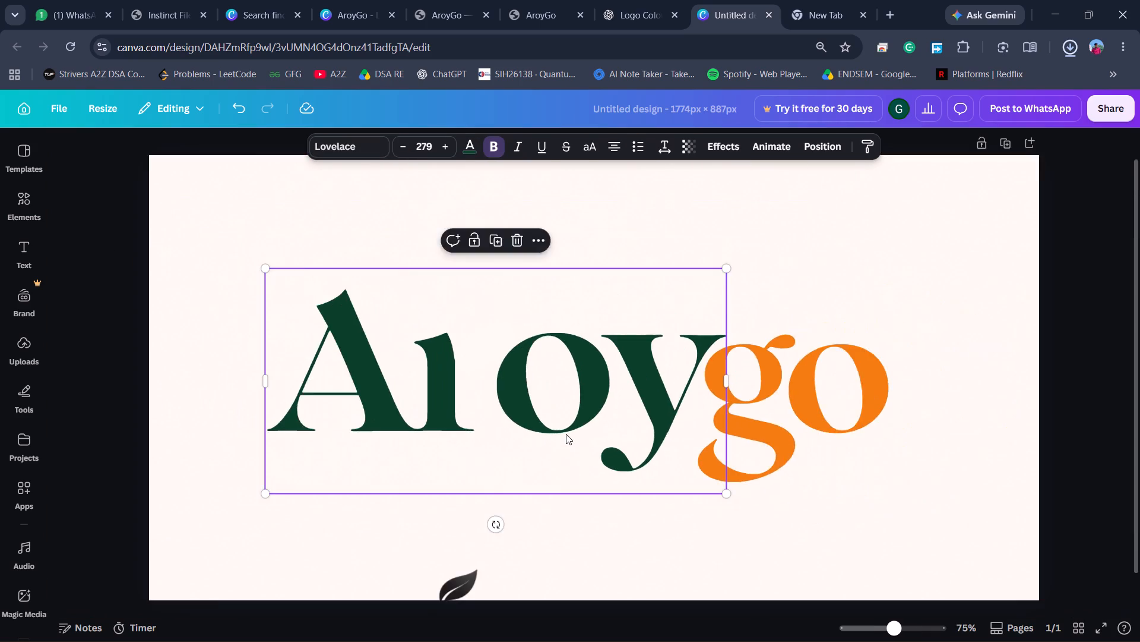
{"action": "scroll", "coordinate": [566, 435], "scroll_direction": "down", "scroll_amount": 3, "text": "ctrl"}
{"action": "left_click", "coordinate": [505, 497]}
{"action": "left_click_drag", "start_coordinate": [505, 496], "coordinate": [496, 474]}
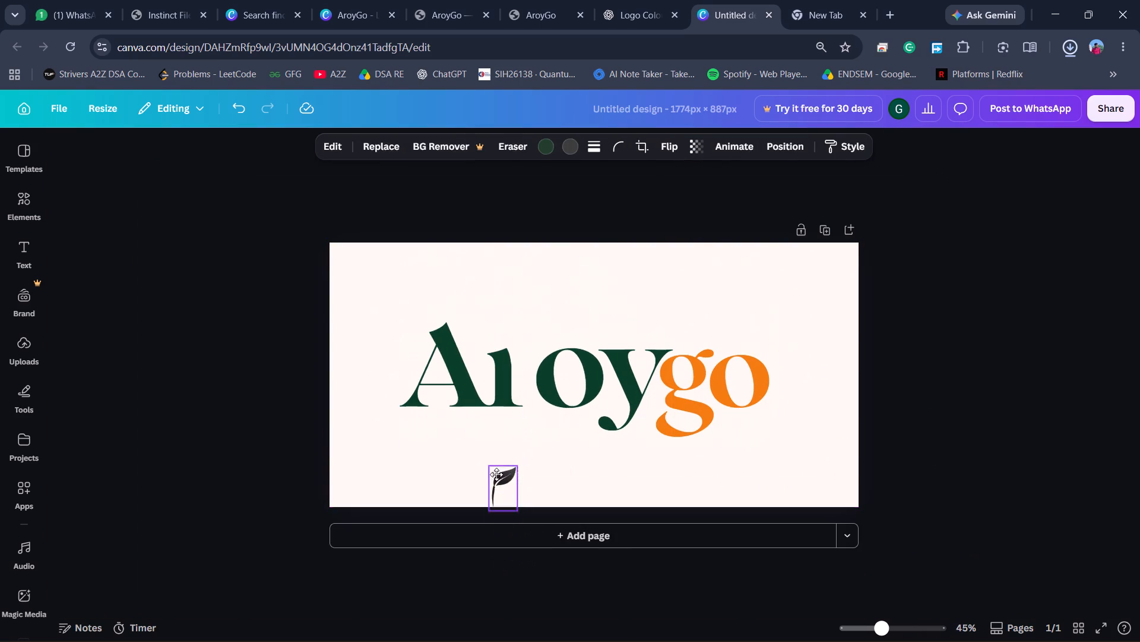
{"action": "left_click_drag", "start_coordinate": [496, 474], "coordinate": [491, 462]}
Crop the leaf with the Freeform aspect ratio, raising the lower edge to cut off its stem.
{"action": "scroll", "coordinate": [499, 473], "scroll_direction": "up", "scroll_amount": 2, "text": "ctrl"}
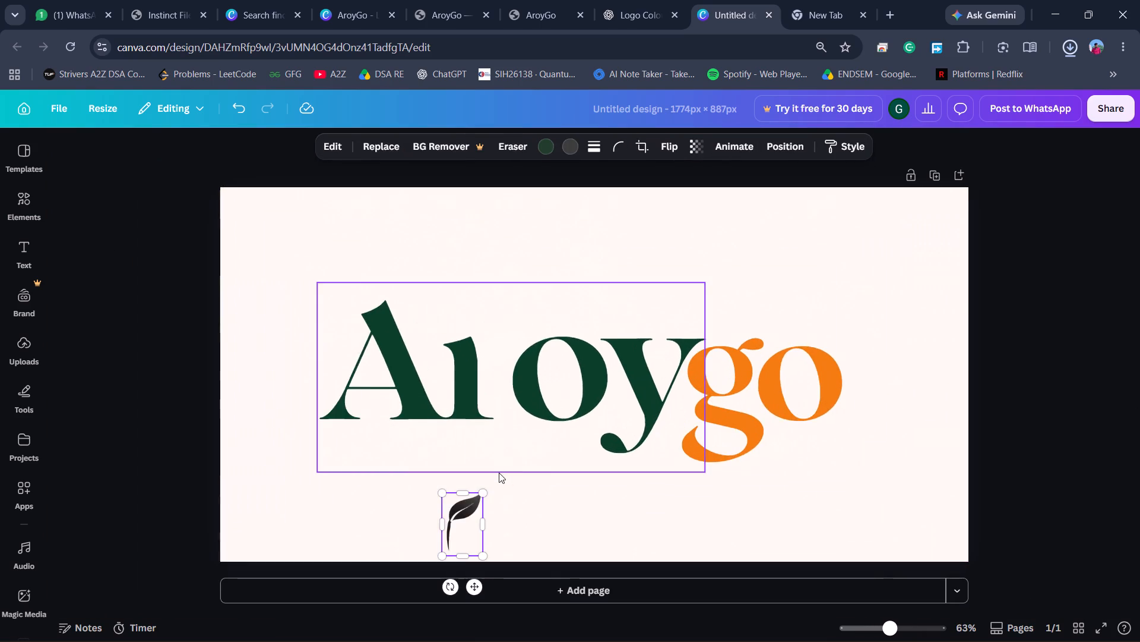
{"action": "scroll", "coordinate": [499, 473], "scroll_direction": "down", "scroll_amount": 1, "text": "ctrl"}
{"action": "right_click", "coordinate": [483, 487]}
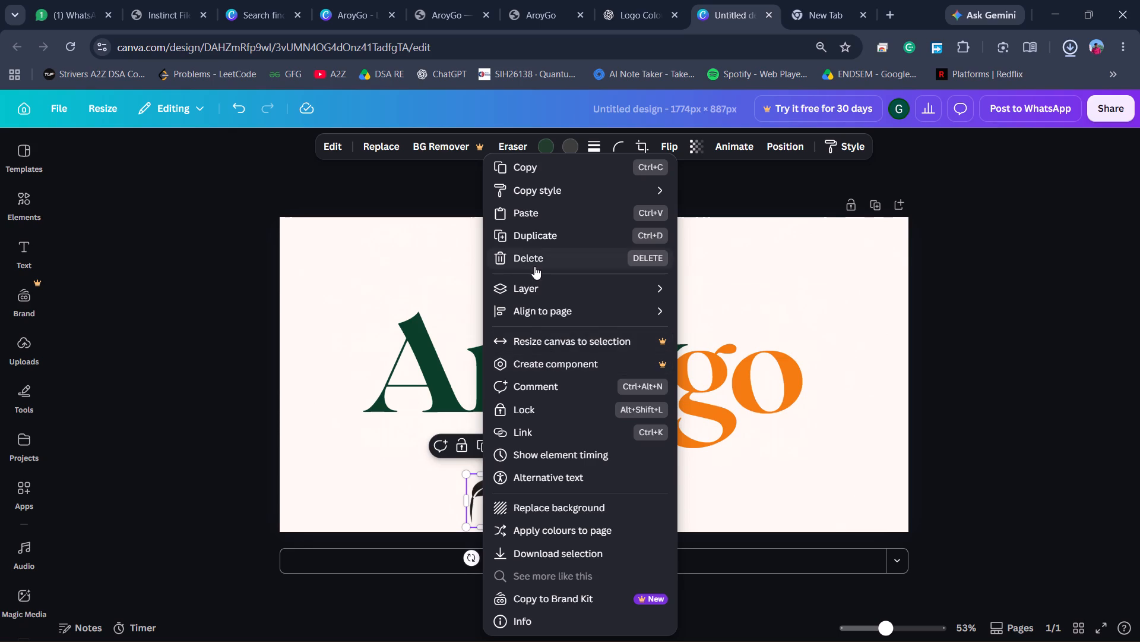
{"action": "left_click", "coordinate": [394, 242]}
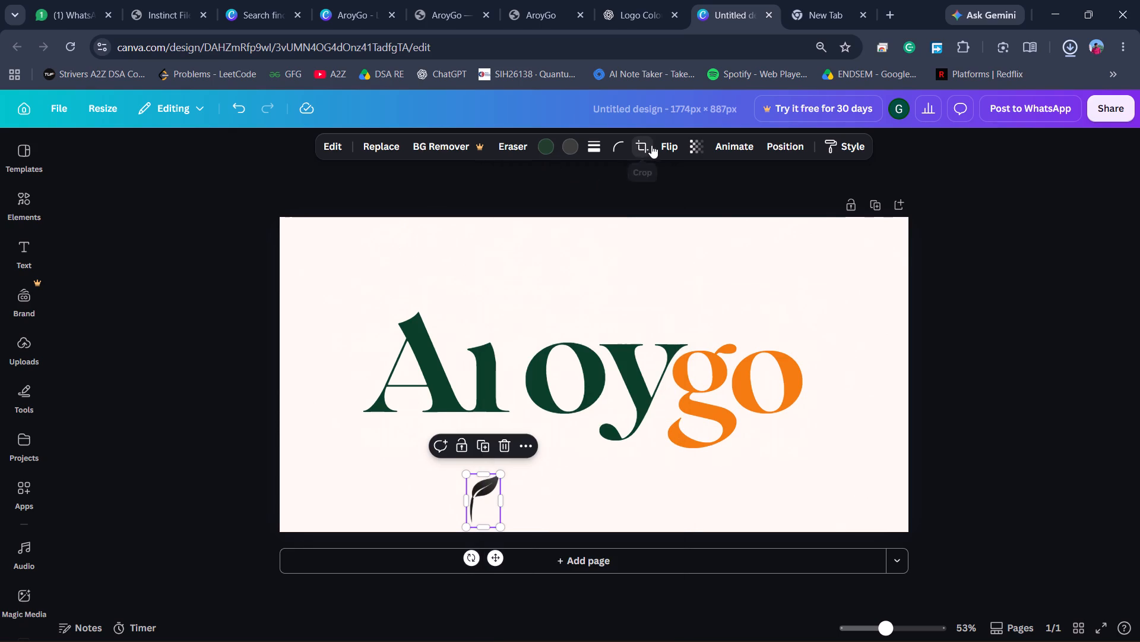
{"action": "left_click", "coordinate": [641, 147]}
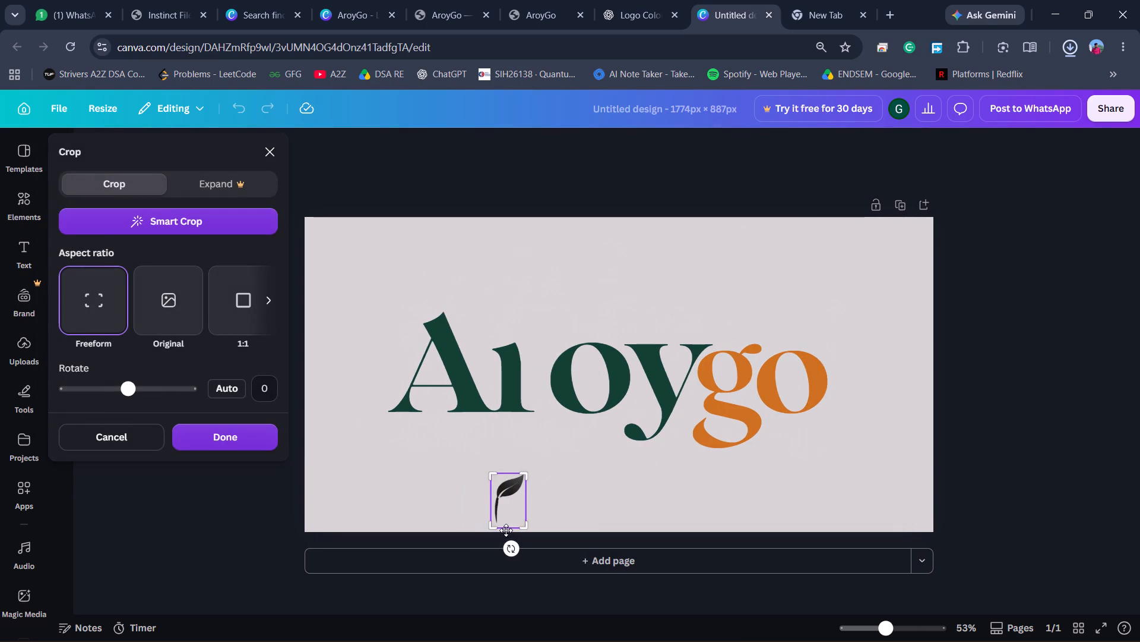
{"action": "left_click", "coordinate": [88, 311]}
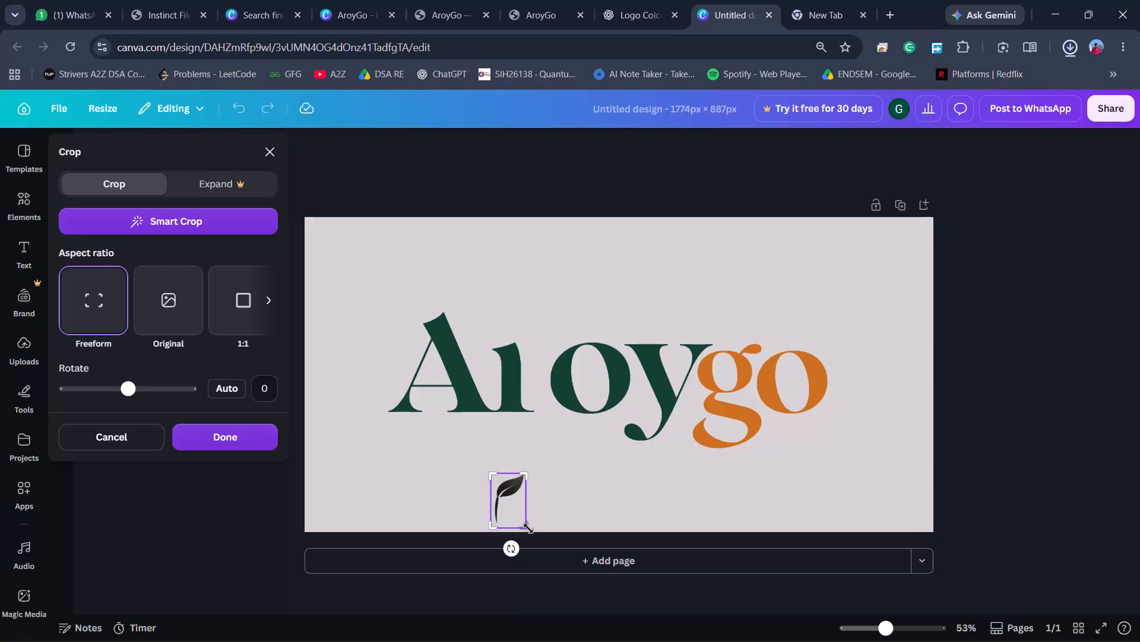
{"action": "left_click_drag", "start_coordinate": [528, 527], "coordinate": [525, 498]}
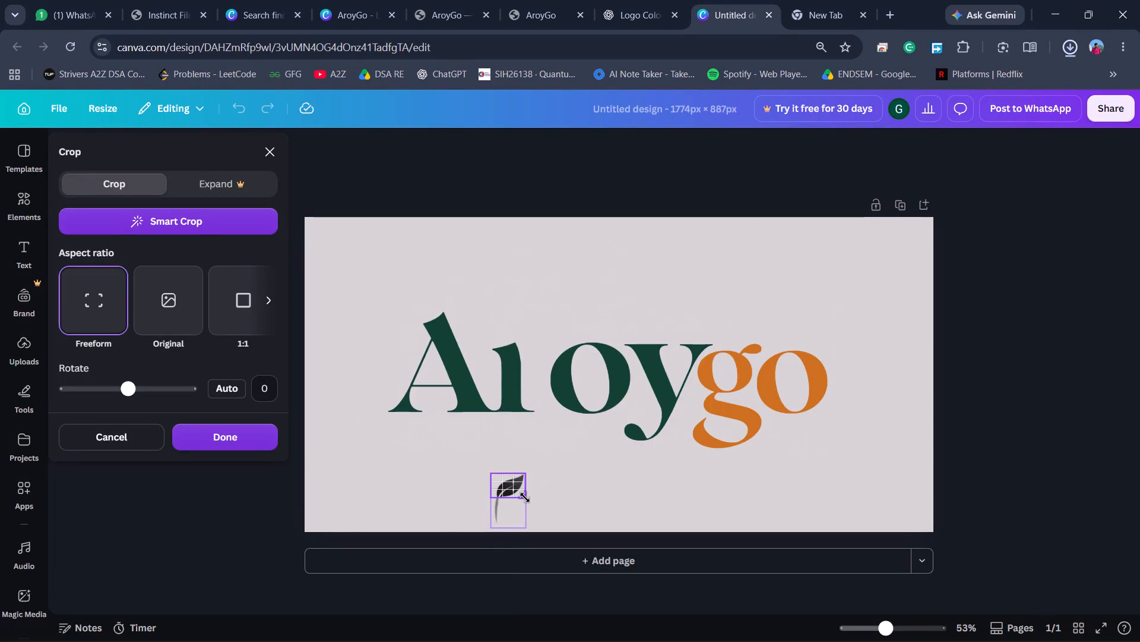
{"action": "left_click_drag", "start_coordinate": [525, 498], "coordinate": [530, 498]}
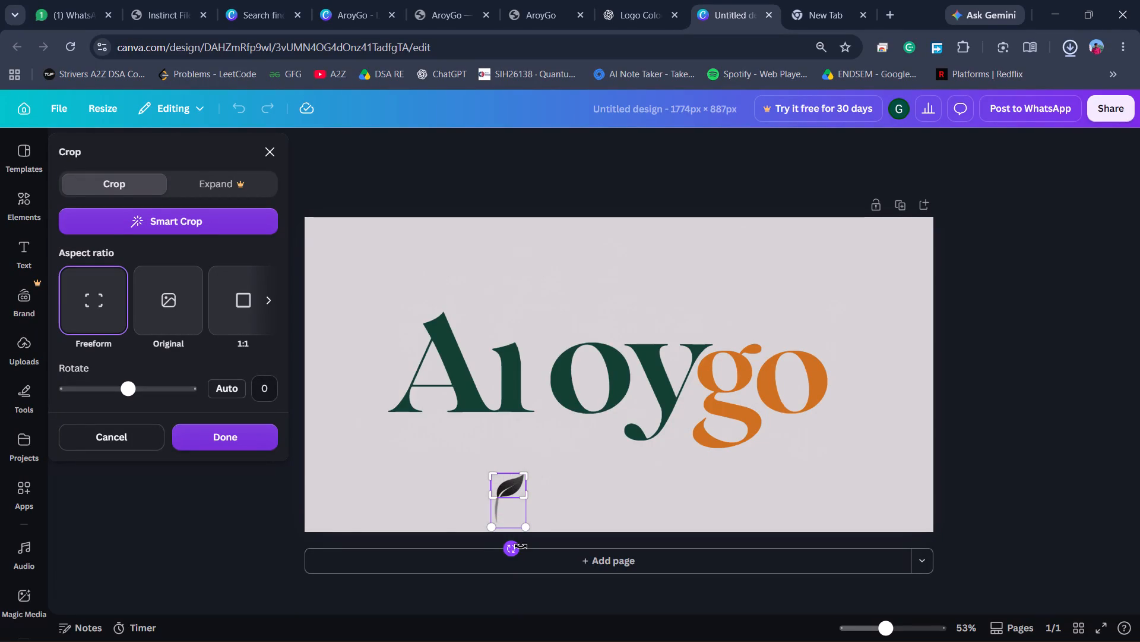
{"action": "left_click", "coordinate": [572, 486]}
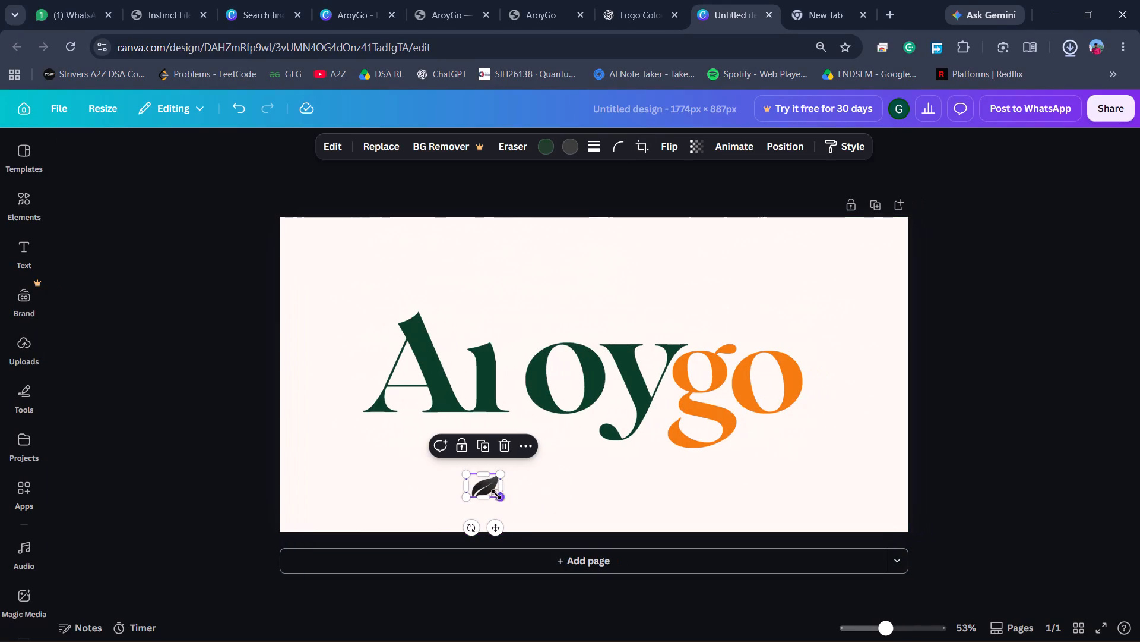
Enlarge the cropped leaf to nearly three times its size and move it up so it fits on the page below the lettering.
{"action": "left_click_drag", "start_coordinate": [496, 495], "coordinate": [569, 518]}
{"action": "left_click_drag", "start_coordinate": [532, 516], "coordinate": [522, 487]}
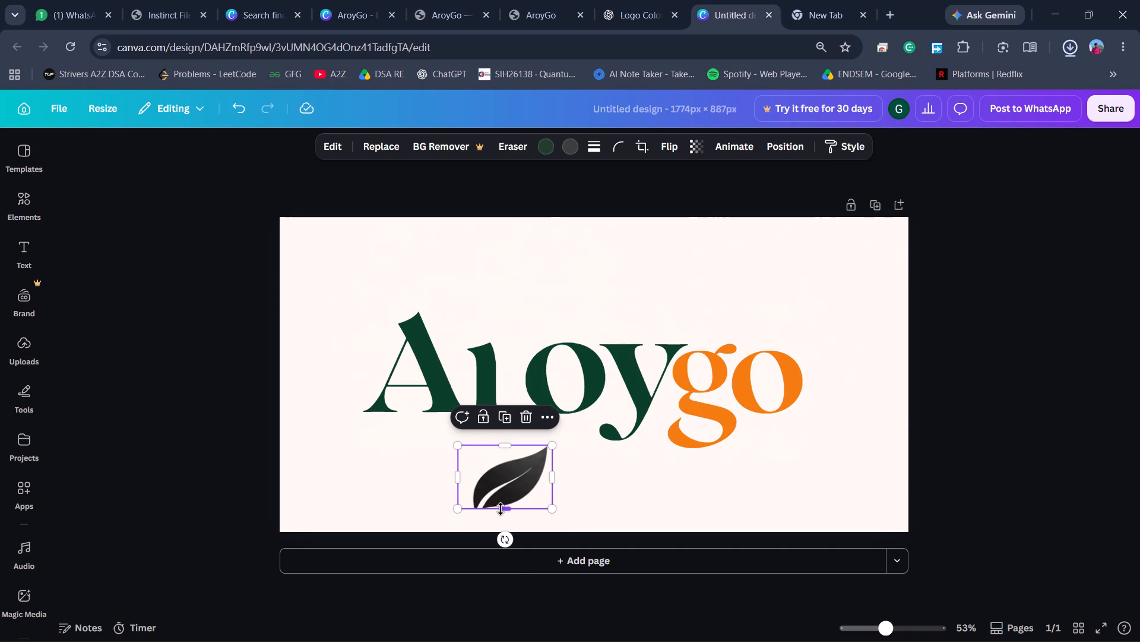
{"action": "key", "text": "ctrl+z"}
{"action": "left_click_drag", "start_coordinate": [502, 505], "coordinate": [501, 484]}
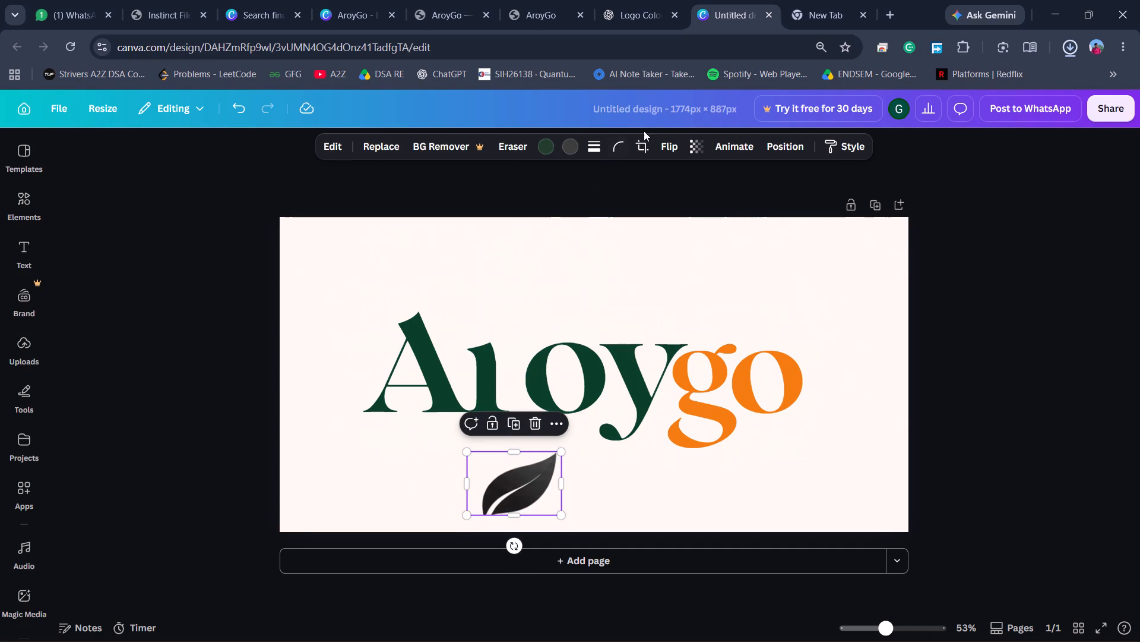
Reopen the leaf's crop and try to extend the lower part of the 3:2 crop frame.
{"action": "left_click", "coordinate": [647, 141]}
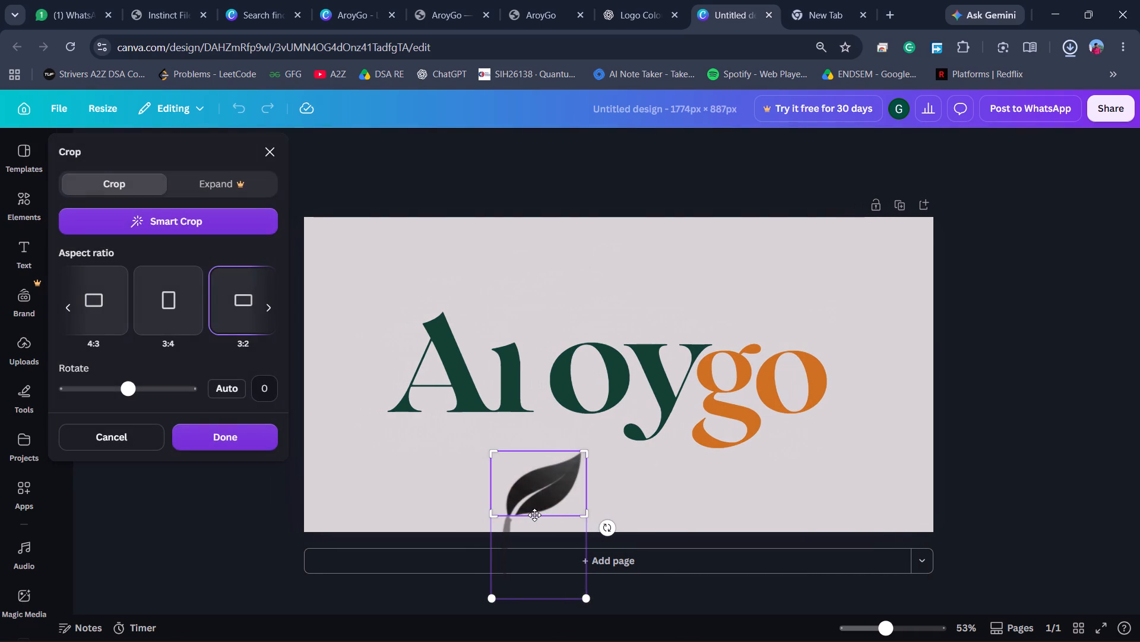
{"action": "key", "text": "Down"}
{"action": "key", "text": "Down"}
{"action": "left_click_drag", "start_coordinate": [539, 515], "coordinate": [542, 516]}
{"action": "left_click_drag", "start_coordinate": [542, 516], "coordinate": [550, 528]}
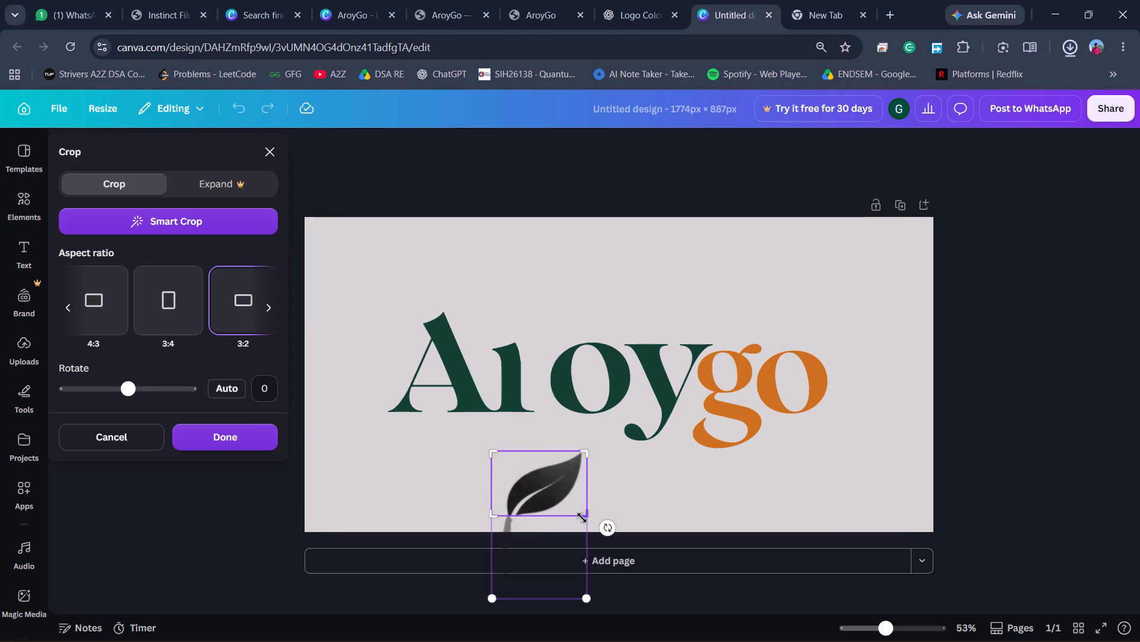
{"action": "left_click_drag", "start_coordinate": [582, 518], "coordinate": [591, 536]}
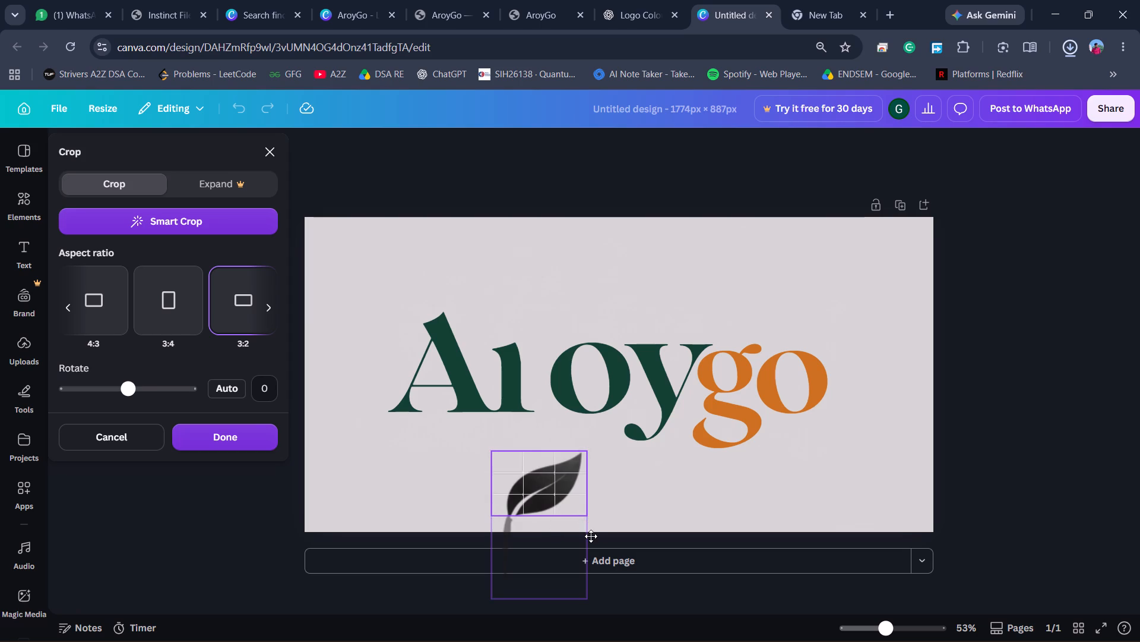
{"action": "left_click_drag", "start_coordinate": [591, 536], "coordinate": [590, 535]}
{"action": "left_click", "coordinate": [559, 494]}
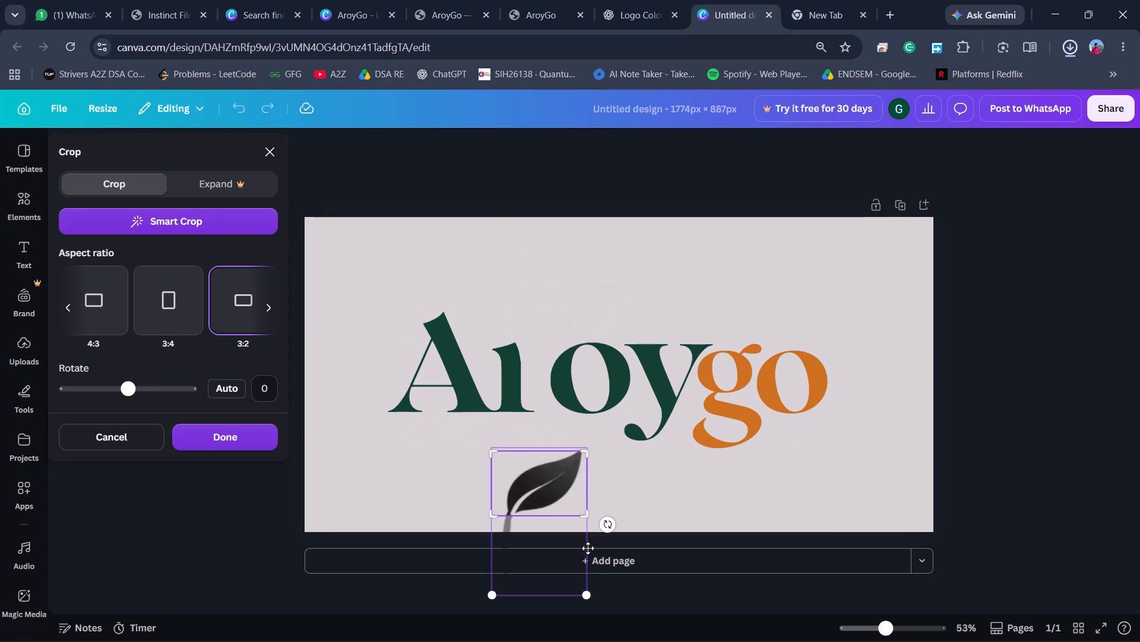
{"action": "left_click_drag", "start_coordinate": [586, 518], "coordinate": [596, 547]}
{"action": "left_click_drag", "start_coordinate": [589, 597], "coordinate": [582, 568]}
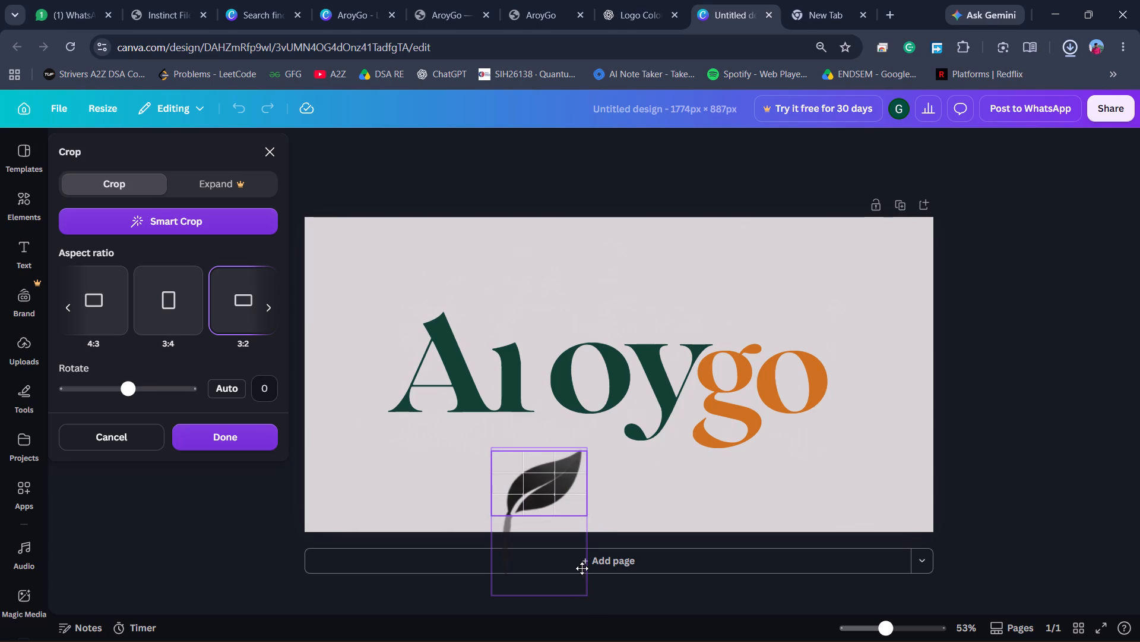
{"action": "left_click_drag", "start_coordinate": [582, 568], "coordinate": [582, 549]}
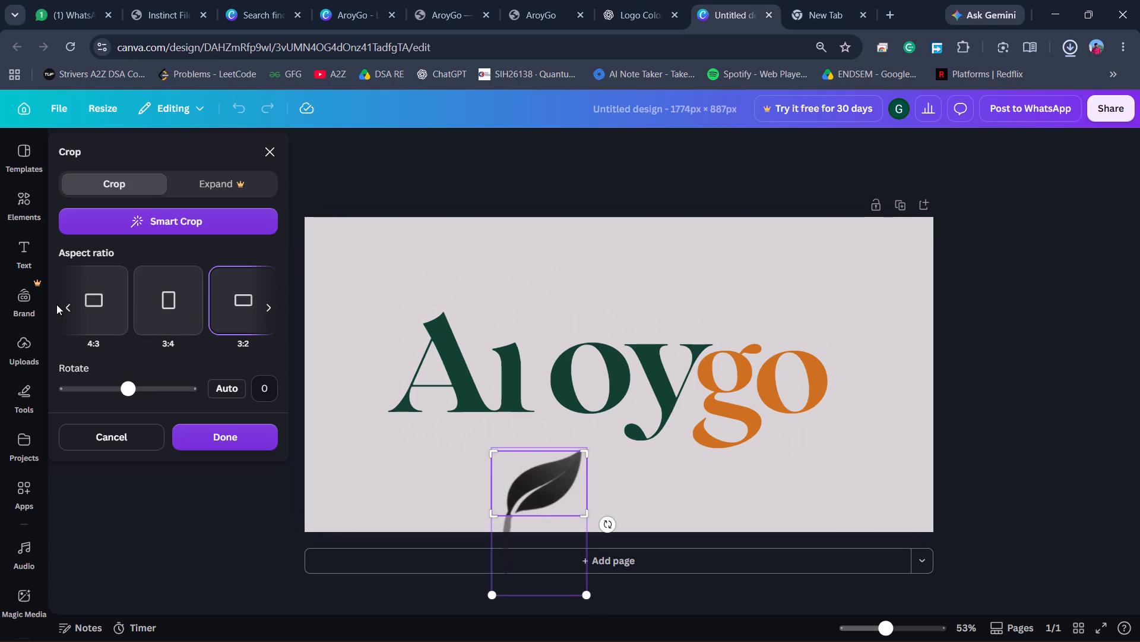
Switch the leaf's crop to Freeform and refit the frame to include the full tip and end just above the stem.
{"action": "triple_click", "coordinate": [62, 308]}
{"action": "double_click", "coordinate": [62, 307]}
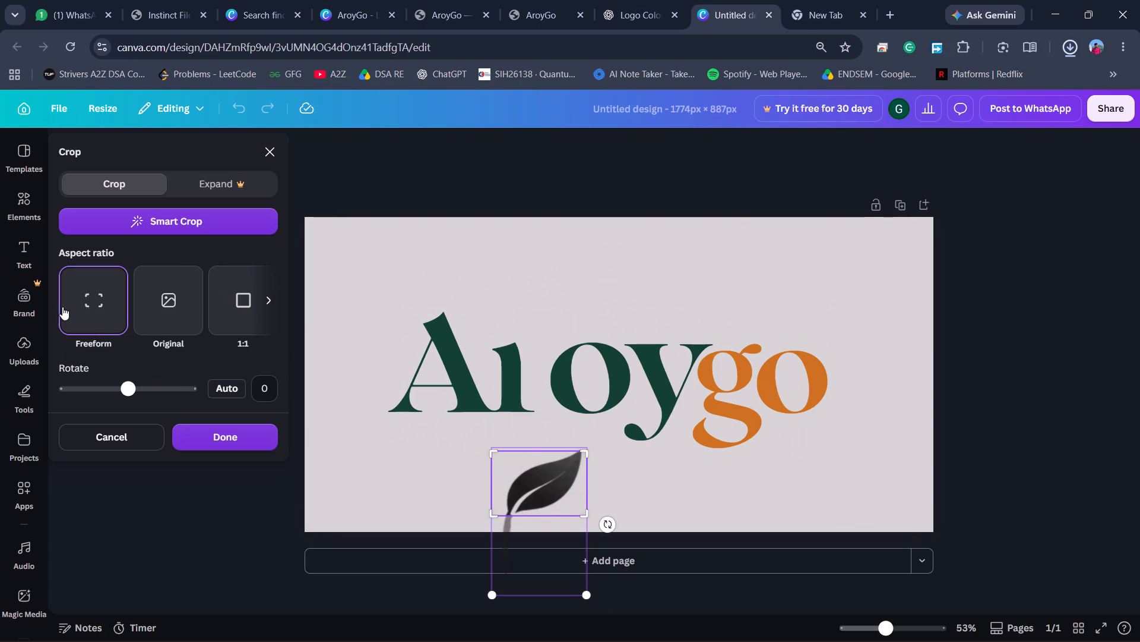
{"action": "left_click", "coordinate": [77, 306]}
{"action": "left_click", "coordinate": [113, 327]}
{"action": "left_click_drag", "start_coordinate": [585, 520], "coordinate": [589, 518]}
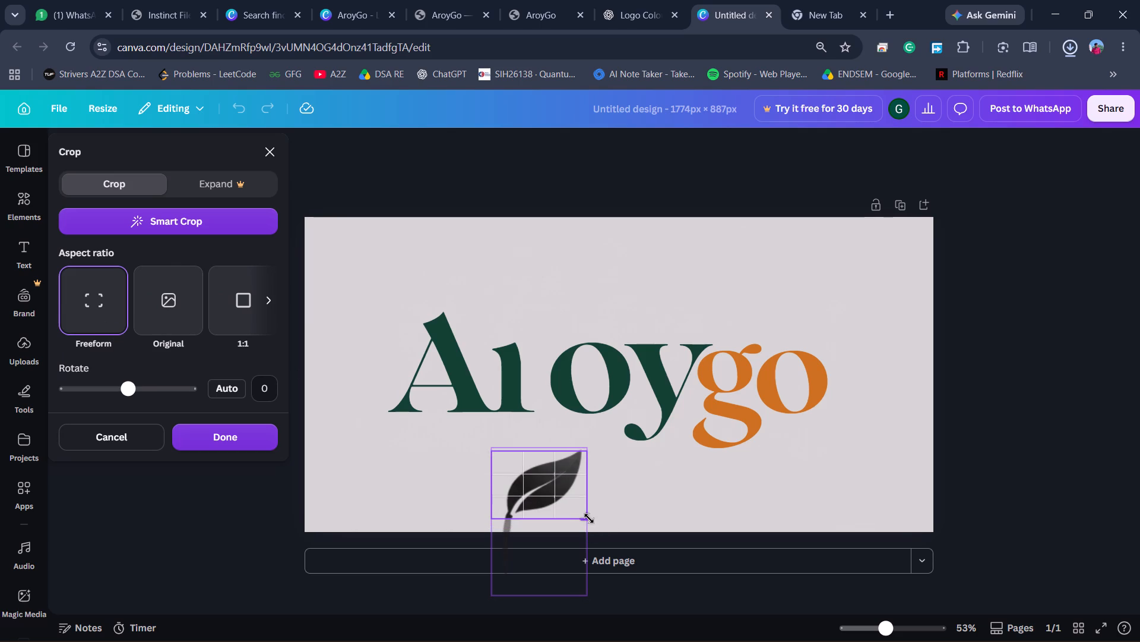
{"action": "left_click_drag", "start_coordinate": [589, 518], "coordinate": [589, 516]}
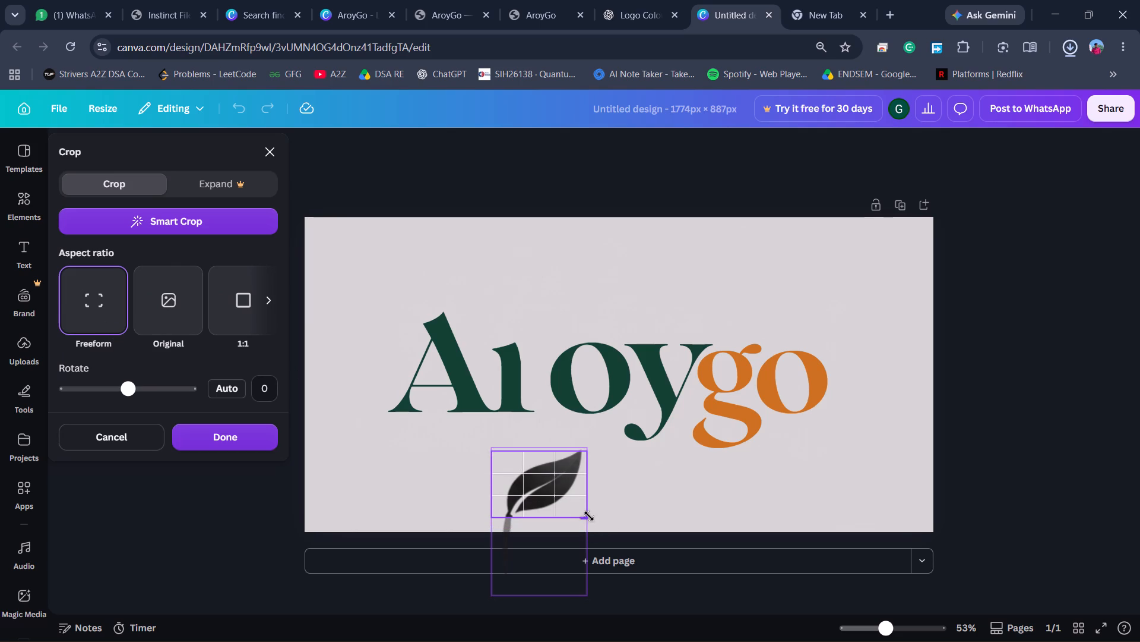
{"action": "left_click_drag", "start_coordinate": [589, 516], "coordinate": [588, 514]}
{"action": "left_click_drag", "start_coordinate": [590, 454], "coordinate": [583, 440]}
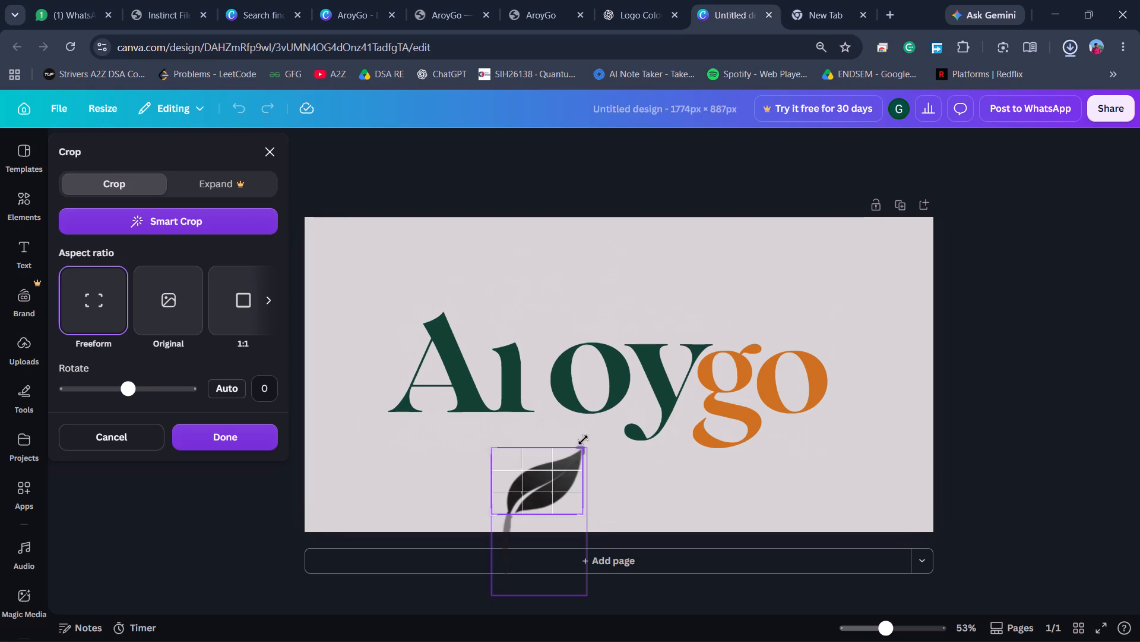
{"action": "left_click_drag", "start_coordinate": [583, 440], "coordinate": [590, 441]}
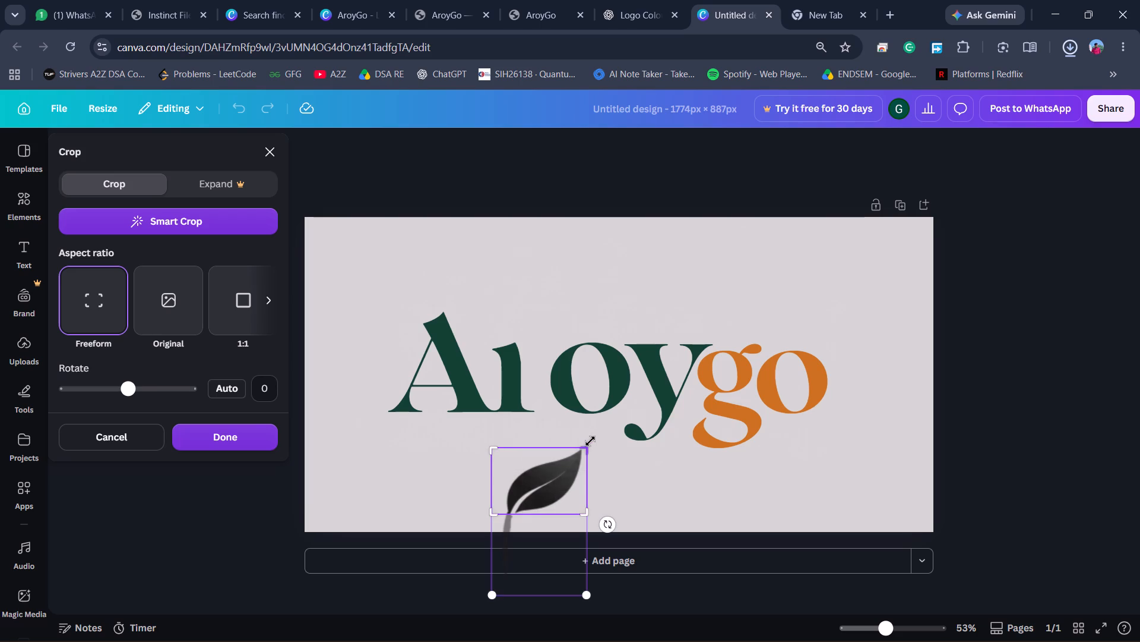
{"action": "left_click", "coordinate": [197, 436]}
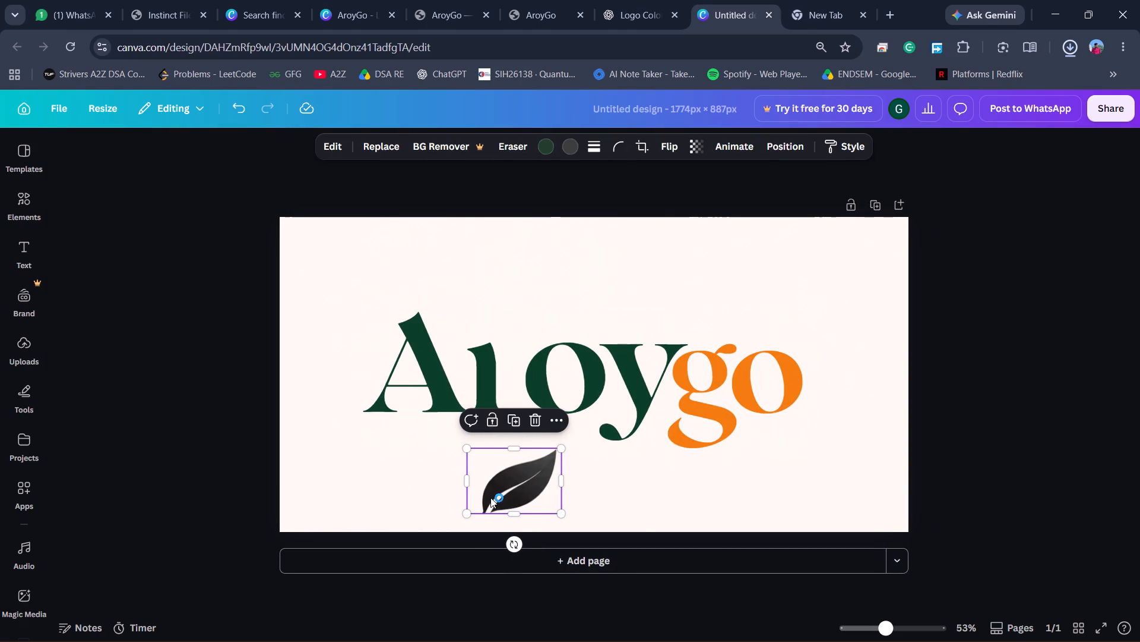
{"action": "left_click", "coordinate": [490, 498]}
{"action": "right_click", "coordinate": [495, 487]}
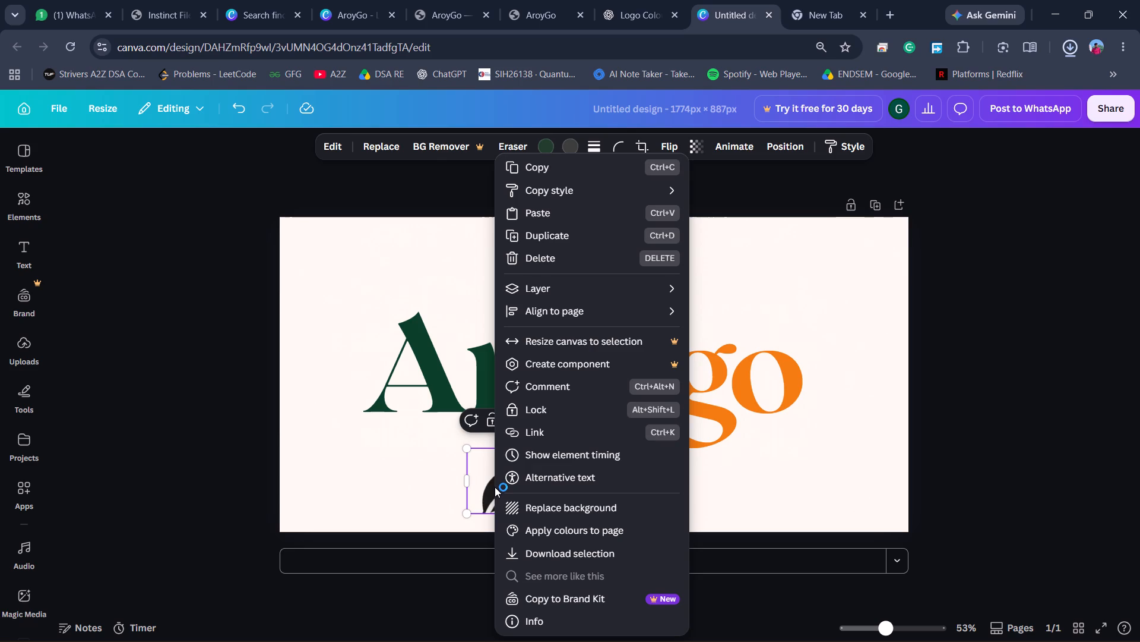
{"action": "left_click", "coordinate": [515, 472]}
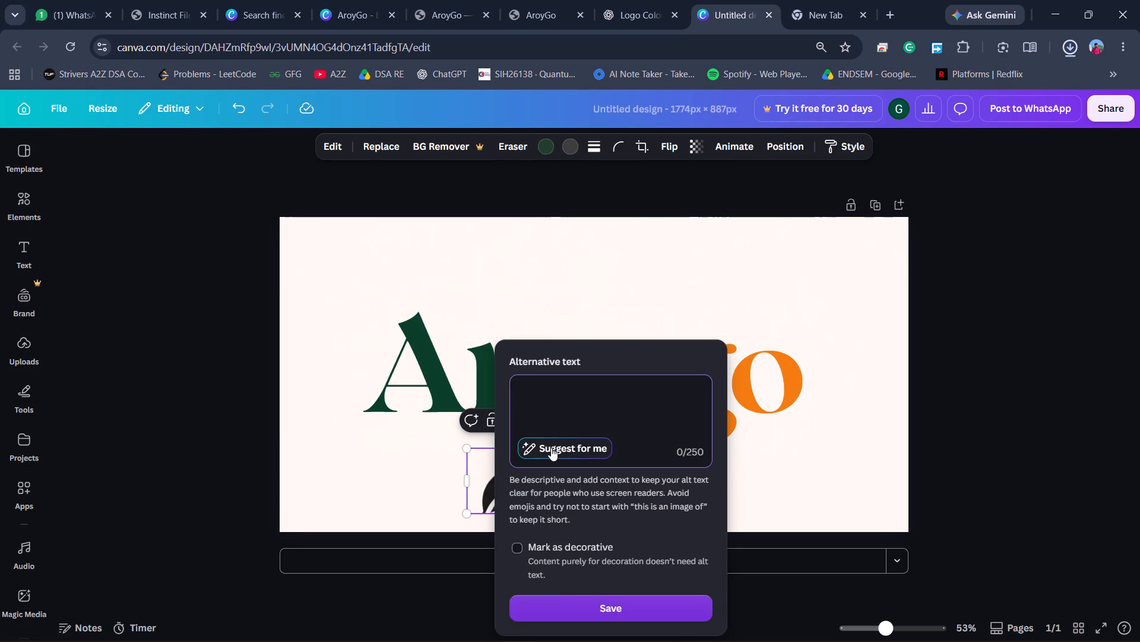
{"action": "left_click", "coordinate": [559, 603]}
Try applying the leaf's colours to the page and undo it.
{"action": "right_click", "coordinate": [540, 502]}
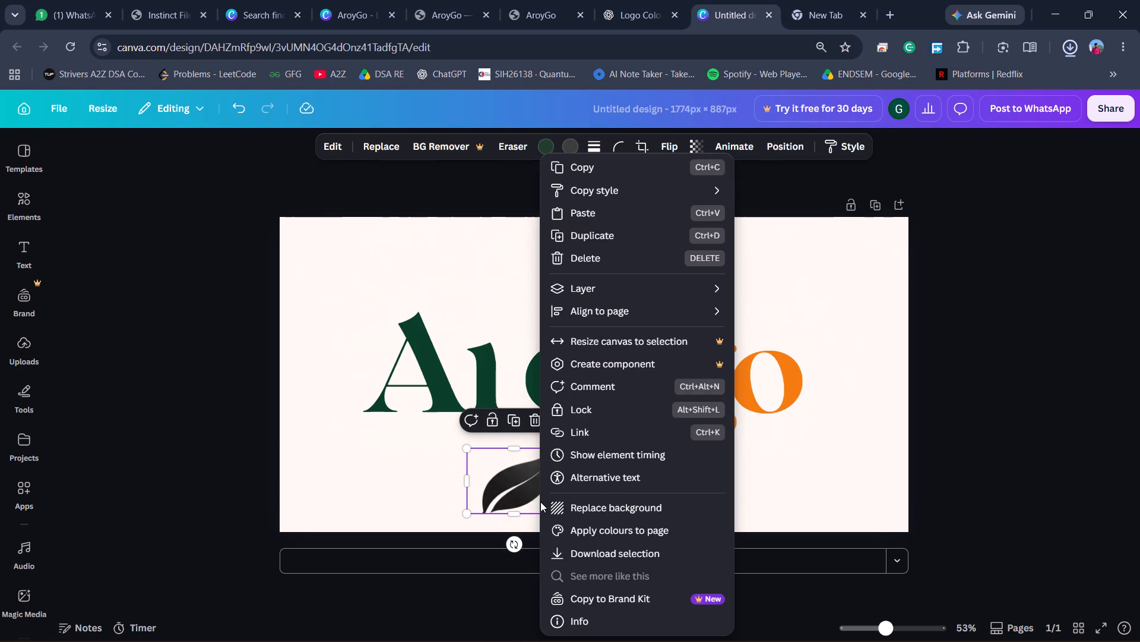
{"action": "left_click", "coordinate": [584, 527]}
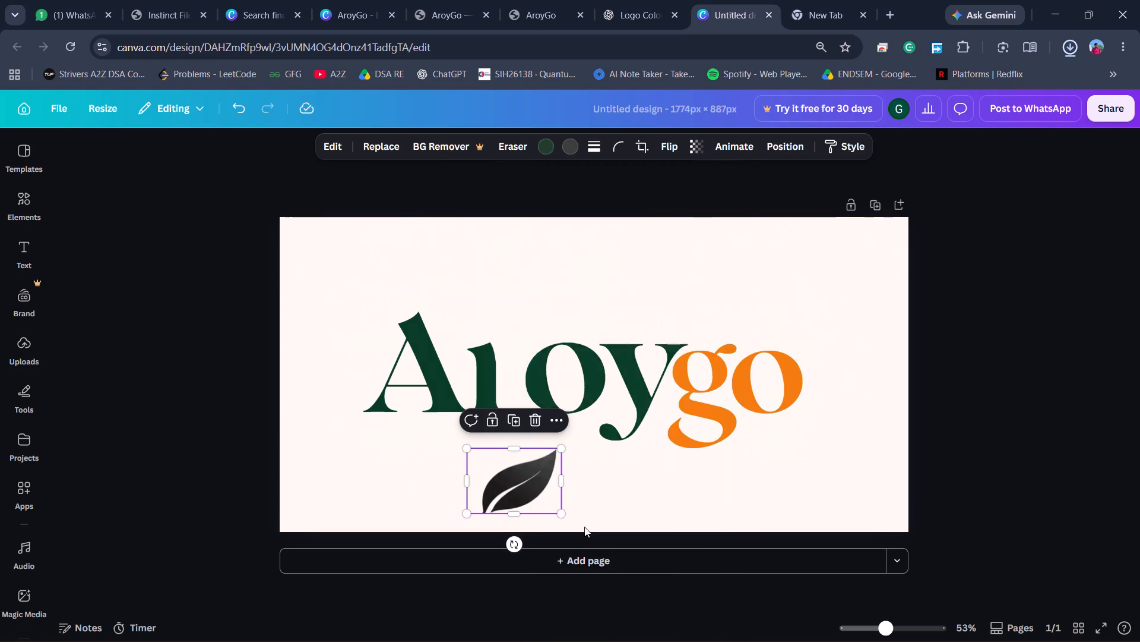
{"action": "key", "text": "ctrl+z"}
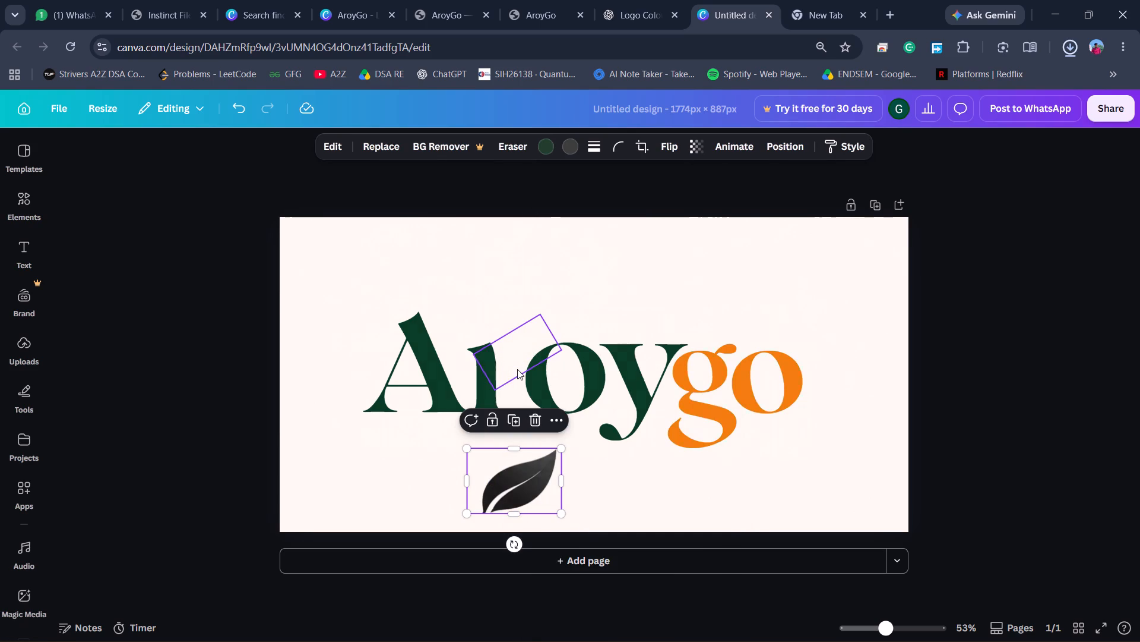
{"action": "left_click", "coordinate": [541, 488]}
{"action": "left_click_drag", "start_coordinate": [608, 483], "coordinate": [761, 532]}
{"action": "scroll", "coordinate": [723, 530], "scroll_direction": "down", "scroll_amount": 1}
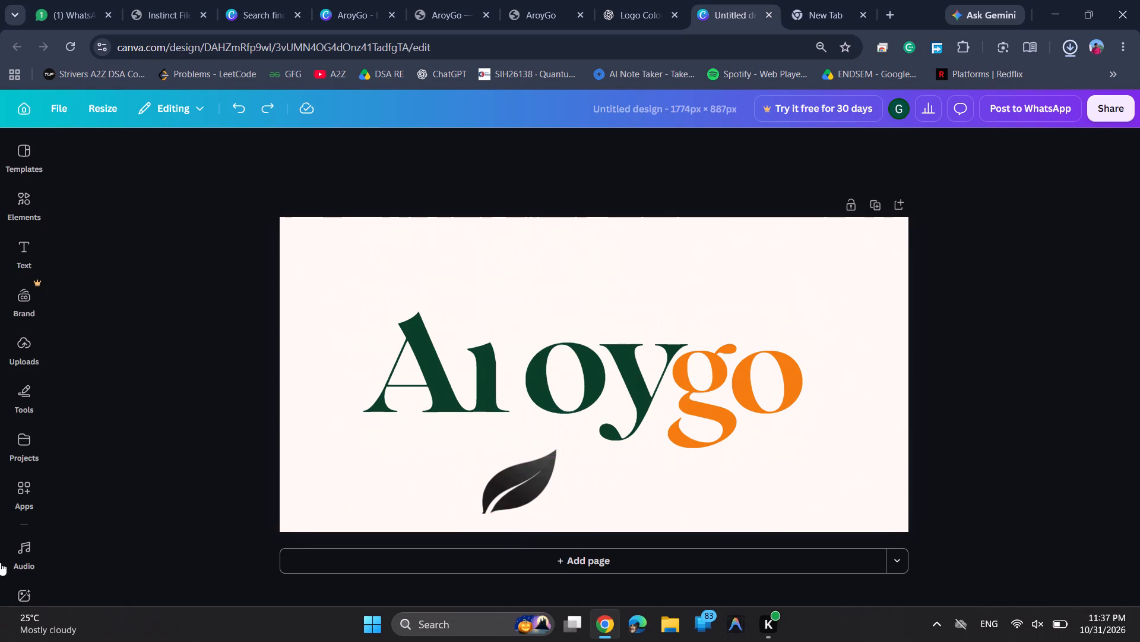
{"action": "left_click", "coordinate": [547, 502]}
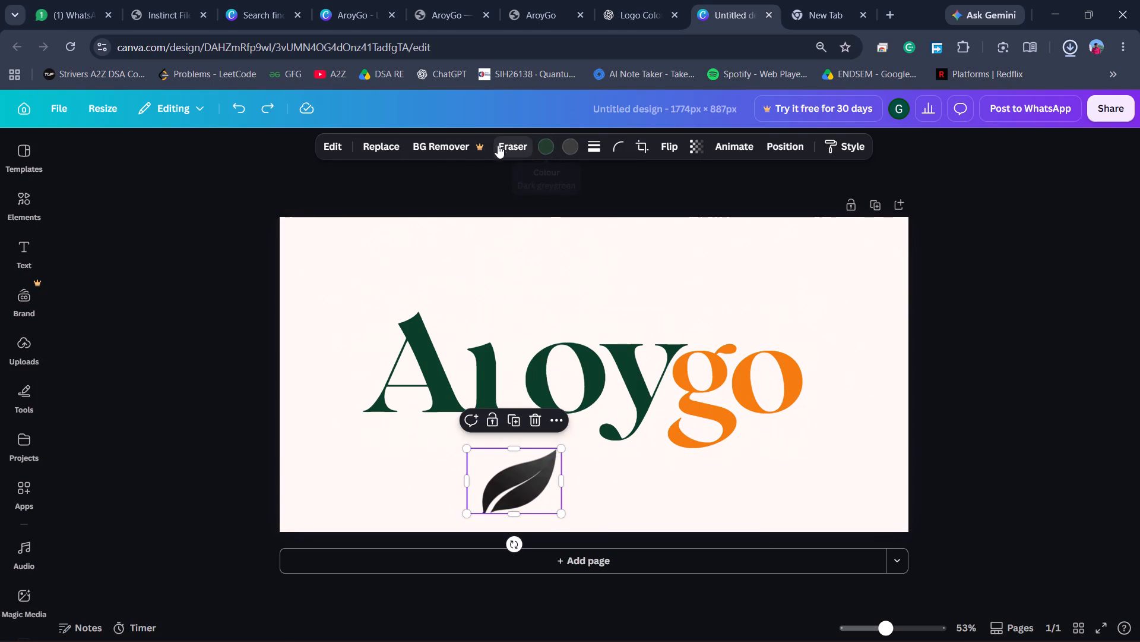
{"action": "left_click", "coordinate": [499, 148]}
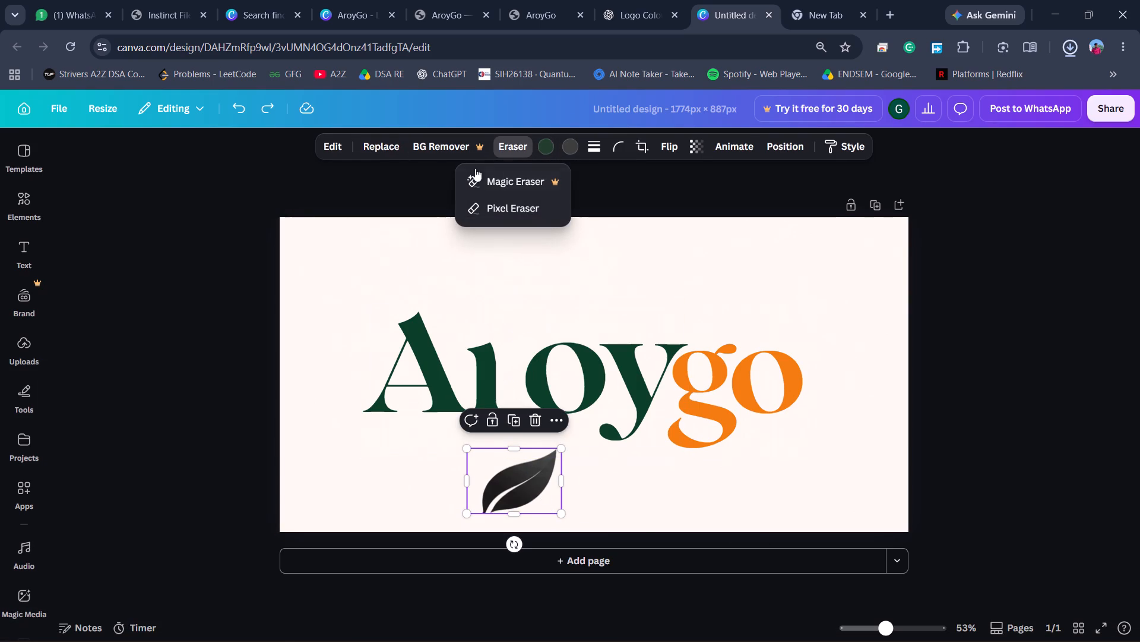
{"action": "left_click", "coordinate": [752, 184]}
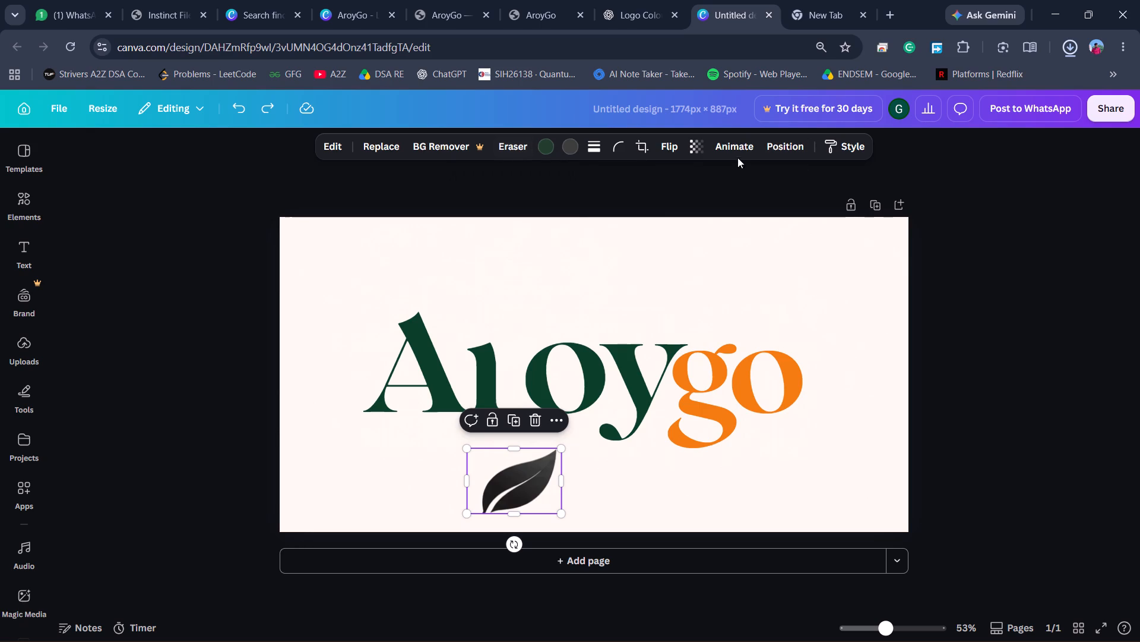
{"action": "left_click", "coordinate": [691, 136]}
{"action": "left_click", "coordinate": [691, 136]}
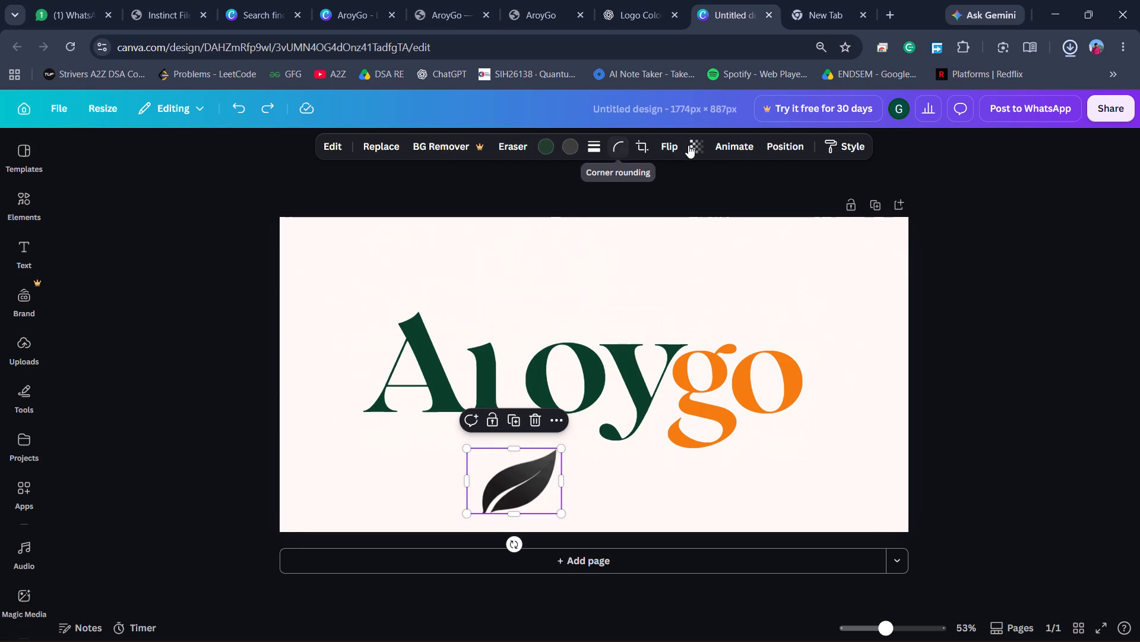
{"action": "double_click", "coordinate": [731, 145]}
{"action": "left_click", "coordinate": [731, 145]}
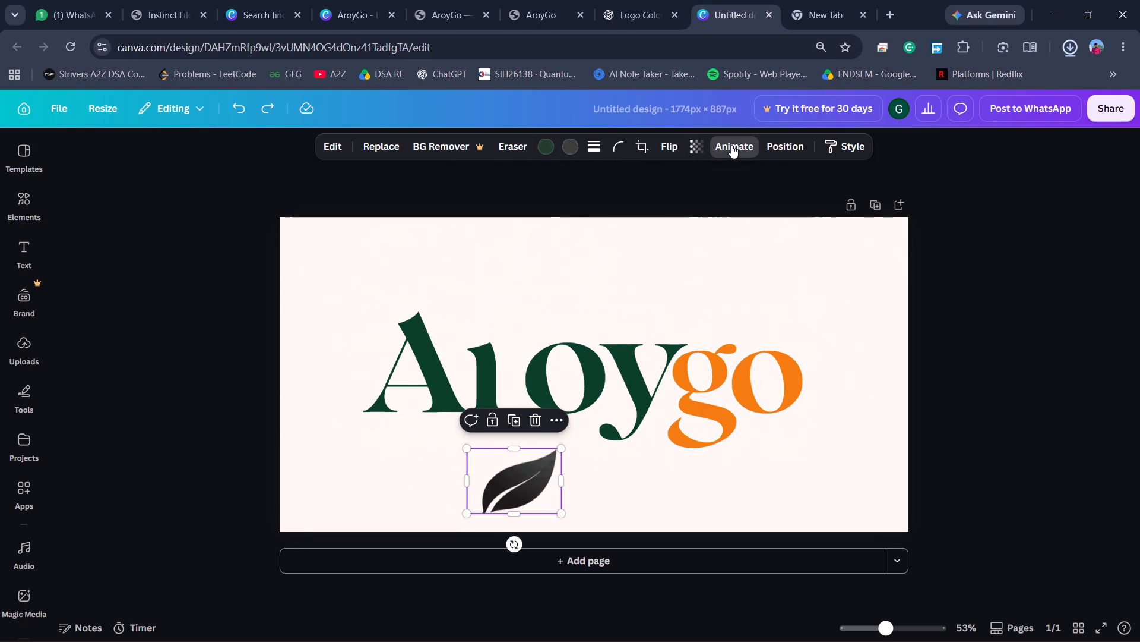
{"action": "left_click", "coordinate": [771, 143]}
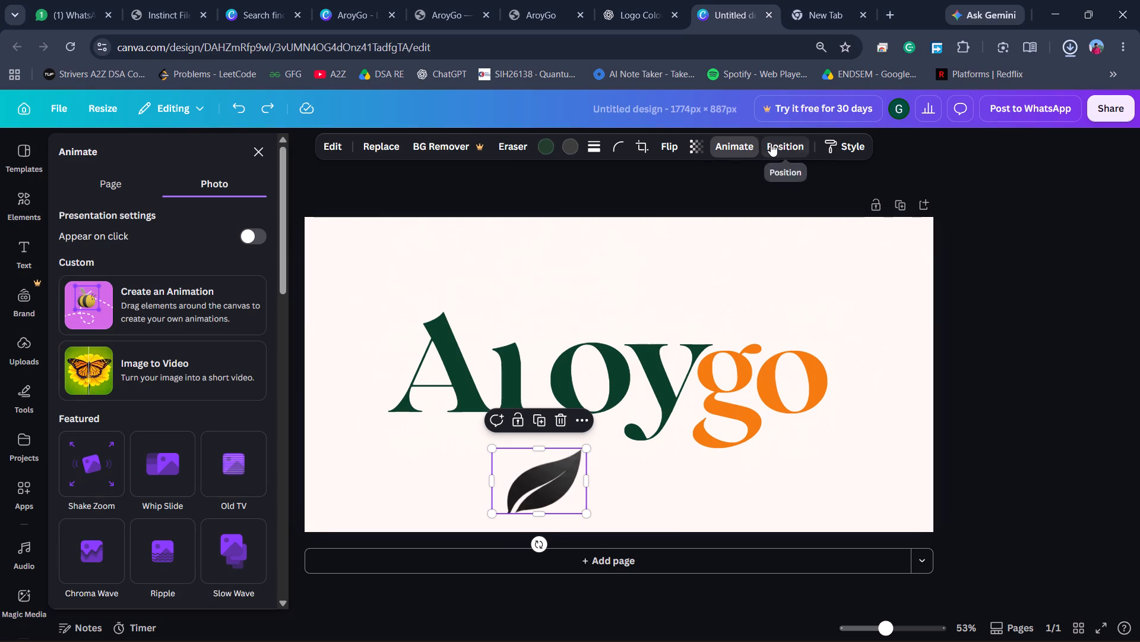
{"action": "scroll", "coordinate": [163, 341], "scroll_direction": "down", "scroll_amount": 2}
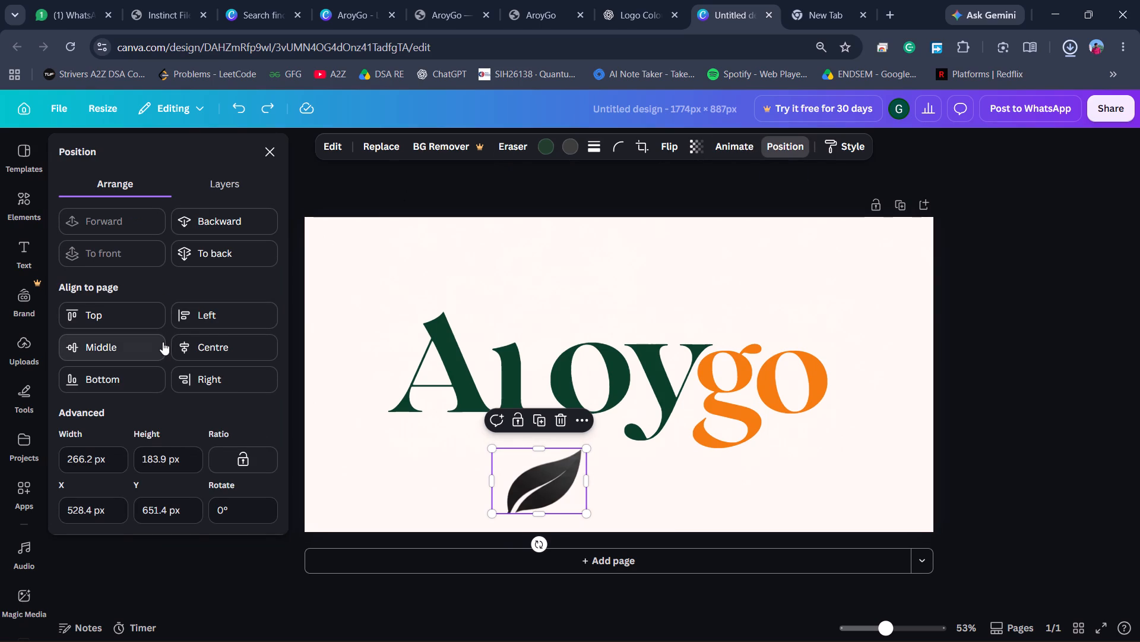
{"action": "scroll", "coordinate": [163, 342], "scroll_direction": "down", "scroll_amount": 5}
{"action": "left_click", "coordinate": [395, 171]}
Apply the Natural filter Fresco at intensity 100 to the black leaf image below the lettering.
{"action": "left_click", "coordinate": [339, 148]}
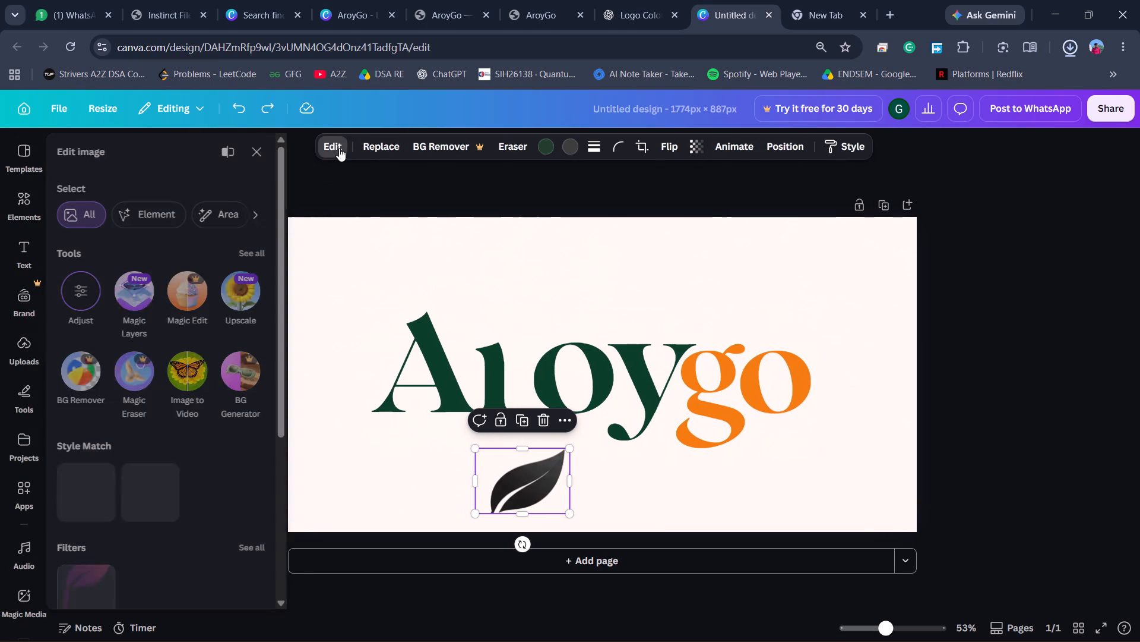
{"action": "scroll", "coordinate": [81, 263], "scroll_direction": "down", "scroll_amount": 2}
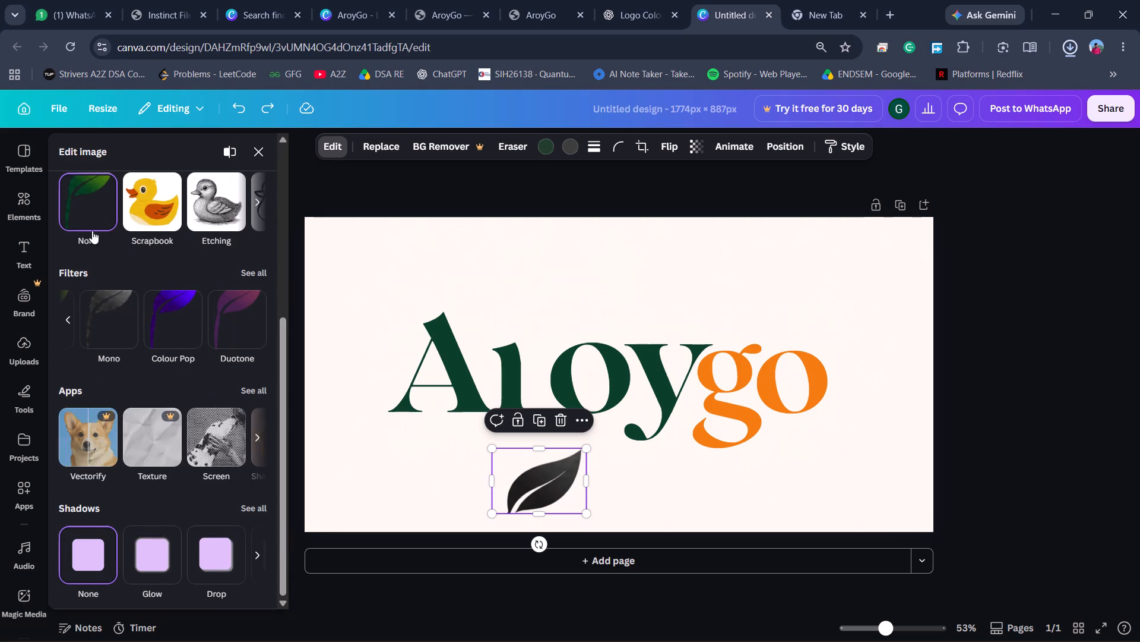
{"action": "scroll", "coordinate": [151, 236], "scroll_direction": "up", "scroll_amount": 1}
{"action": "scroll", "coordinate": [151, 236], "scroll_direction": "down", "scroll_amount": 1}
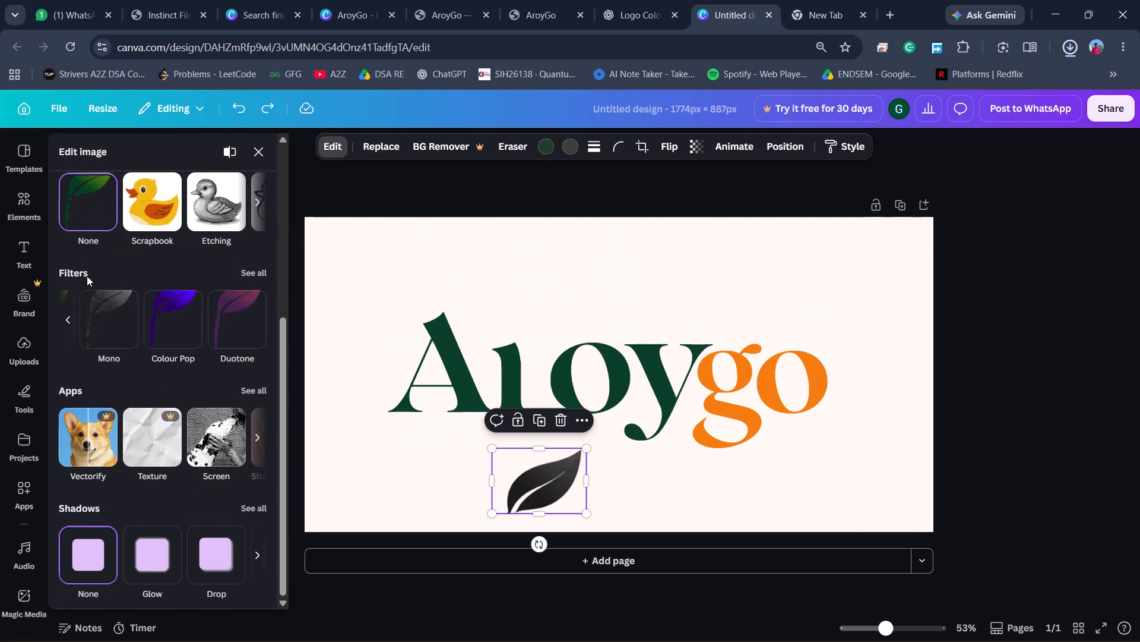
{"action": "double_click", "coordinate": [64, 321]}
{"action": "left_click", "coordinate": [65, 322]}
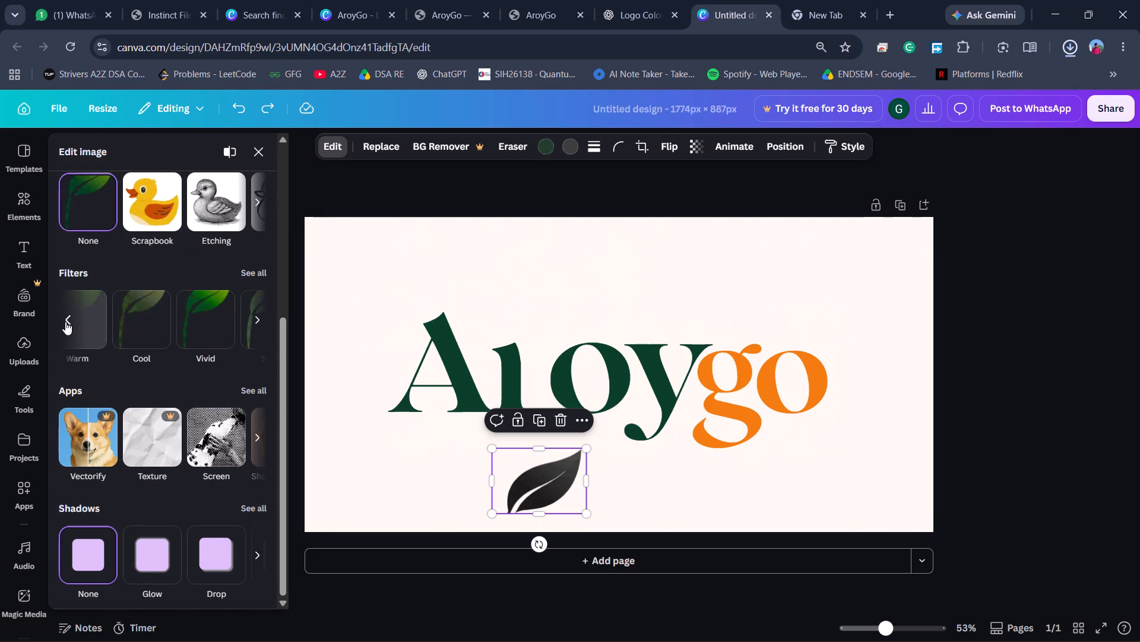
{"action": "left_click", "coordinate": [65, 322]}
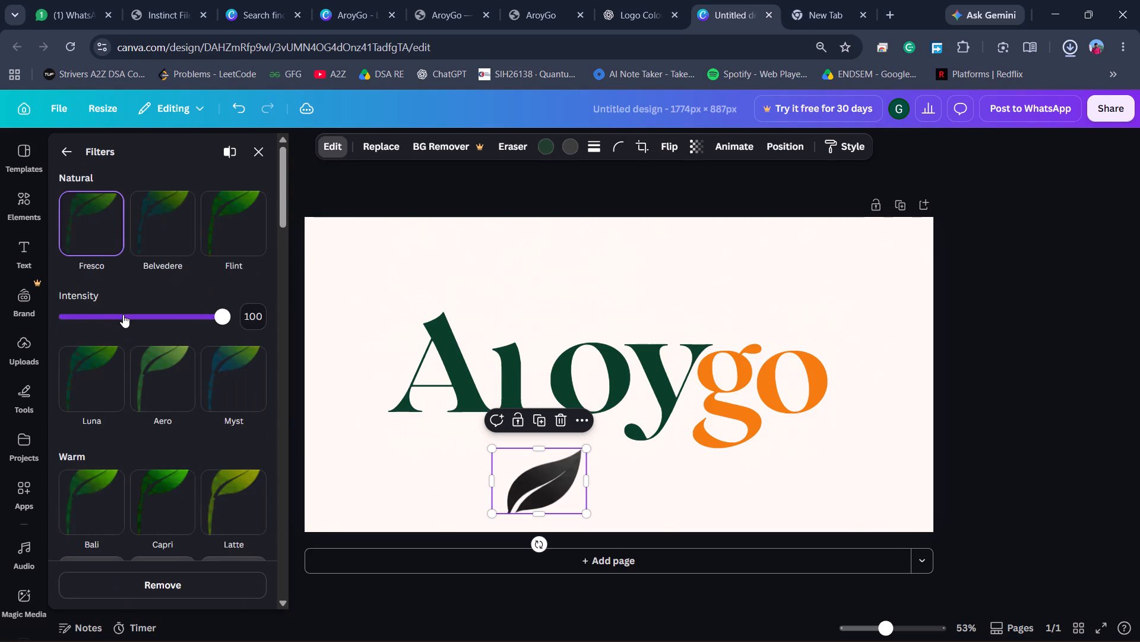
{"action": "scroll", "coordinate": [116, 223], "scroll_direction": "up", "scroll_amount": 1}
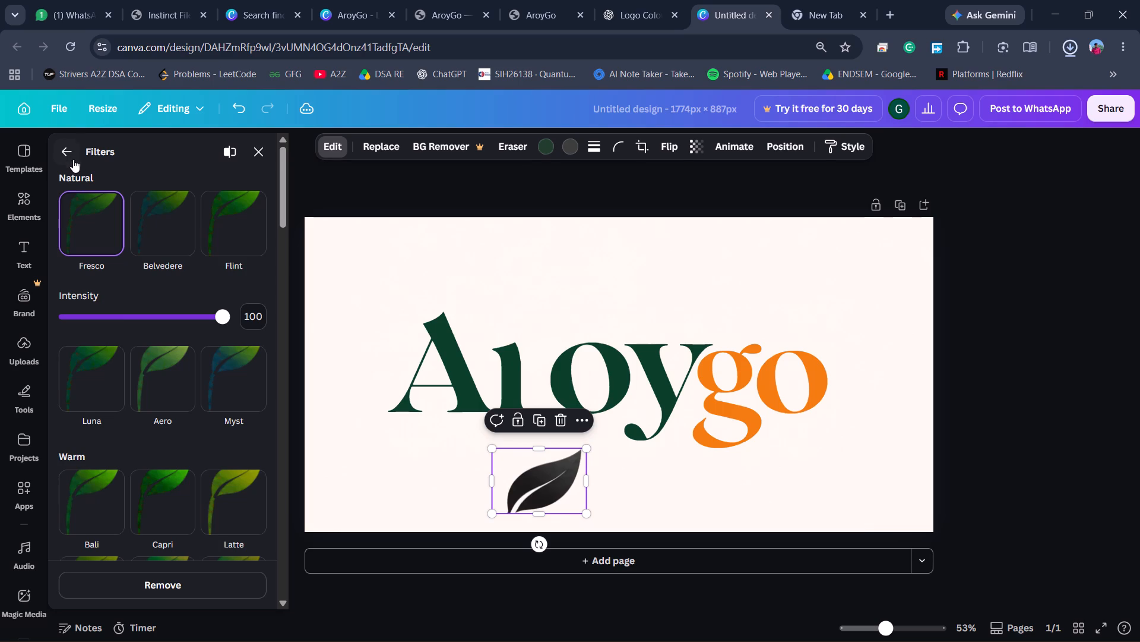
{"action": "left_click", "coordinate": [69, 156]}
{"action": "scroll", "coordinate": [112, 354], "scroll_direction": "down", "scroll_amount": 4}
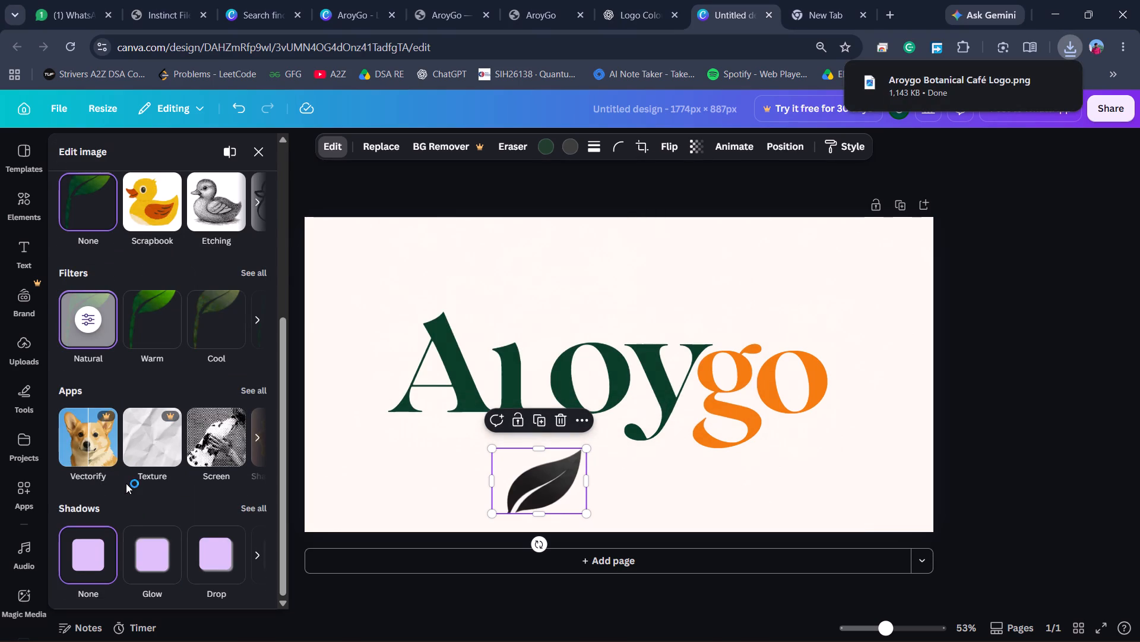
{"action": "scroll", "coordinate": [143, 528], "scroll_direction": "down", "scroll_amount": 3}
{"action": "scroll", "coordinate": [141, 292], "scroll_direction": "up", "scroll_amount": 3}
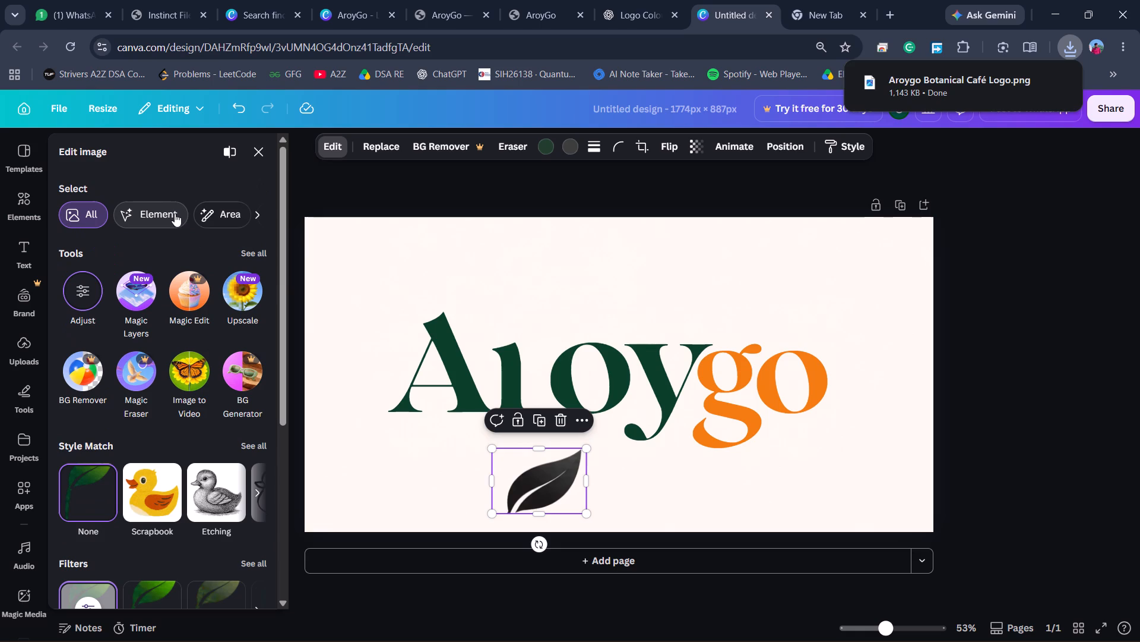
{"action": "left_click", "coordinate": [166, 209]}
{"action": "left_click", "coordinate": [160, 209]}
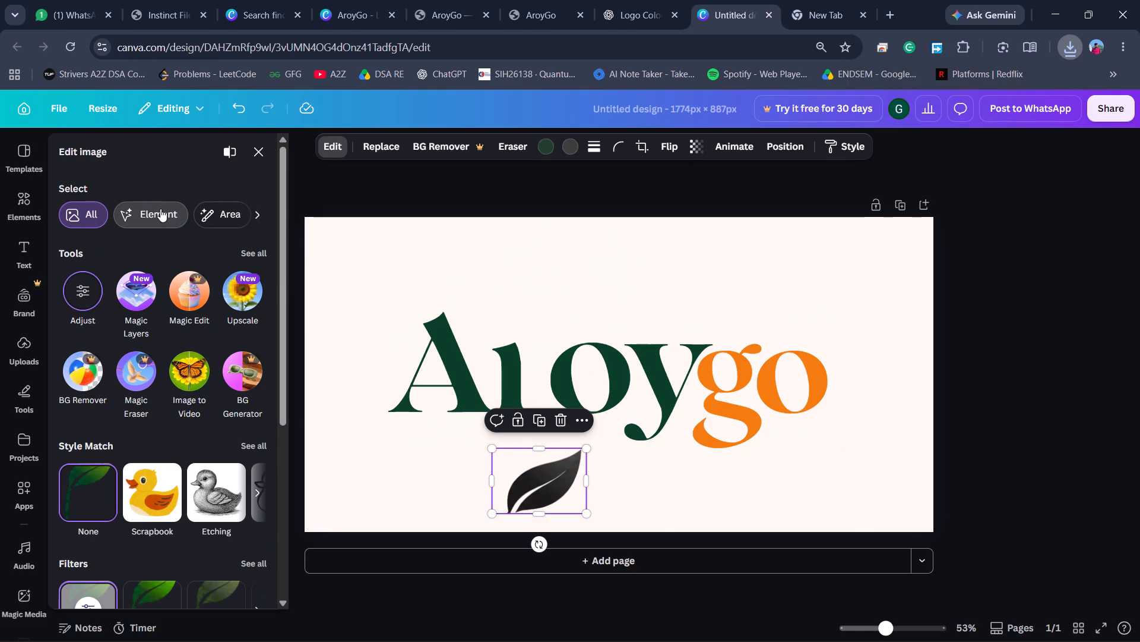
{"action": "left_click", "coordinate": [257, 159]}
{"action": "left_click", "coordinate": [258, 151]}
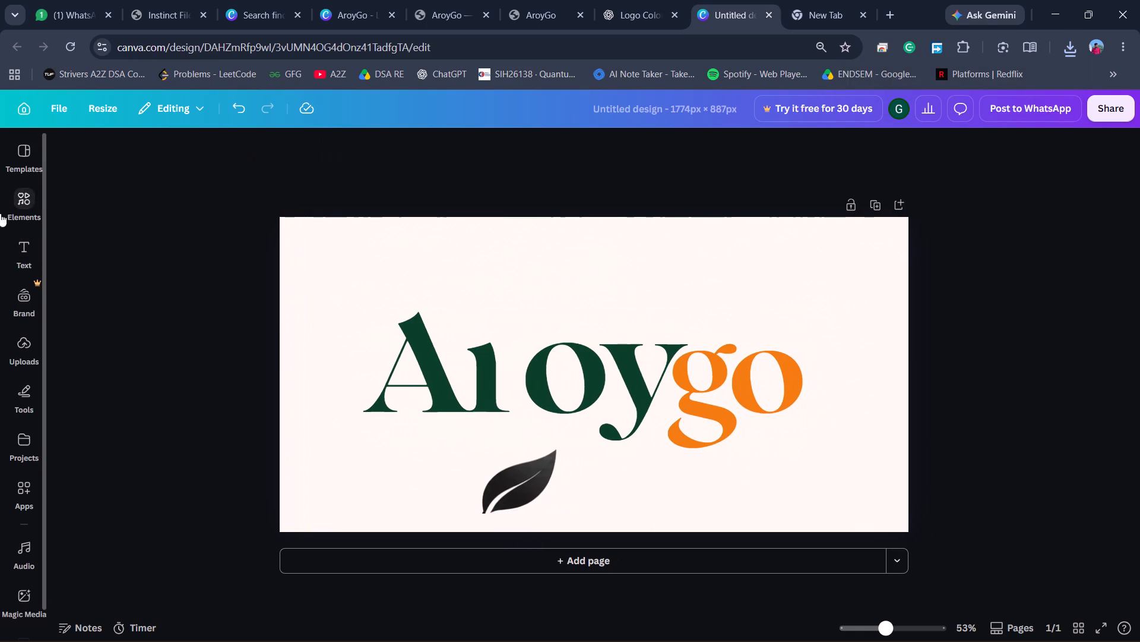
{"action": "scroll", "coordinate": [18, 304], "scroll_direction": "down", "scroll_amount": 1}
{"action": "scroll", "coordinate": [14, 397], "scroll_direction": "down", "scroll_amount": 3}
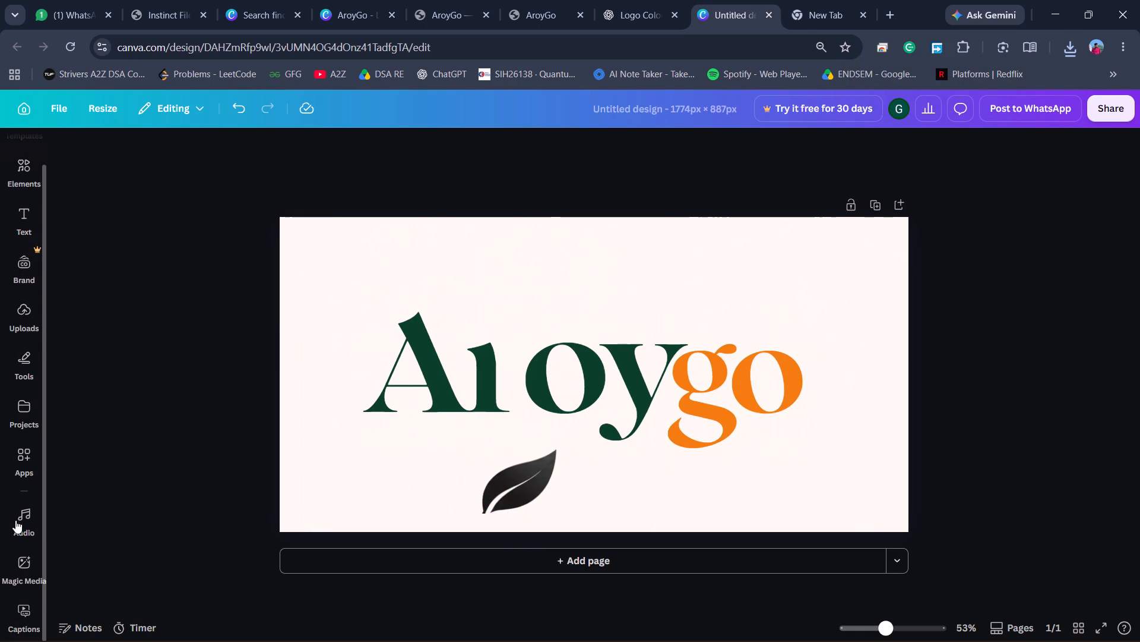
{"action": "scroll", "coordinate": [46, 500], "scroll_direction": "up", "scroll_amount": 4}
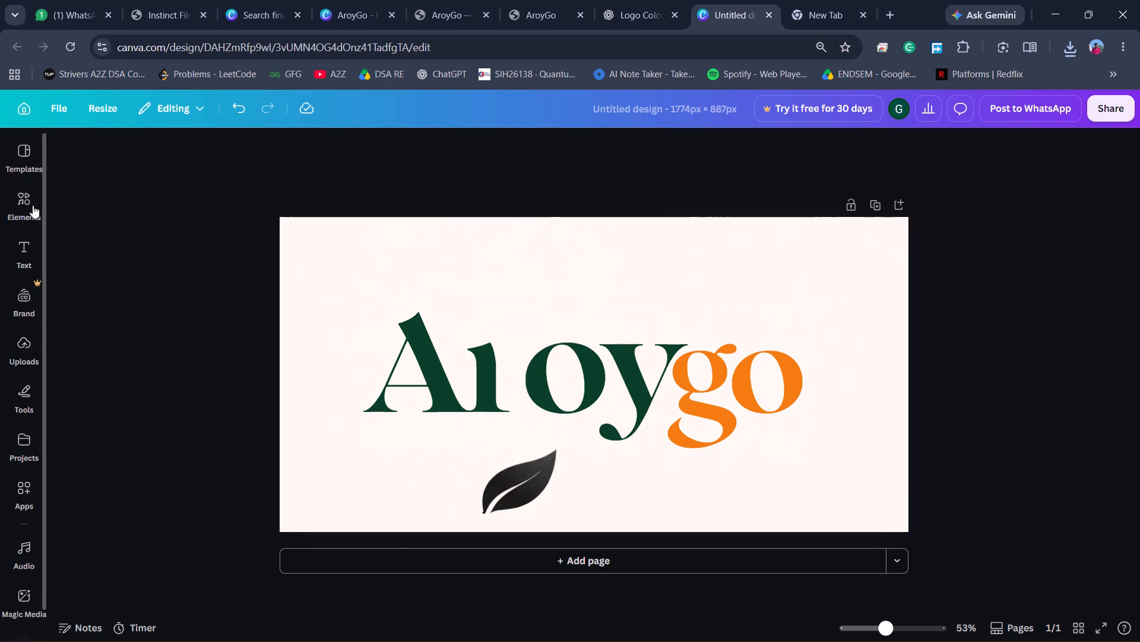
Search the elements for "leaf" and look through the graphics results for a suitable leaf.
{"action": "left_click", "coordinate": [33, 204]}
{"action": "left_click", "coordinate": [197, 160]}
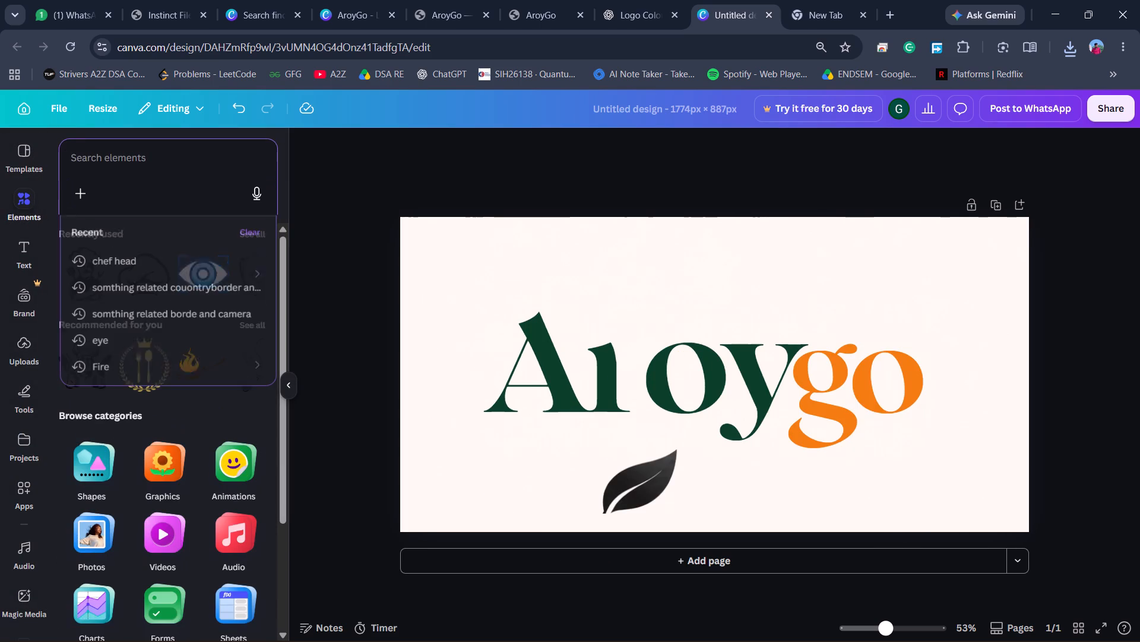
{"action": "type", "text": "leaf"}
{"action": "key", "text": "Return"}
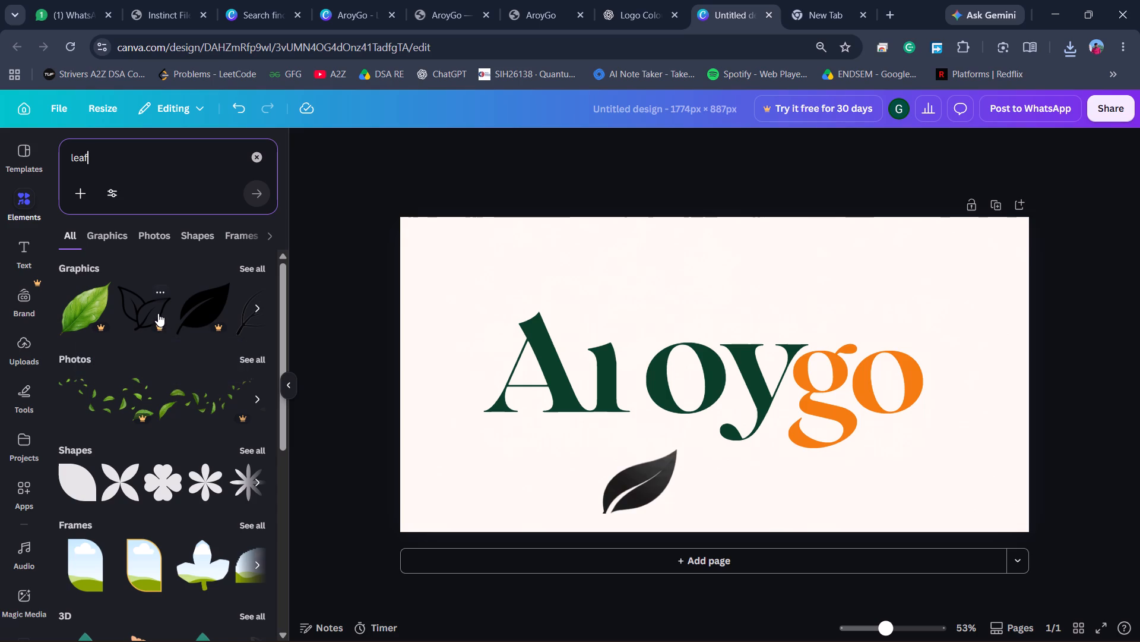
{"action": "left_click", "coordinate": [261, 309]}
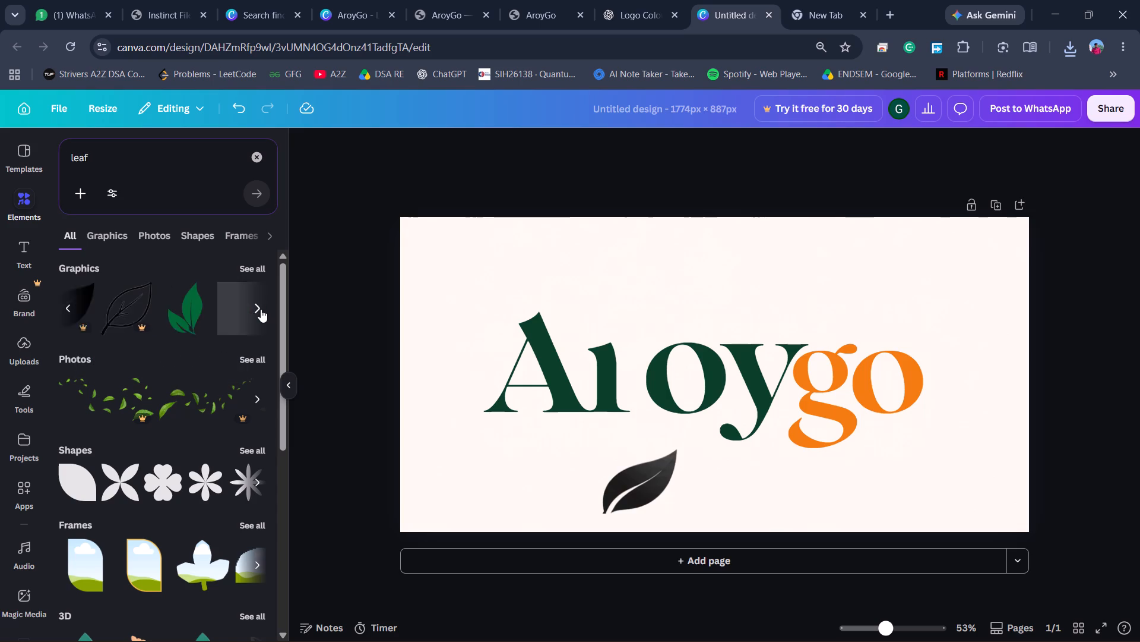
{"action": "left_click", "coordinate": [68, 306]}
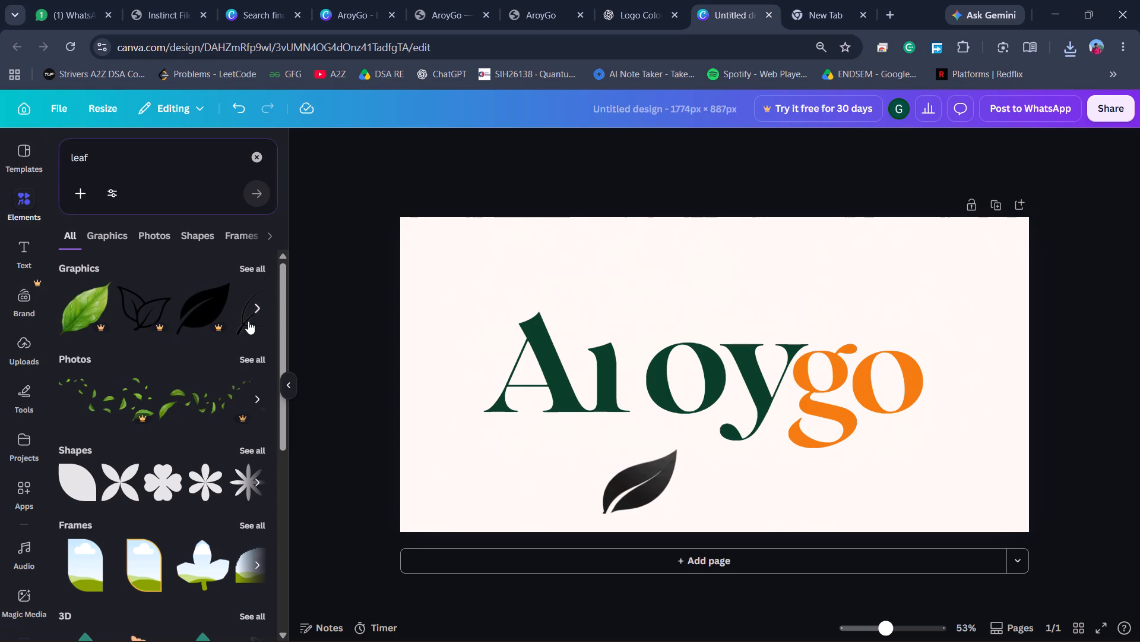
{"action": "left_click", "coordinate": [258, 311]}
{"action": "left_click", "coordinate": [258, 311]}
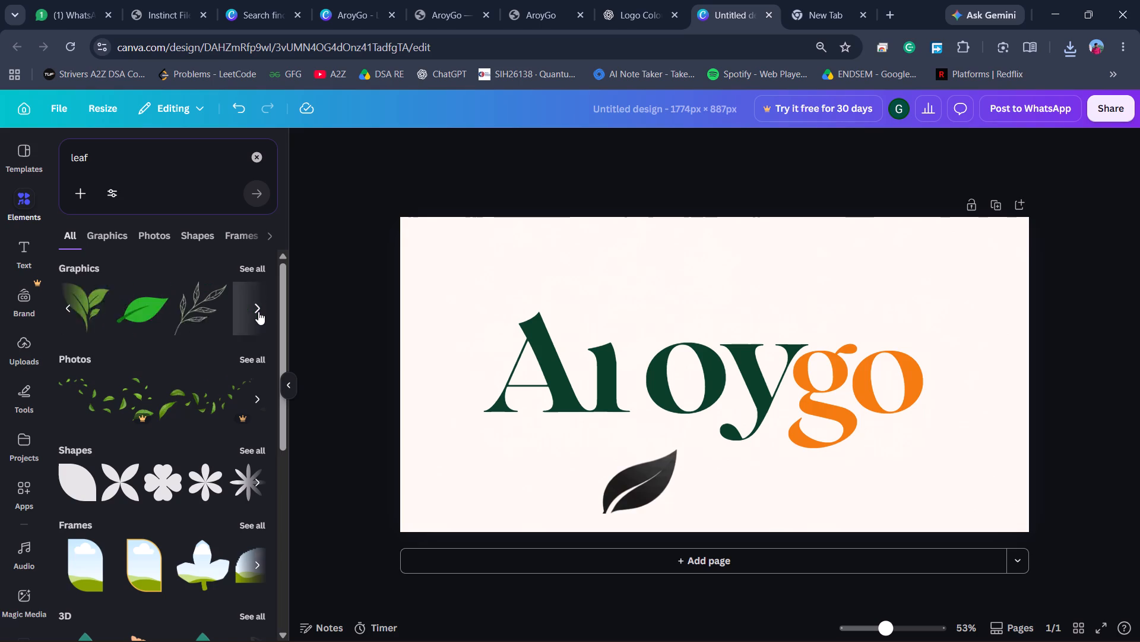
{"action": "left_click", "coordinate": [68, 301]}
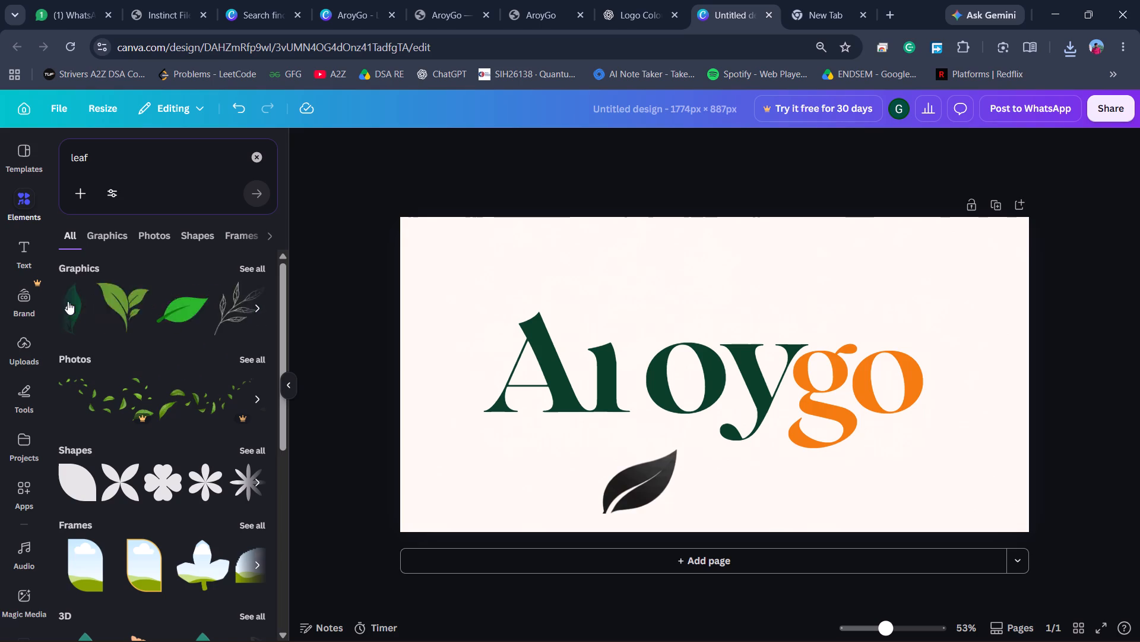
{"action": "left_click", "coordinate": [259, 306]}
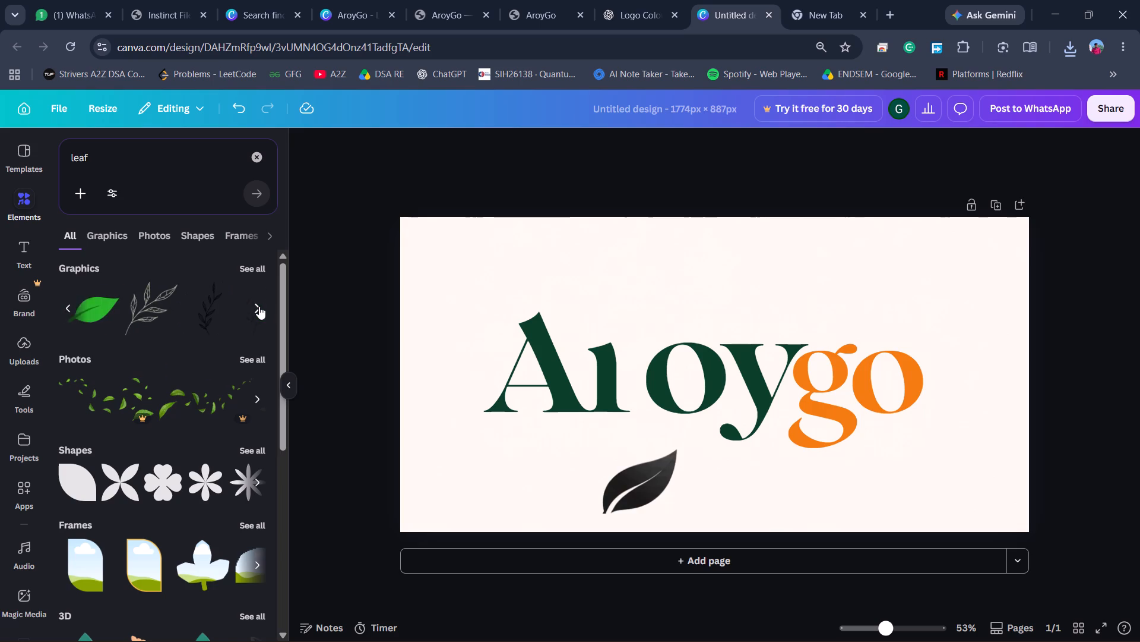
{"action": "left_click", "coordinate": [259, 306]}
{"action": "left_click", "coordinate": [259, 306]}
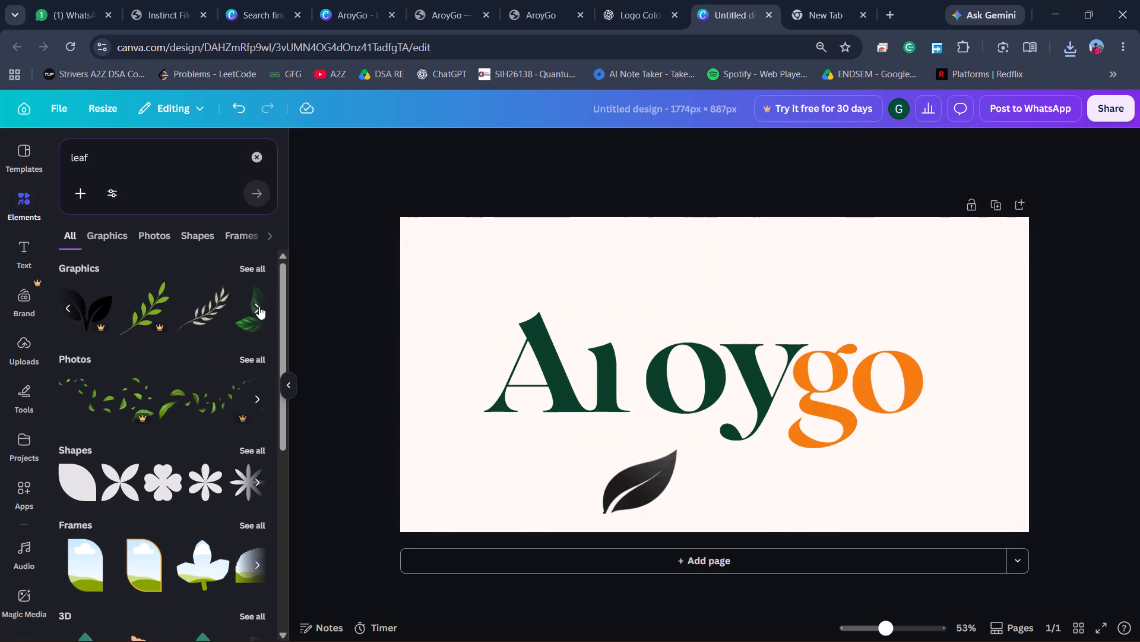
{"action": "left_click", "coordinate": [259, 306]}
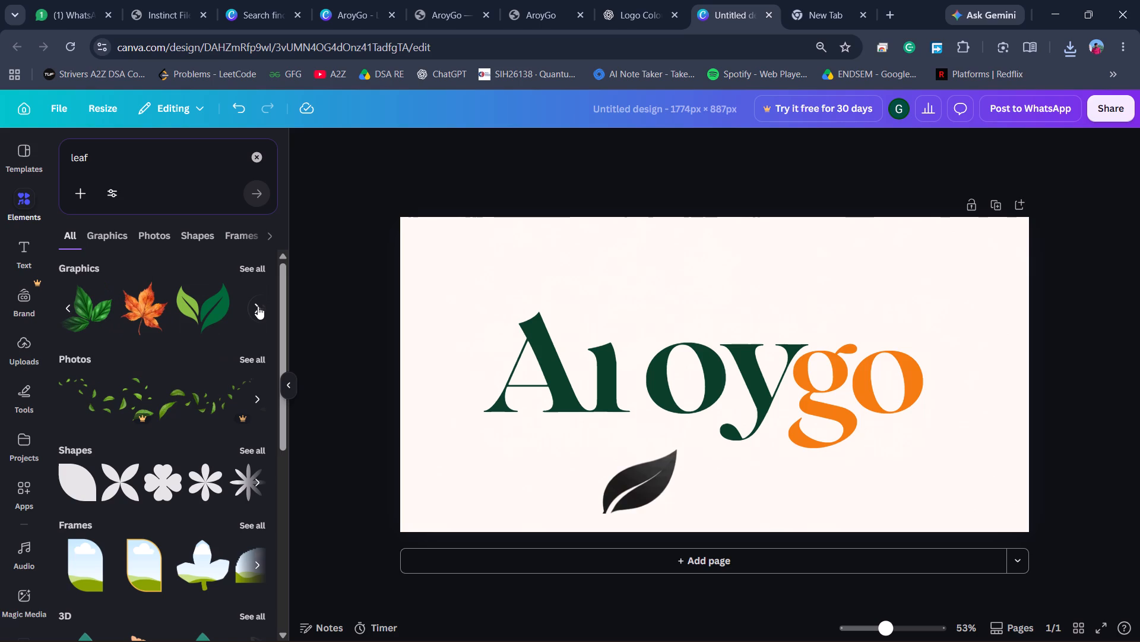
{"action": "left_click", "coordinate": [257, 304]}
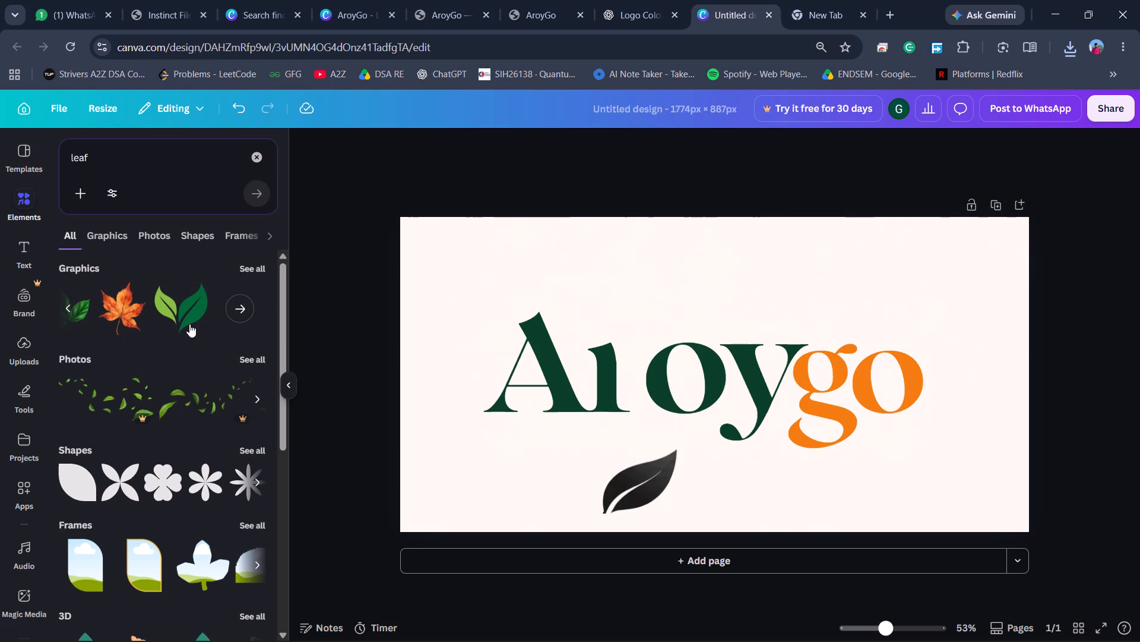
Add the plain leaf shape with two pointed and two rounded corners from the shape results to the page.
{"action": "scroll", "coordinate": [155, 357], "scroll_direction": "down", "scroll_amount": 2}
{"action": "scroll", "coordinate": [154, 357], "scroll_direction": "up", "scroll_amount": 1}
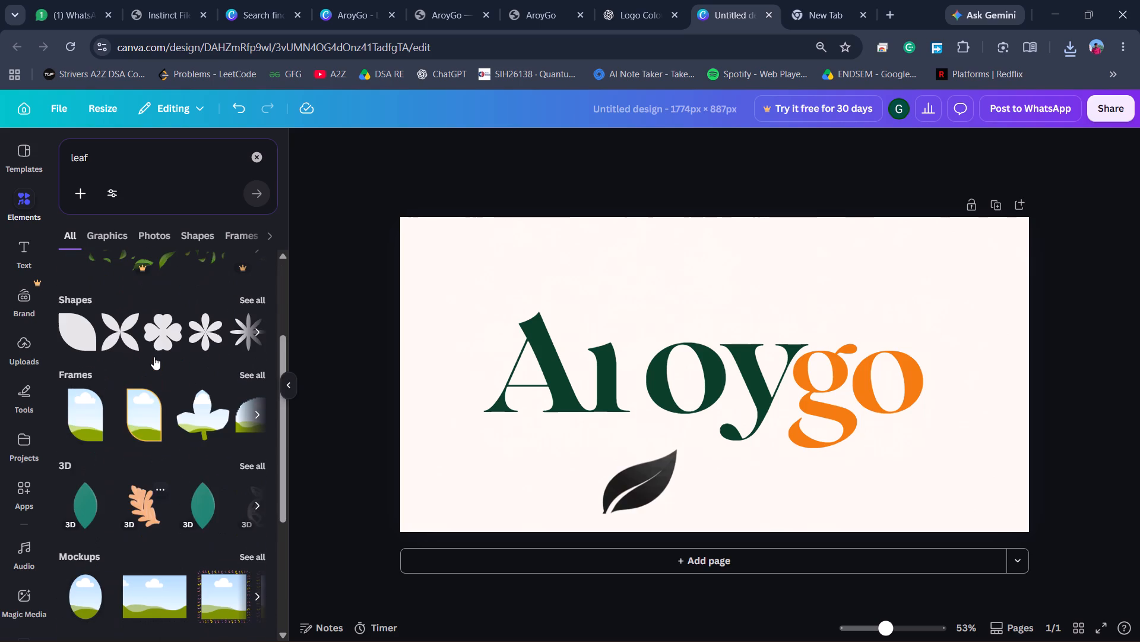
{"action": "left_click", "coordinate": [68, 331]}
Delete the cropped black leaf image below the lettering.
{"action": "left_click", "coordinate": [631, 486]}
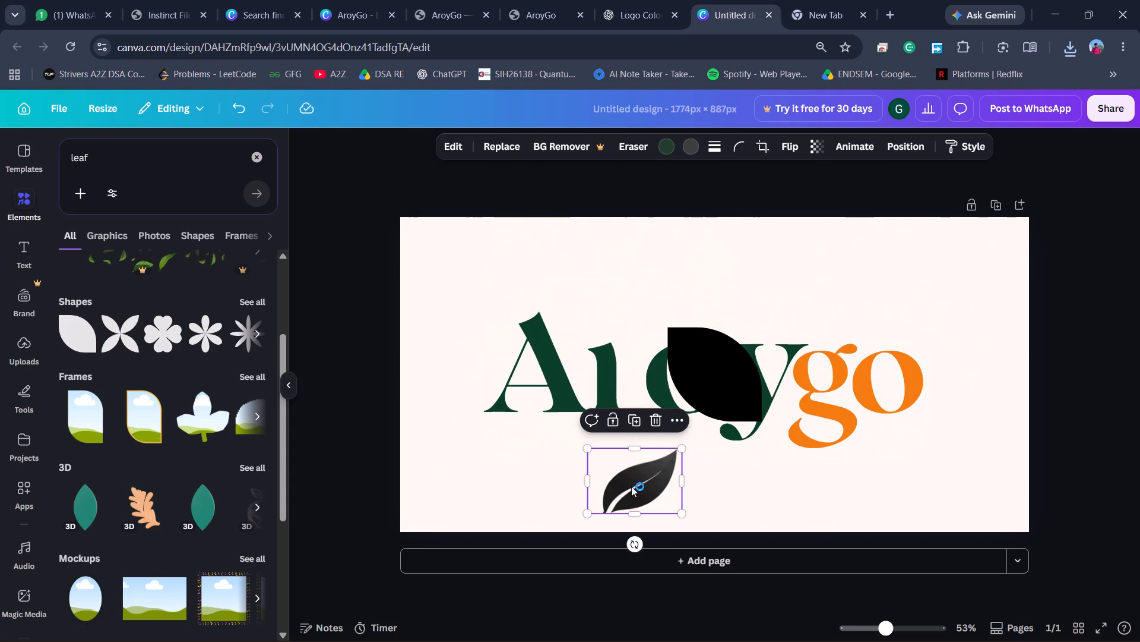
{"action": "key", "text": "Delete"}
Enlarge the new leaf shape over the "oy" letters by about a fifth, keeping its proportions.
{"action": "left_click", "coordinate": [735, 396]}
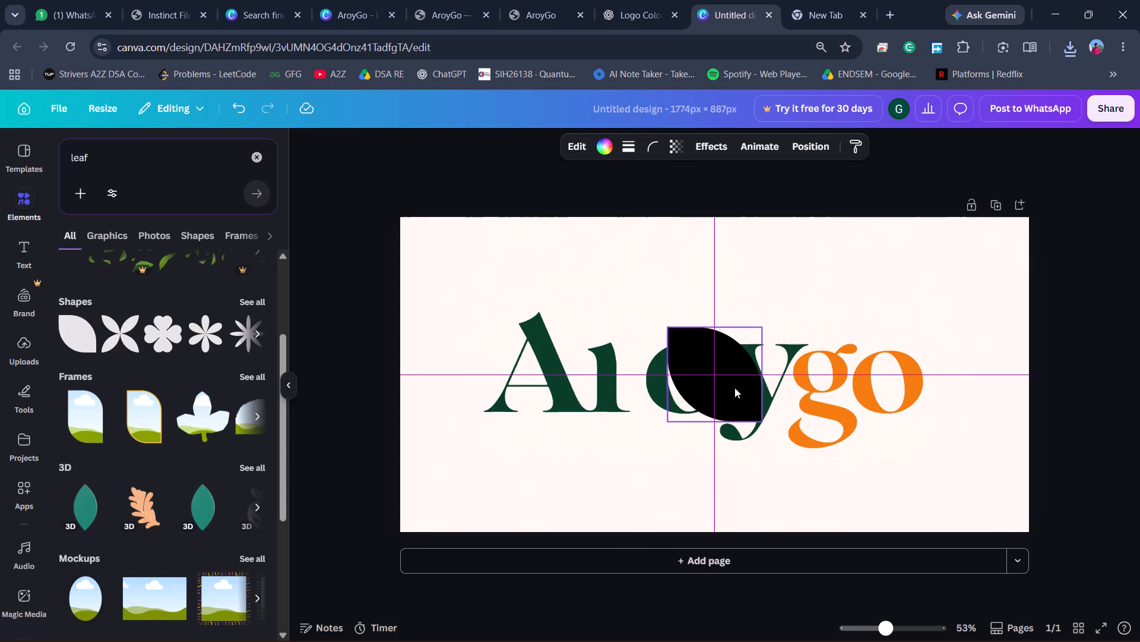
{"action": "left_click_drag", "start_coordinate": [761, 421], "coordinate": [774, 408]}
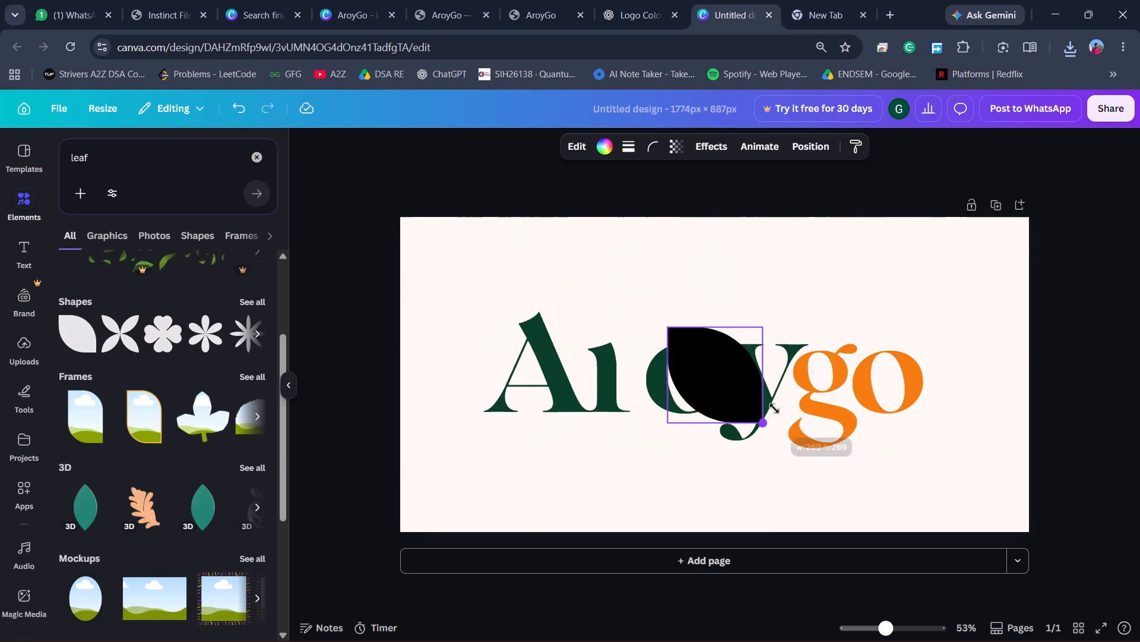
{"action": "left_click_drag", "start_coordinate": [774, 408], "coordinate": [802, 418]}
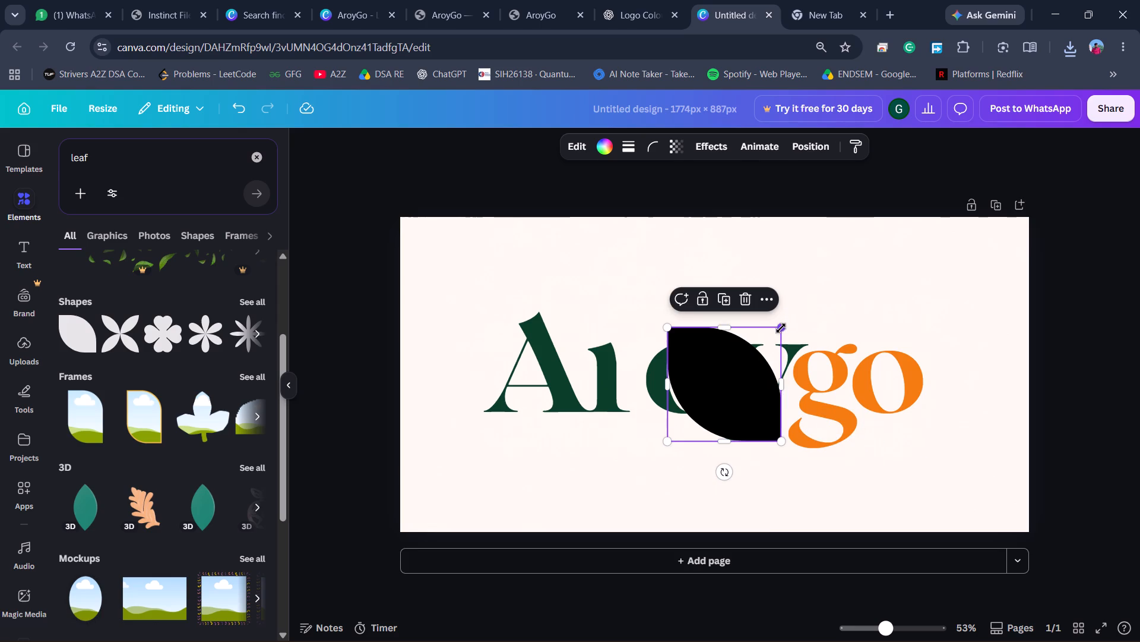
{"action": "left_click", "coordinate": [781, 328]}
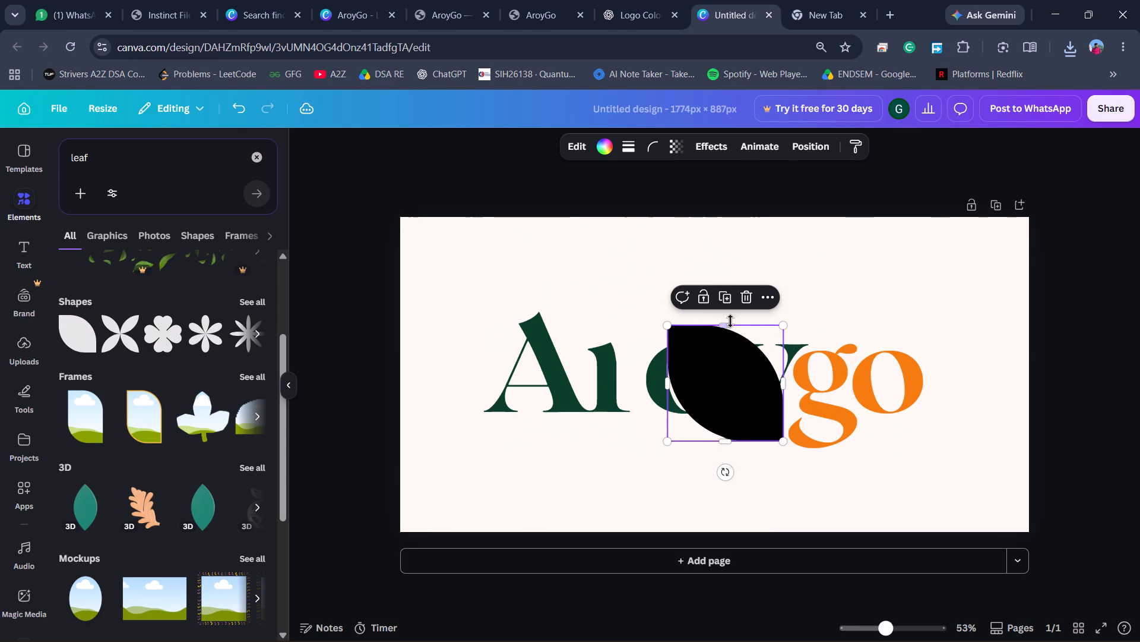
Fill the leaf shape with the orange already used in the design.
{"action": "left_click", "coordinate": [604, 146]}
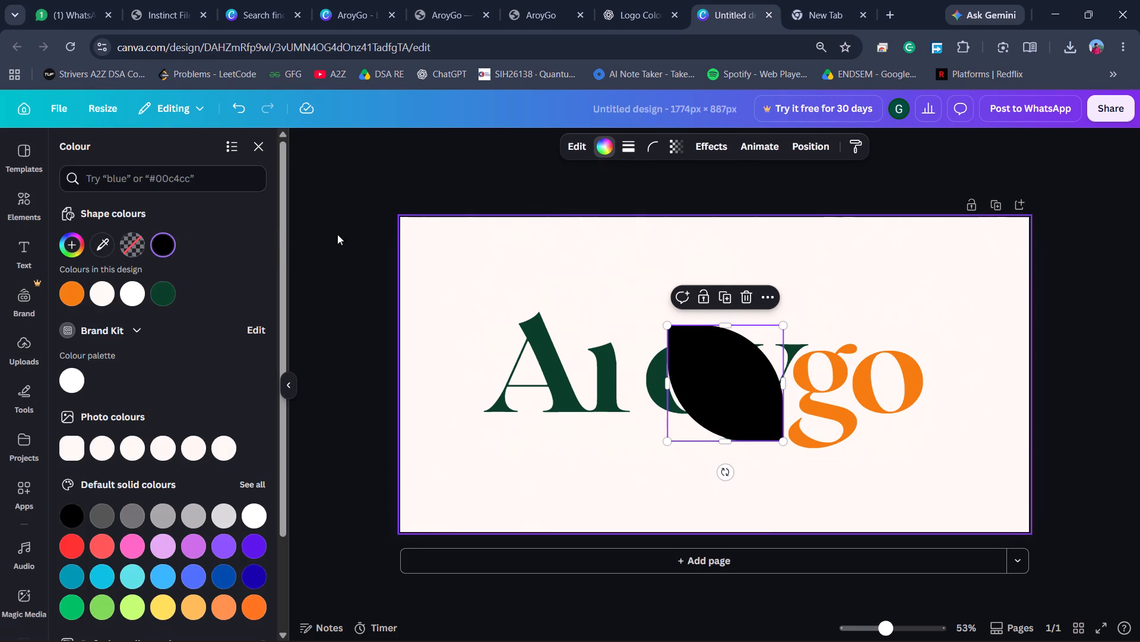
{"action": "left_click", "coordinate": [78, 283]}
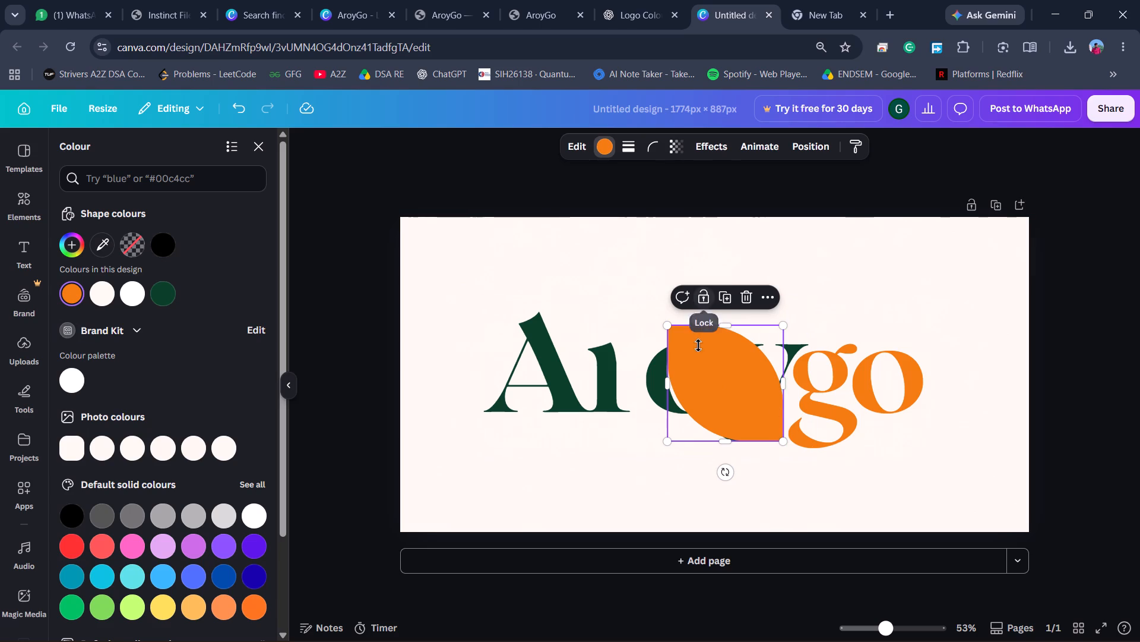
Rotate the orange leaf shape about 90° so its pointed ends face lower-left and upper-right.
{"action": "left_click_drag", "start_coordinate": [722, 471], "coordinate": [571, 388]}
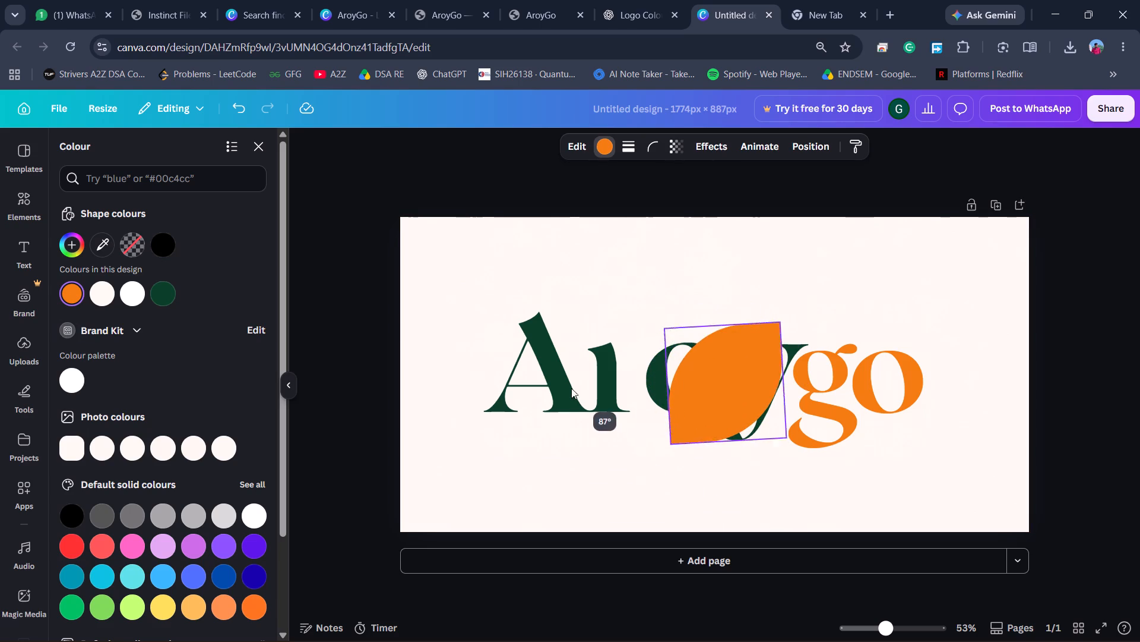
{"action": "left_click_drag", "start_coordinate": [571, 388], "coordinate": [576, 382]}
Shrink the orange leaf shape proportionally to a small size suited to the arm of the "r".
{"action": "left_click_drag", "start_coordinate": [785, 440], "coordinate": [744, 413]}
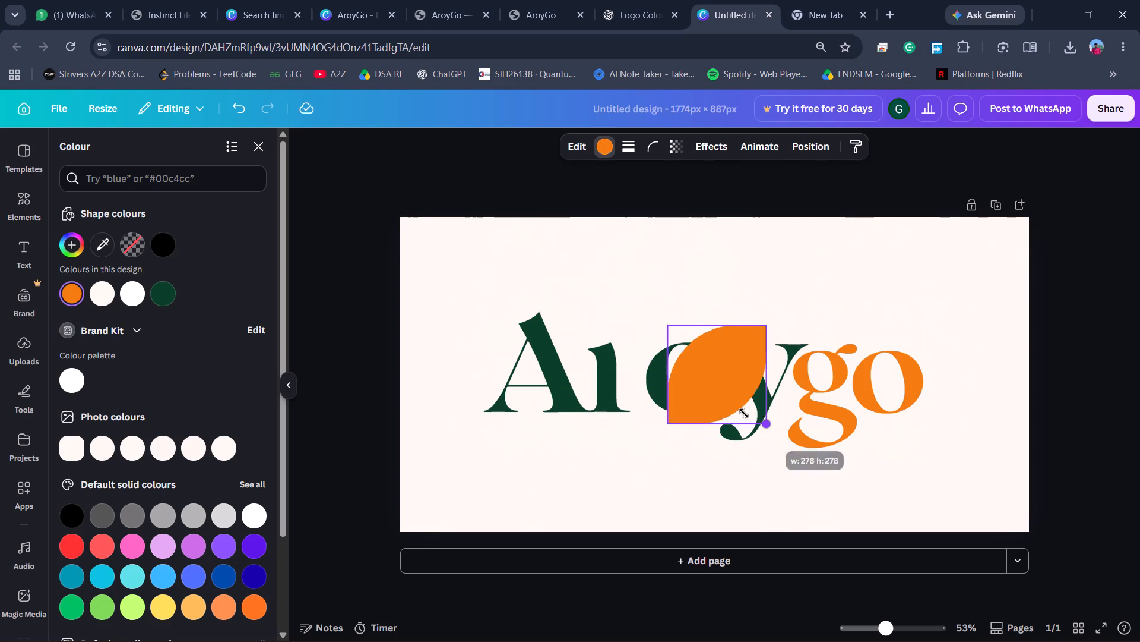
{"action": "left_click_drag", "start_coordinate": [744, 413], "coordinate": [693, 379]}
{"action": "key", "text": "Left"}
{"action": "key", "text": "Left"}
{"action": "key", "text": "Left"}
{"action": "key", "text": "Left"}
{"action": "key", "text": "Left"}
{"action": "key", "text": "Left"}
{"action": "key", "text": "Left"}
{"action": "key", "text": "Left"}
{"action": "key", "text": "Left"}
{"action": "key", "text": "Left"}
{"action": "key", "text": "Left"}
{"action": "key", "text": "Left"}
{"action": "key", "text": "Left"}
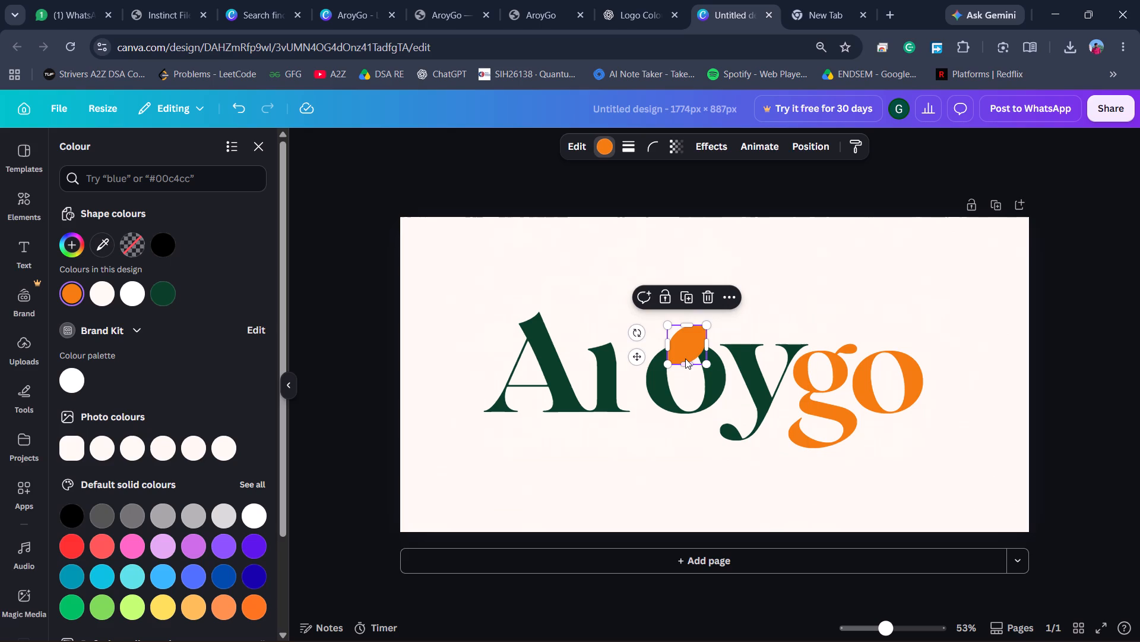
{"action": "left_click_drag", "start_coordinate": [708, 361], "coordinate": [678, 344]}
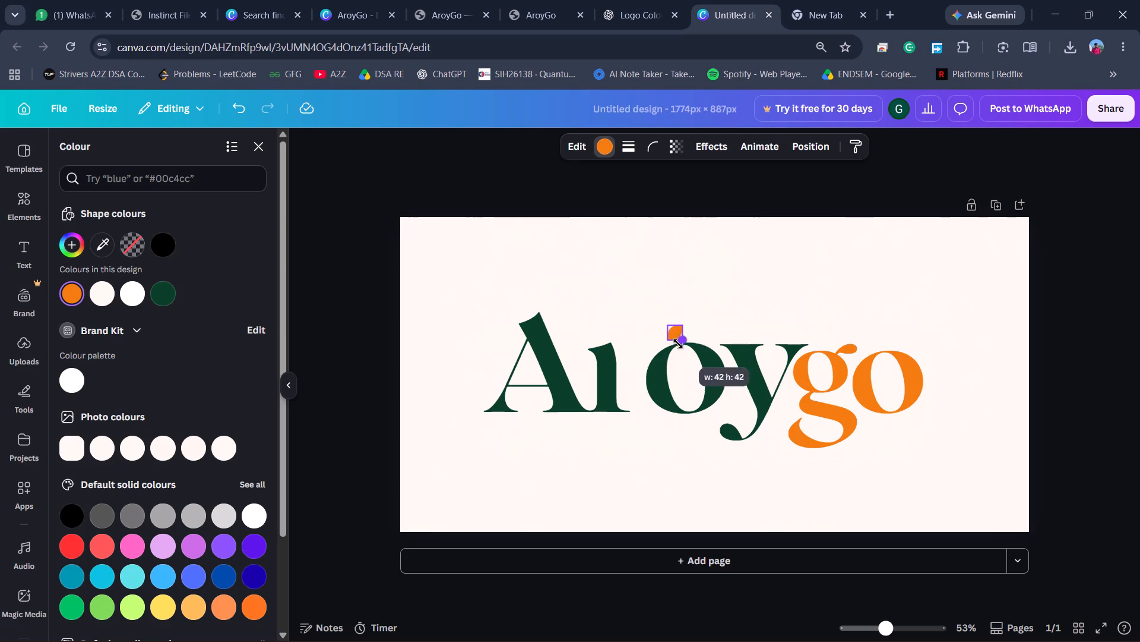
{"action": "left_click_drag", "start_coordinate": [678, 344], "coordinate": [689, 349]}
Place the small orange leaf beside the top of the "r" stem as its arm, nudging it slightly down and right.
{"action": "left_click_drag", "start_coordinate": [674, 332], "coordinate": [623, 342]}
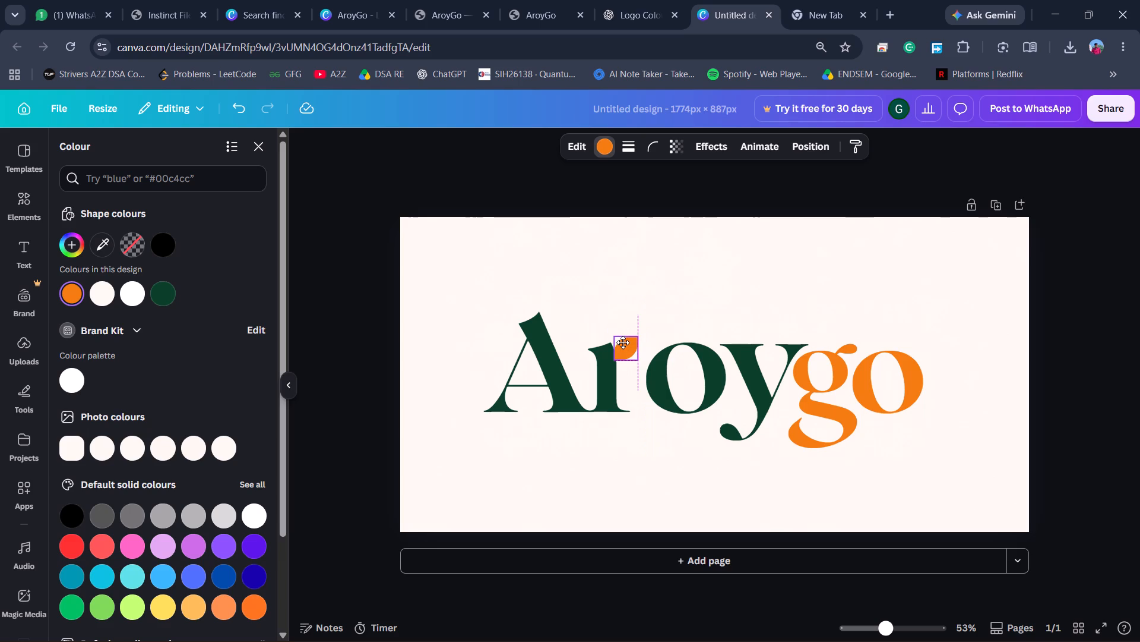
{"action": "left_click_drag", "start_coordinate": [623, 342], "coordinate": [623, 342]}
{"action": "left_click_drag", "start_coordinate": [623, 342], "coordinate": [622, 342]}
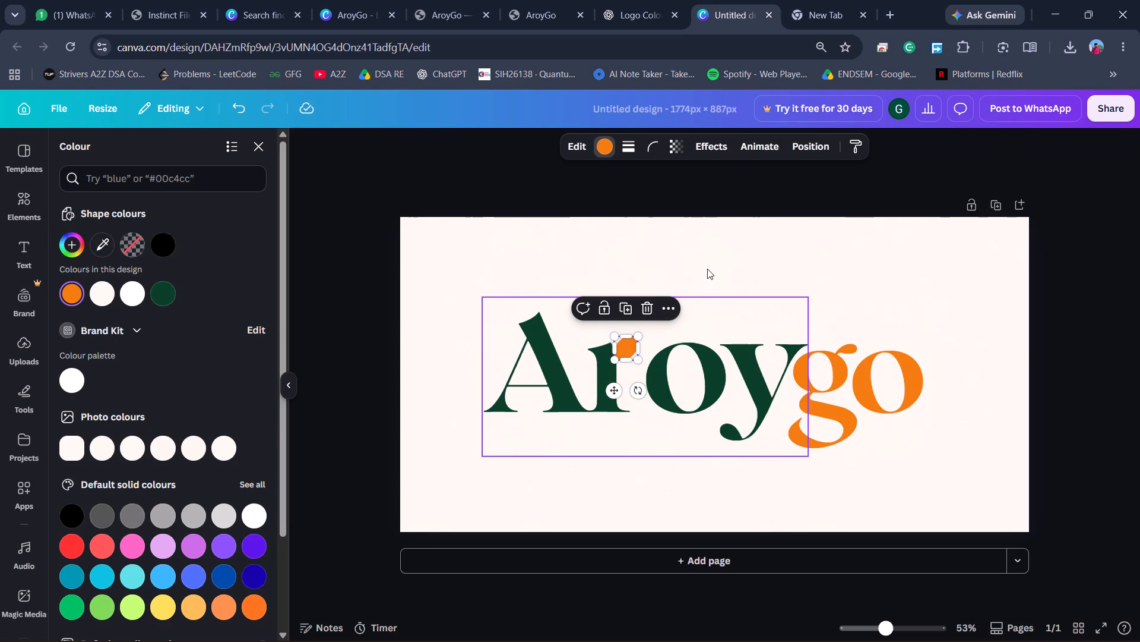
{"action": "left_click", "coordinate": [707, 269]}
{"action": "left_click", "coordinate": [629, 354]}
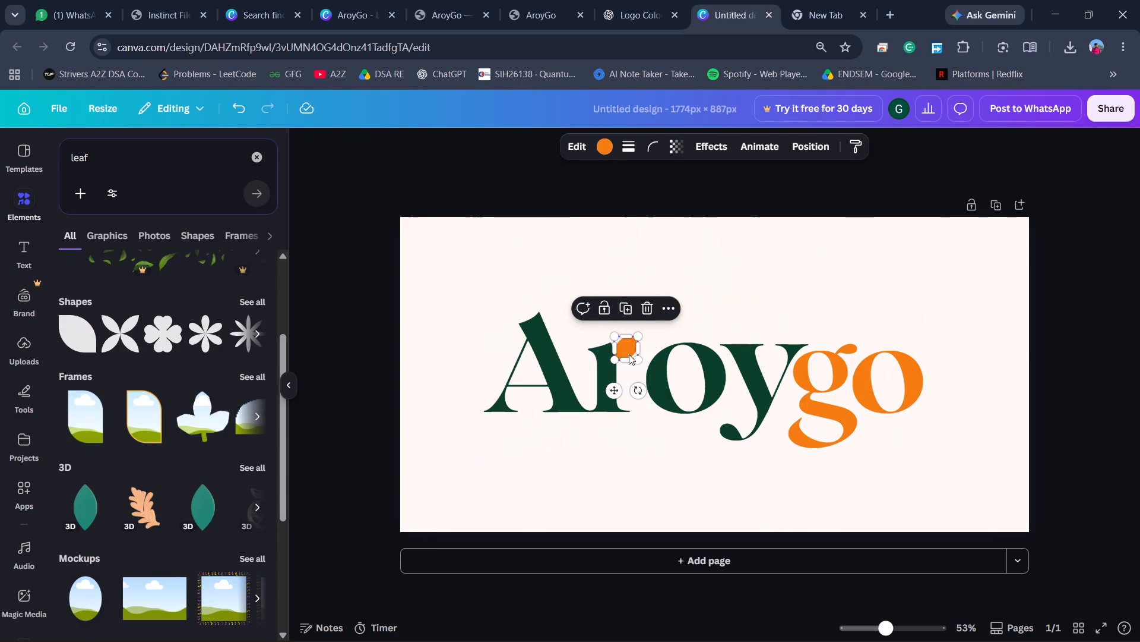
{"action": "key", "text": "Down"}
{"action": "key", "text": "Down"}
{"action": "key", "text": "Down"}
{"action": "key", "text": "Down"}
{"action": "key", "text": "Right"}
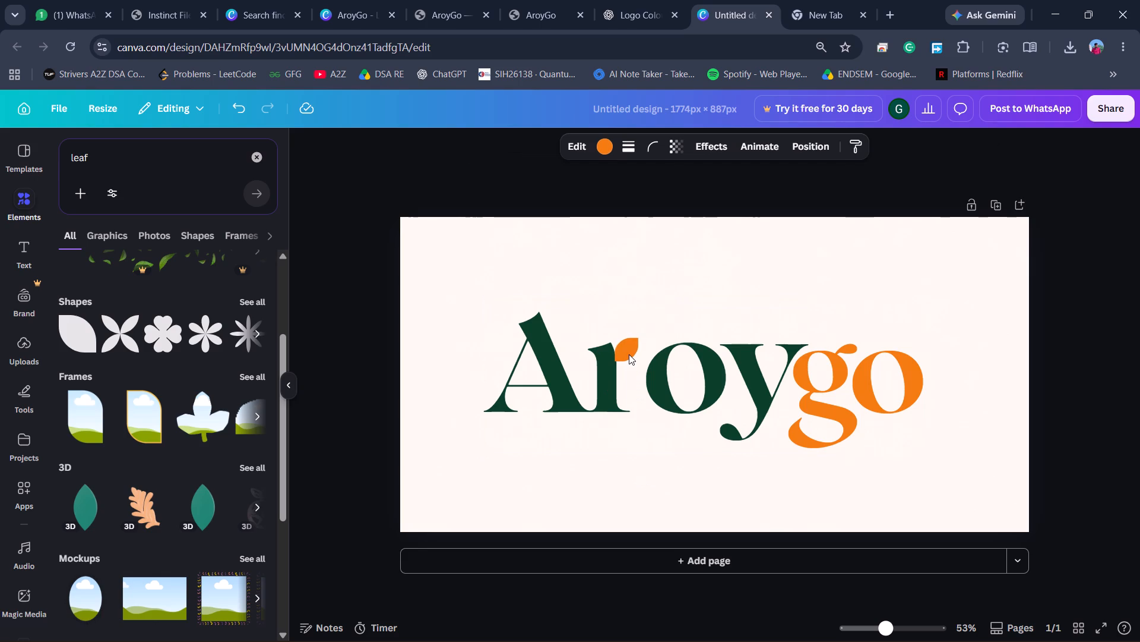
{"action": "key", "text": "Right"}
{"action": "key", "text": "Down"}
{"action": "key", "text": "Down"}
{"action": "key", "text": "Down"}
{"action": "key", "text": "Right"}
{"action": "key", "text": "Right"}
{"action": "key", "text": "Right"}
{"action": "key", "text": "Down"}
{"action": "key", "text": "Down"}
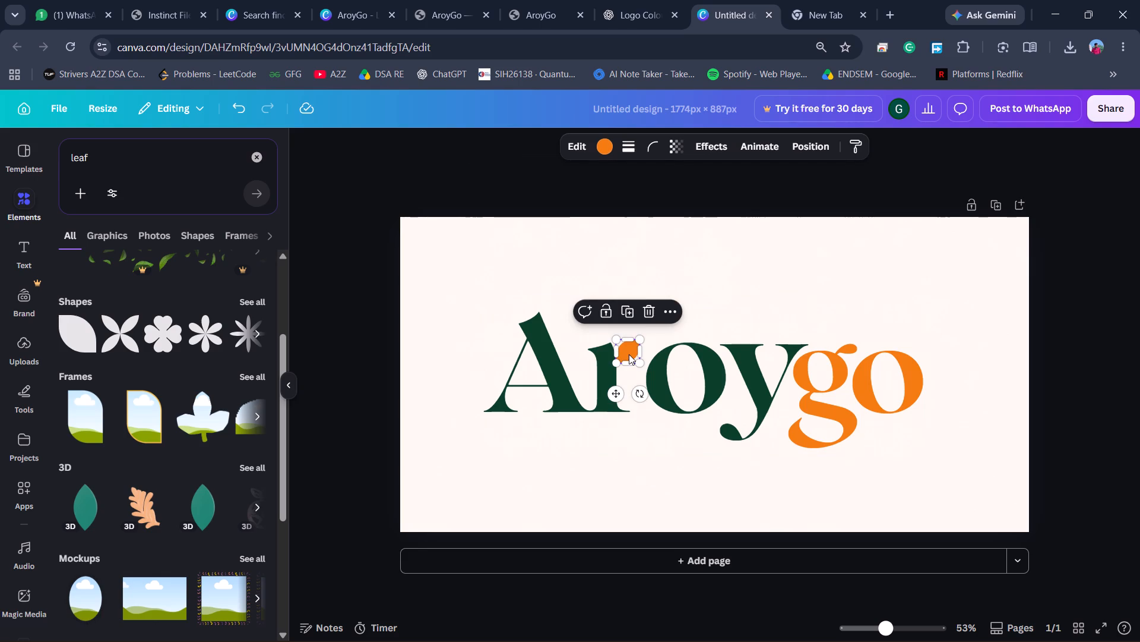
Add the solid bright-green leaf with a darker stem and midrib from the leaf graphics results to the page.
{"action": "left_click", "coordinate": [263, 335]}
{"action": "left_click", "coordinate": [262, 335]}
{"action": "left_click", "coordinate": [237, 329]}
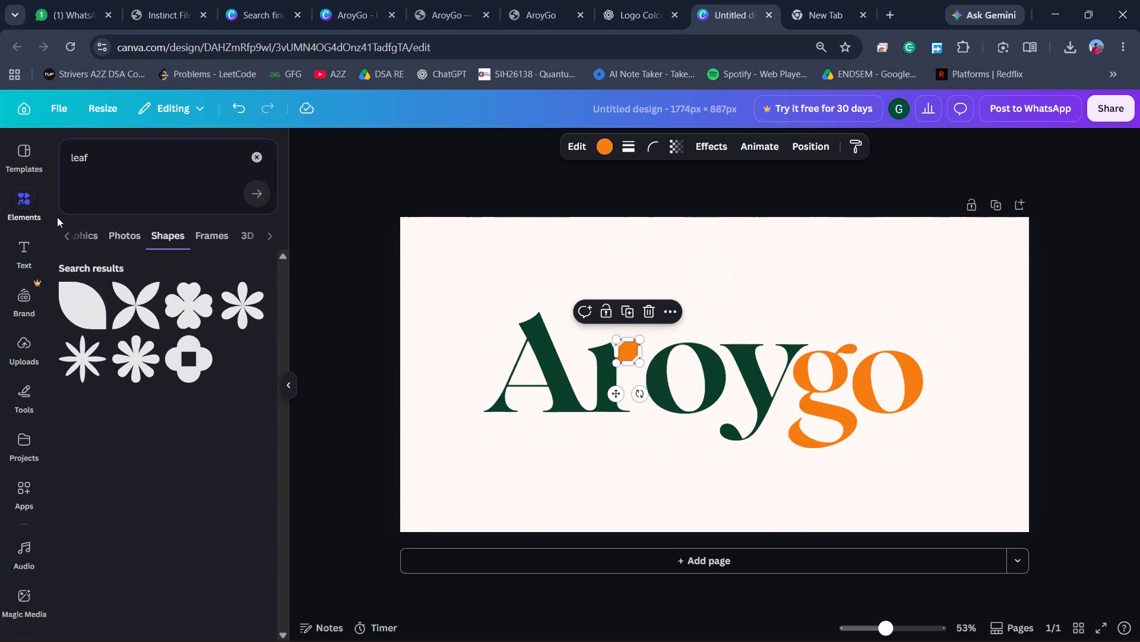
{"action": "left_click", "coordinate": [63, 231]}
{"action": "left_click", "coordinate": [91, 228]}
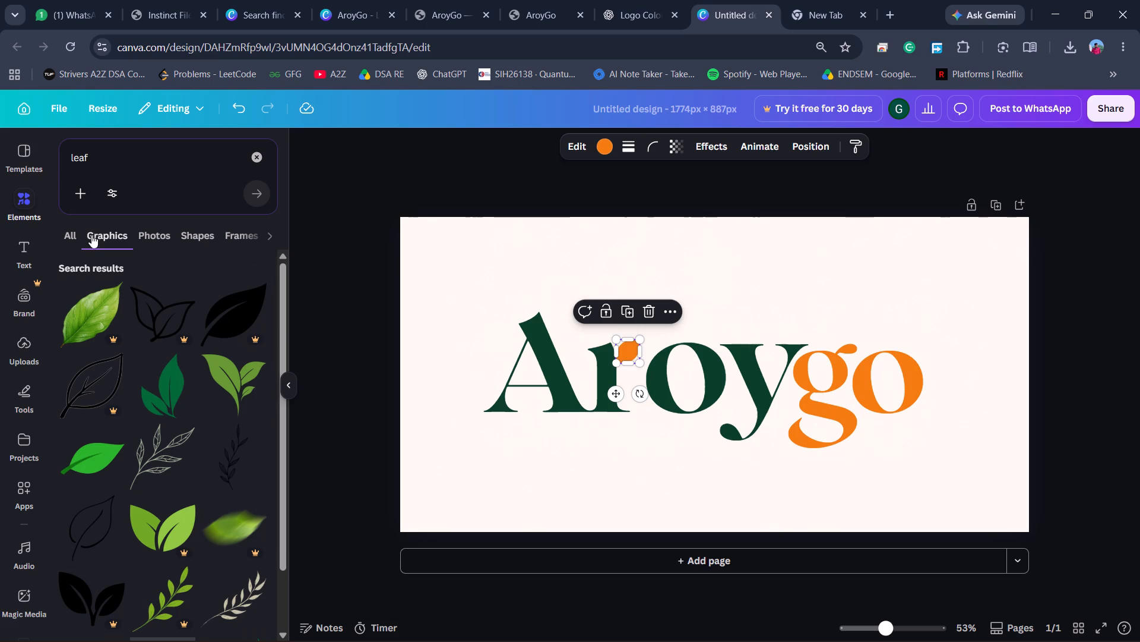
{"action": "left_click", "coordinate": [110, 444]}
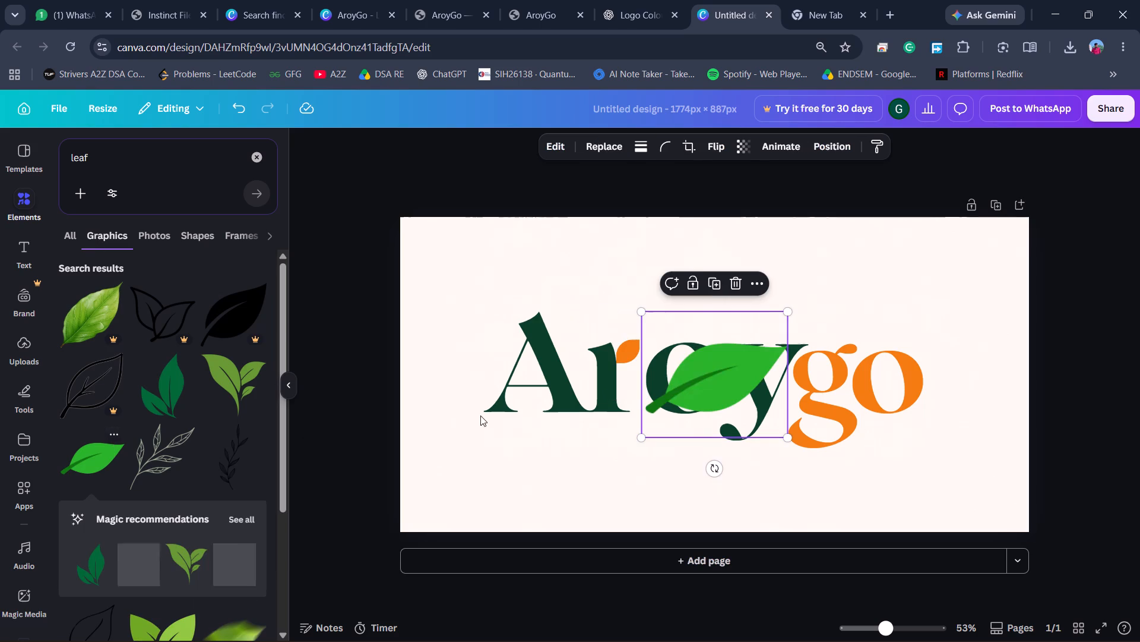
Delete the small plain orange leaf shape at the top of the "r".
{"action": "left_click", "coordinate": [623, 350]}
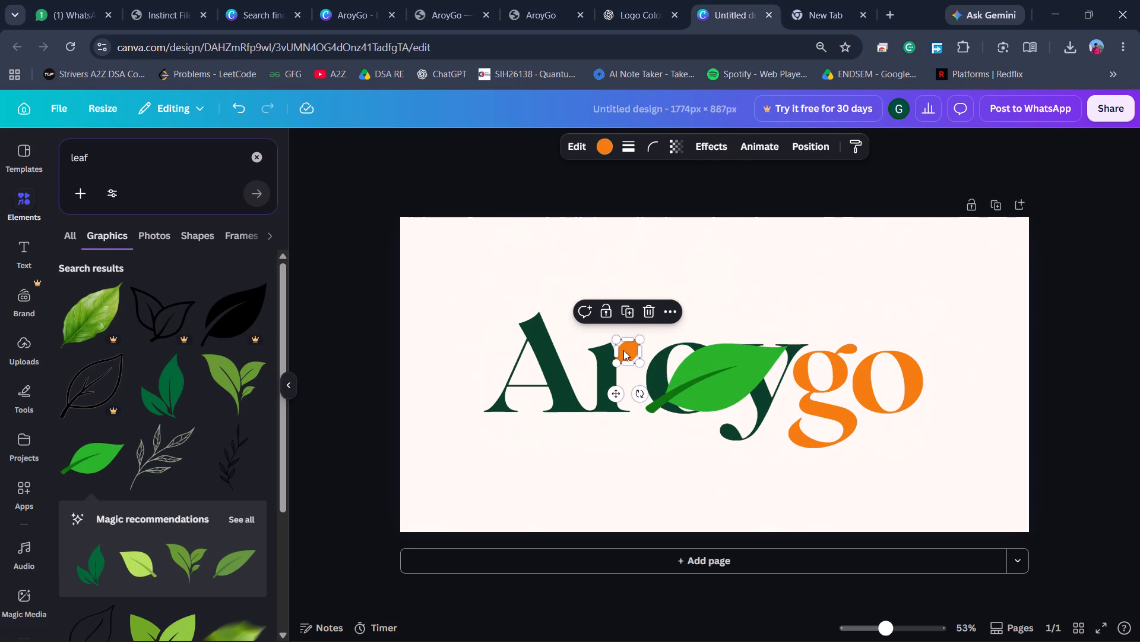
{"action": "key", "text": "Delete"}
Recolour the new leaf graphic with the design's orange for the blade and its dark green for the stem.
{"action": "left_click", "coordinate": [723, 358]}
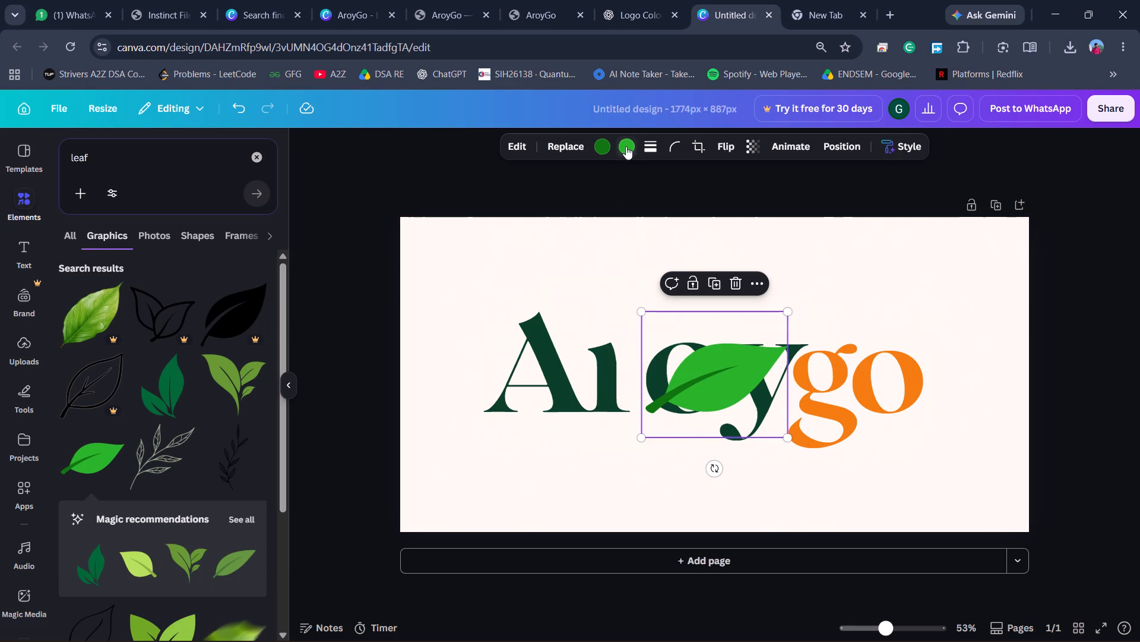
{"action": "left_click", "coordinate": [626, 146]}
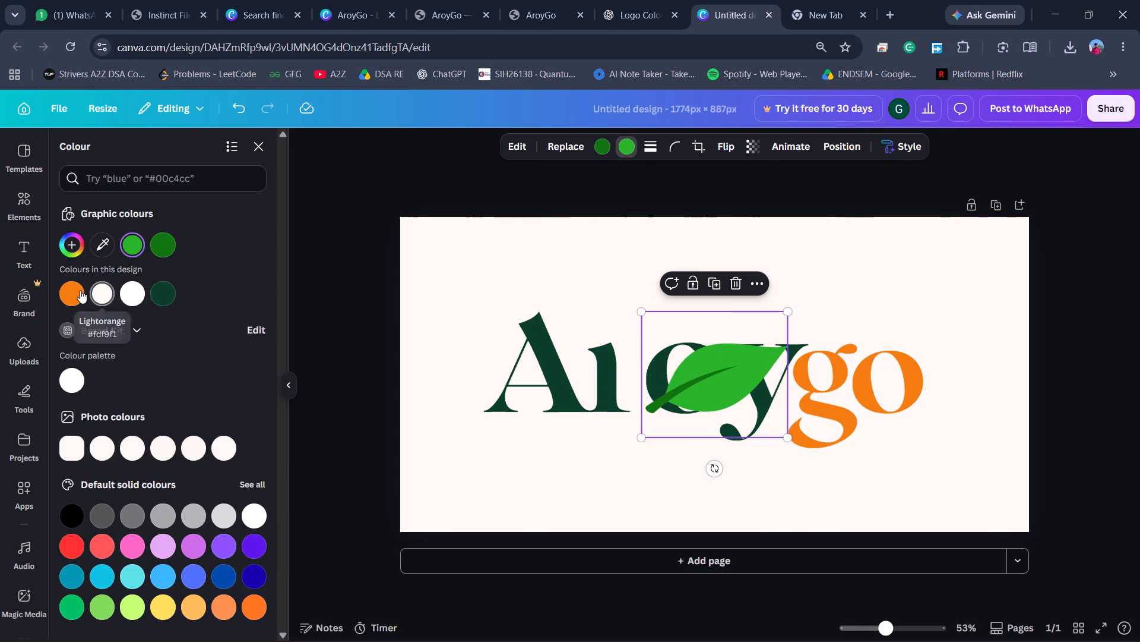
{"action": "left_click", "coordinate": [77, 292]}
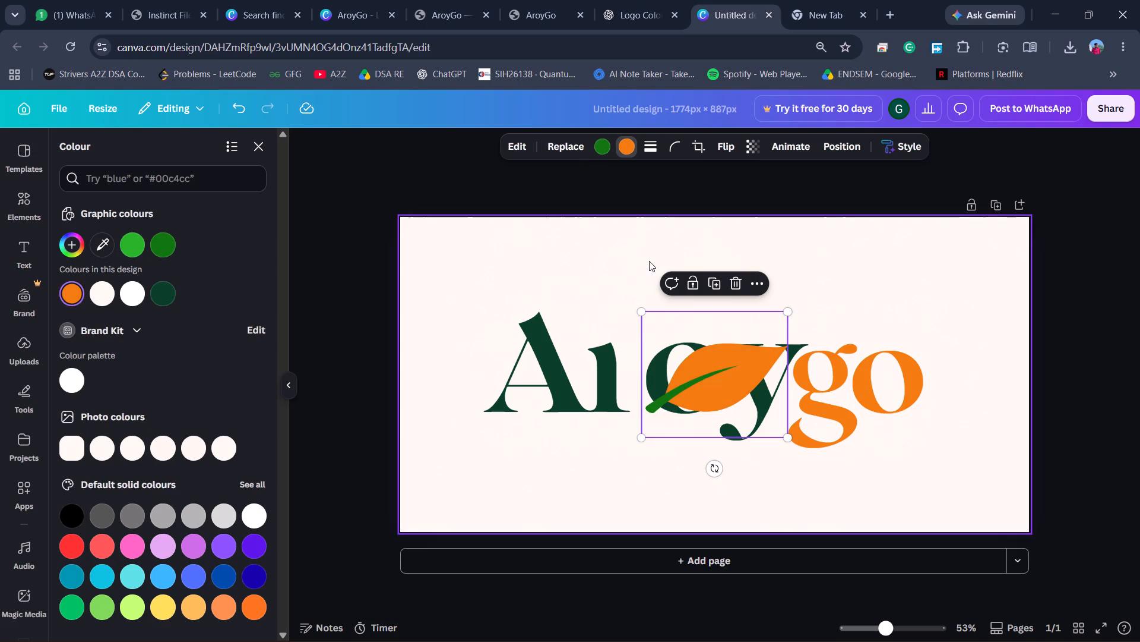
{"action": "left_click", "coordinate": [600, 153]}
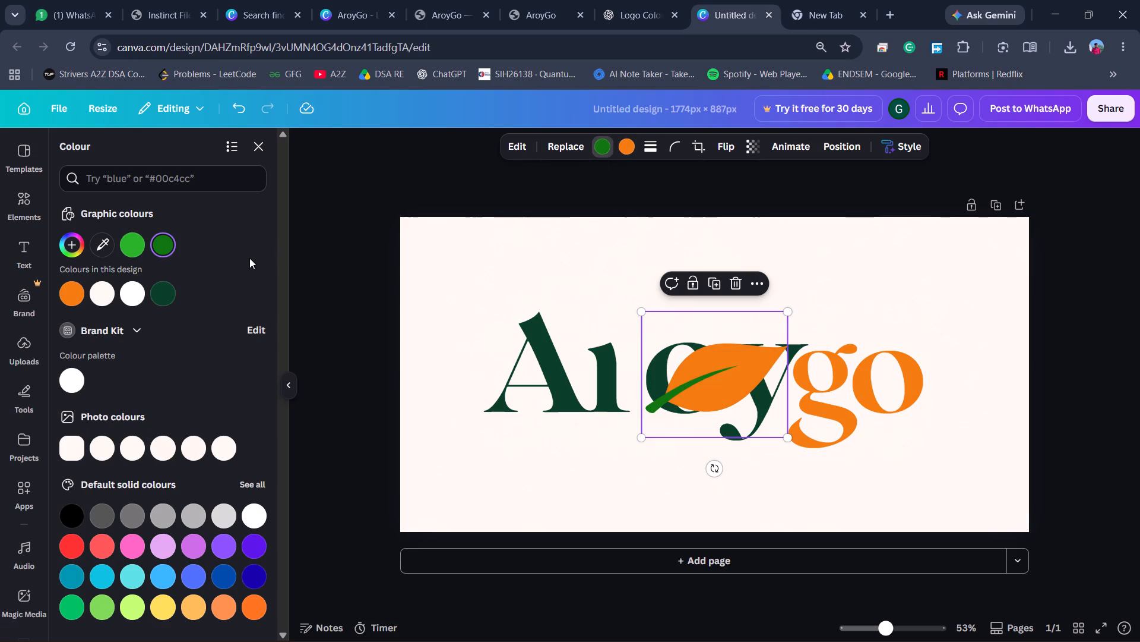
{"action": "left_click", "coordinate": [156, 289]}
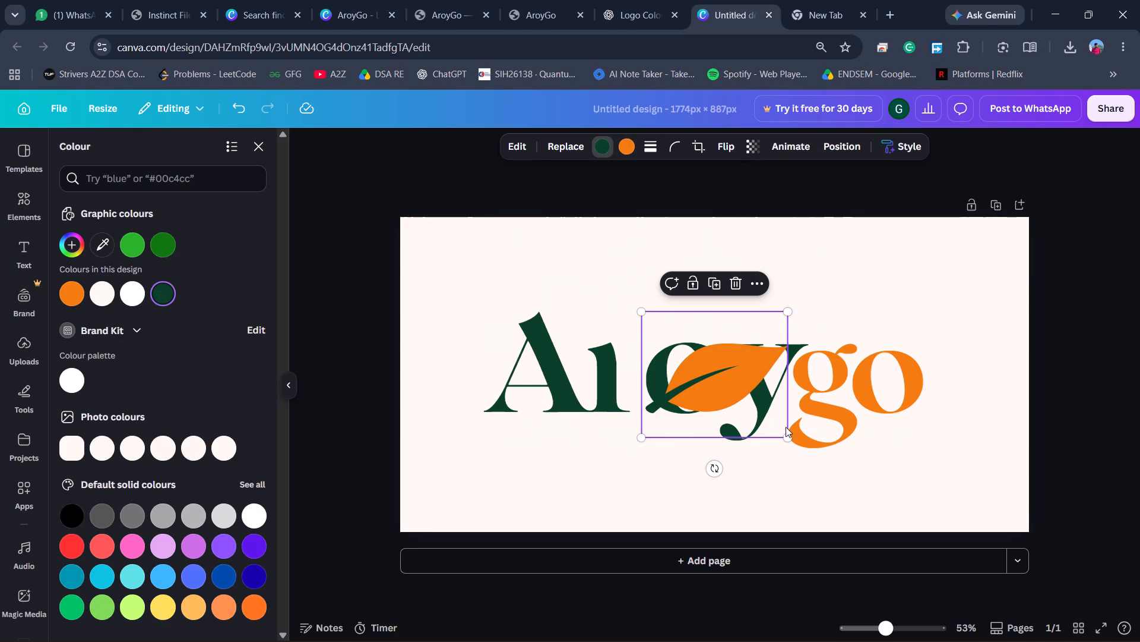
Shrink the recoloured leaf graphic to roughly a third of its size and place it at the top of the "r" stem.
{"action": "left_click_drag", "start_coordinate": [788, 439], "coordinate": [710, 361]}
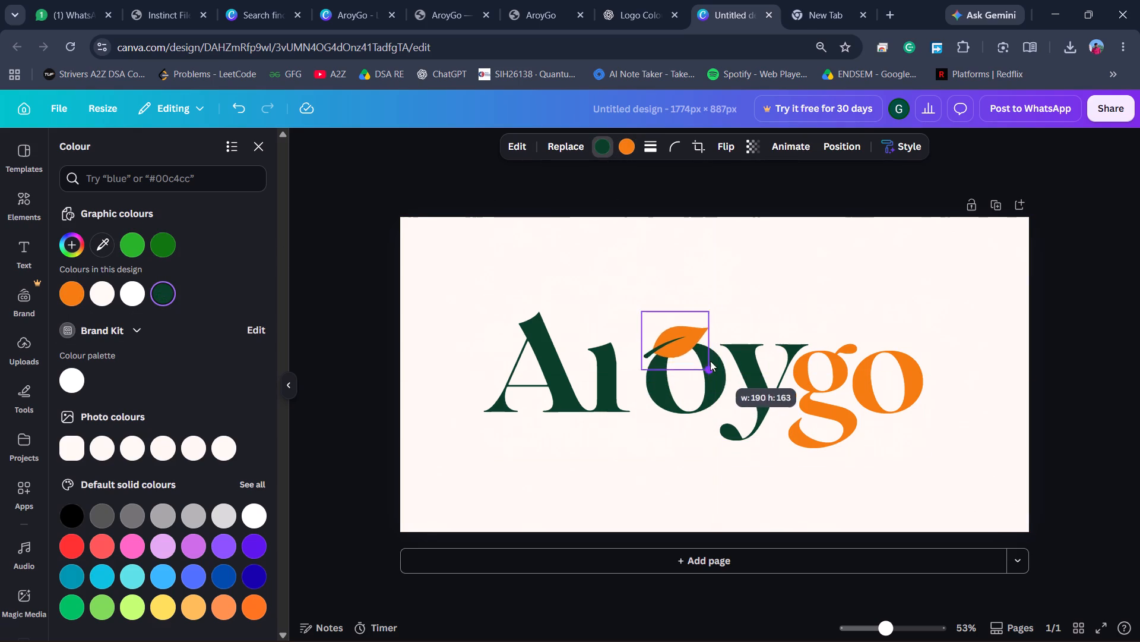
{"action": "left_click_drag", "start_coordinate": [710, 361], "coordinate": [693, 347]}
{"action": "left_click_drag", "start_coordinate": [676, 331], "coordinate": [644, 351]}
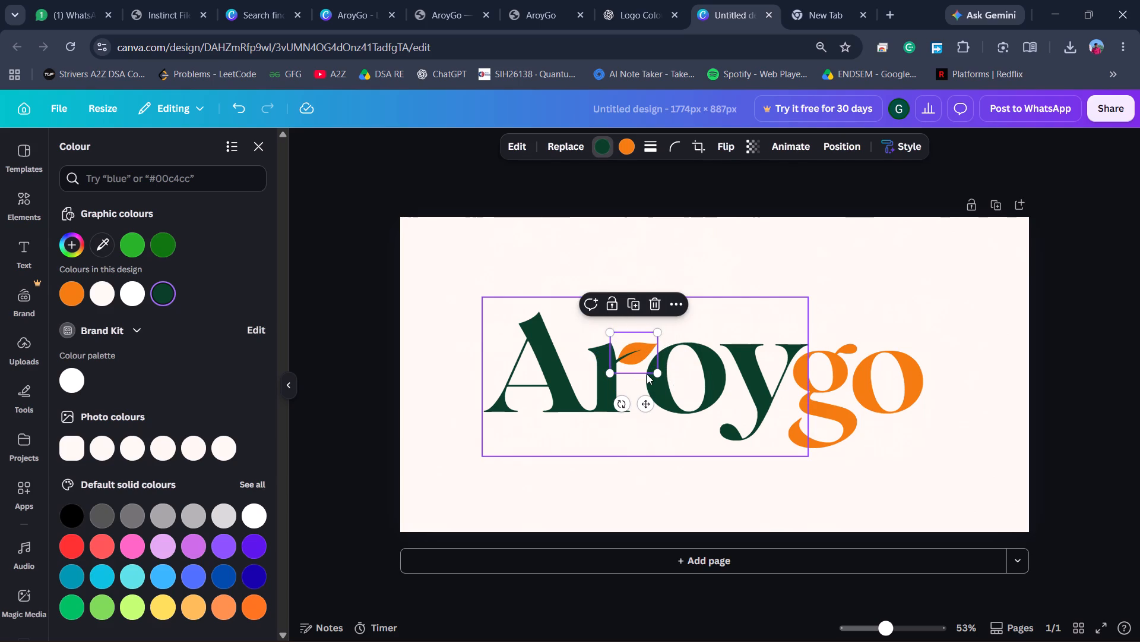
Tilt the leaf graphic slightly anticlockwise and shift it slightly up and left so its stem joins the "r".
{"action": "left_click_drag", "start_coordinate": [625, 402], "coordinate": [632, 402]}
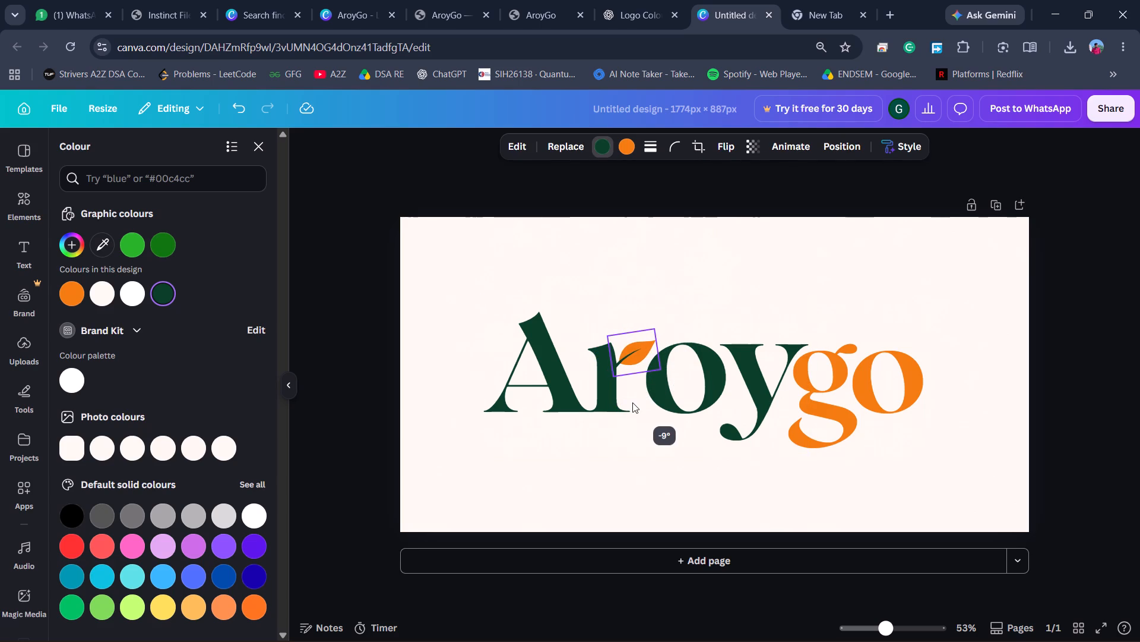
{"action": "left_click_drag", "start_coordinate": [632, 402], "coordinate": [636, 402]}
{"action": "key", "text": "Left"}
{"action": "key", "text": "Left"}
{"action": "key", "text": "Left"}
{"action": "key", "text": "Left"}
{"action": "key", "text": "Left"}
{"action": "key", "text": "Left"}
{"action": "key", "text": "Left"}
{"action": "key", "text": "Left"}
{"action": "key", "text": "Left"}
{"action": "key", "text": "Left"}
{"action": "key", "text": "Left"}
{"action": "key", "text": "Left"}
{"action": "key", "text": "Left"}
{"action": "key", "text": "Left"}
{"action": "key", "text": "Left"}
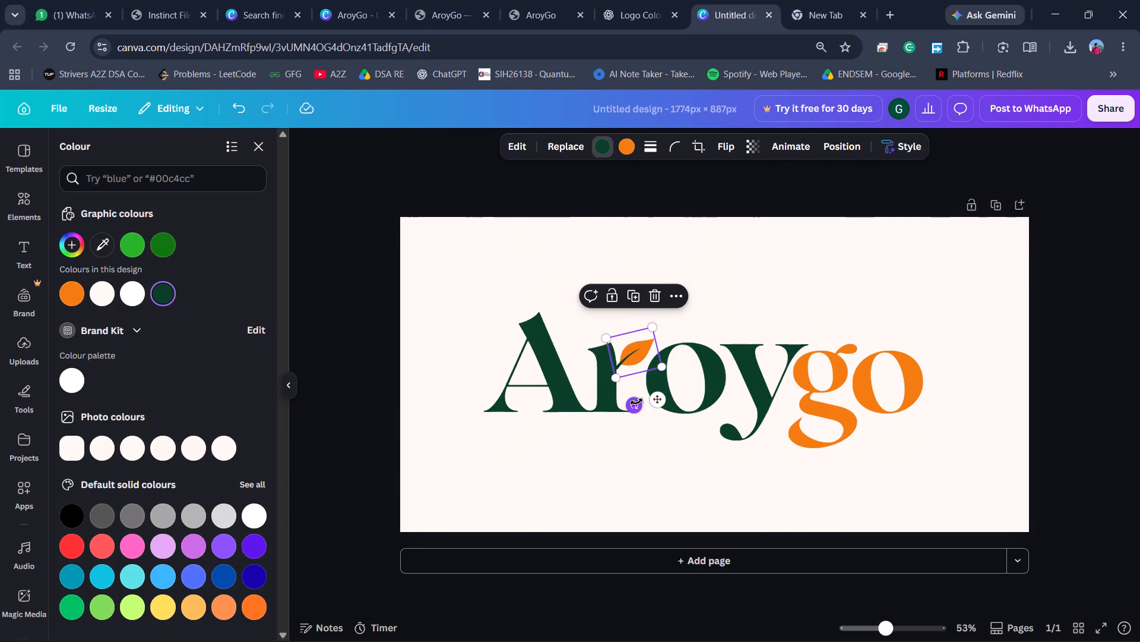
{"action": "left_click_drag", "start_coordinate": [642, 362], "coordinate": [637, 358]}
{"action": "left_click", "coordinate": [641, 502]}
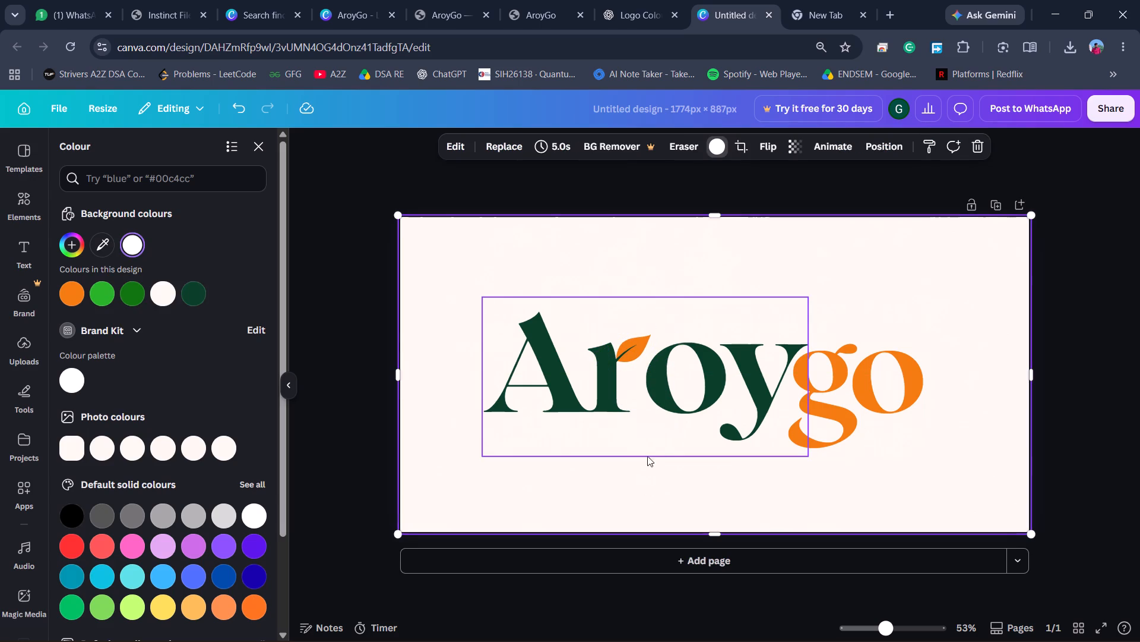
Reduce the leaf graphic on the "r" to about 108 by 93, keeping its proportions.
{"action": "scroll", "coordinate": [679, 410], "scroll_direction": "down", "scroll_amount": 3, "text": "ctrl"}
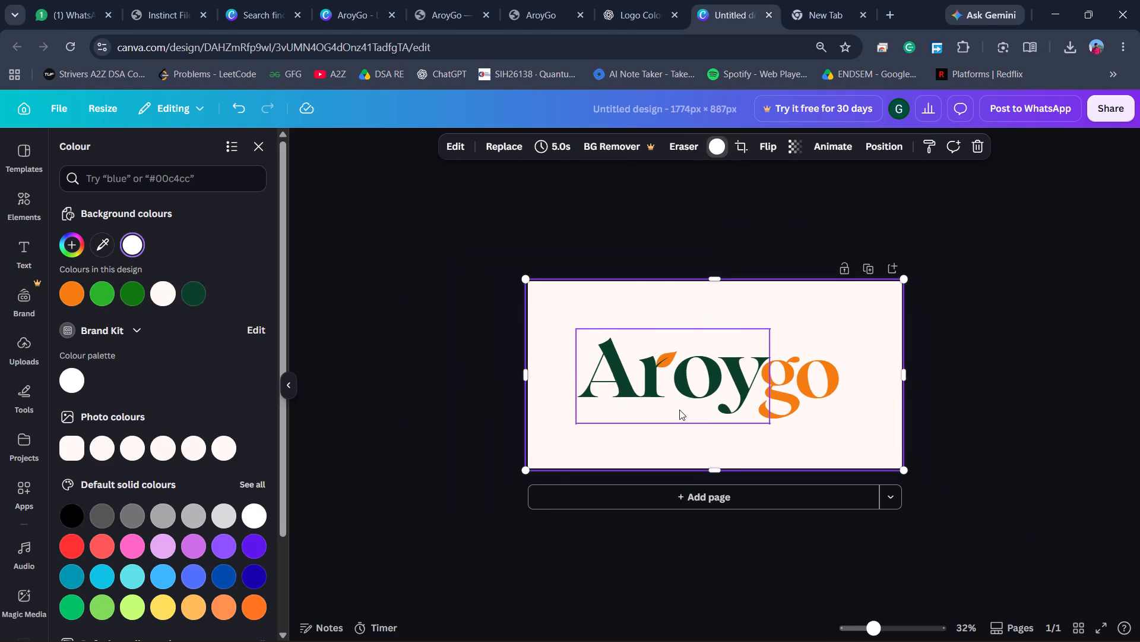
{"action": "scroll", "coordinate": [679, 410], "scroll_direction": "up", "scroll_amount": 1, "text": "ctrl"}
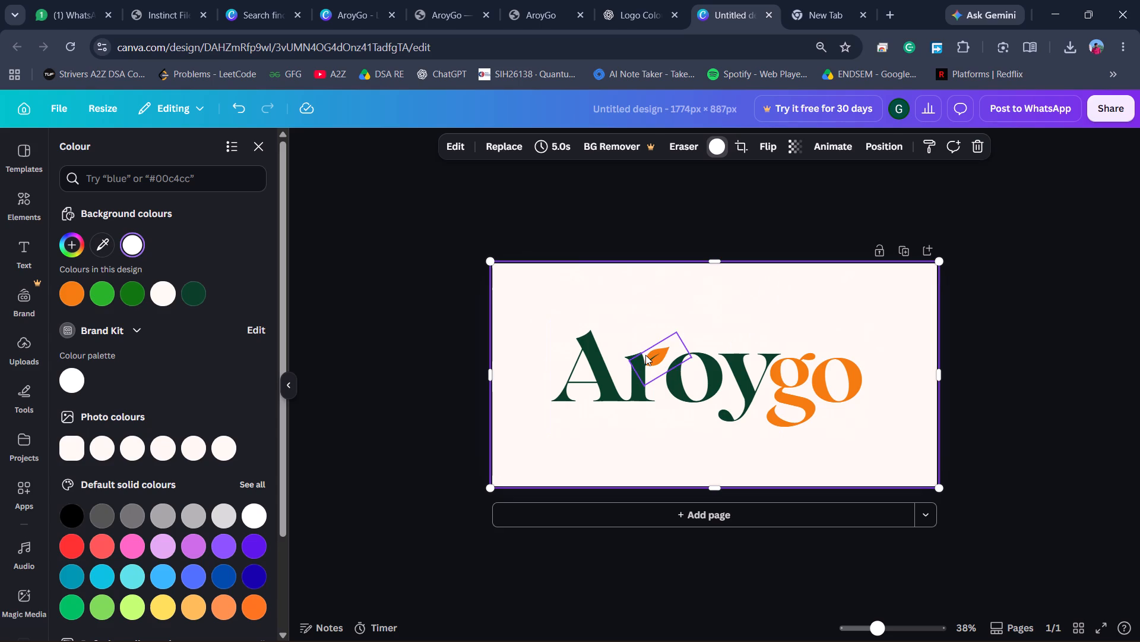
{"action": "left_click", "coordinate": [645, 355]}
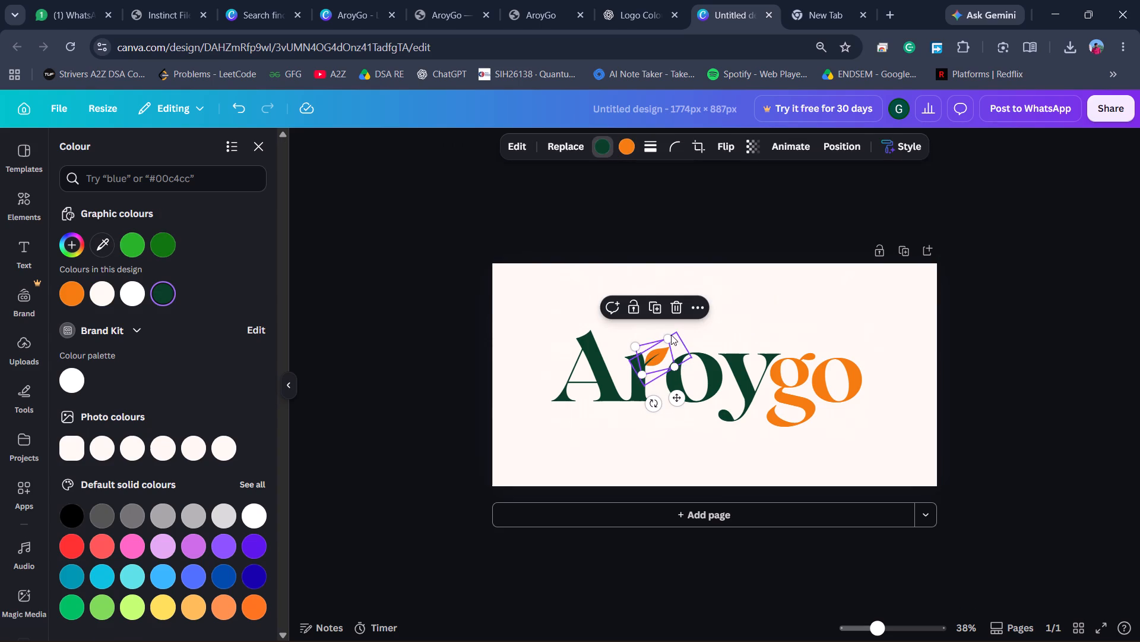
{"action": "left_click_drag", "start_coordinate": [671, 336], "coordinate": [663, 344]}
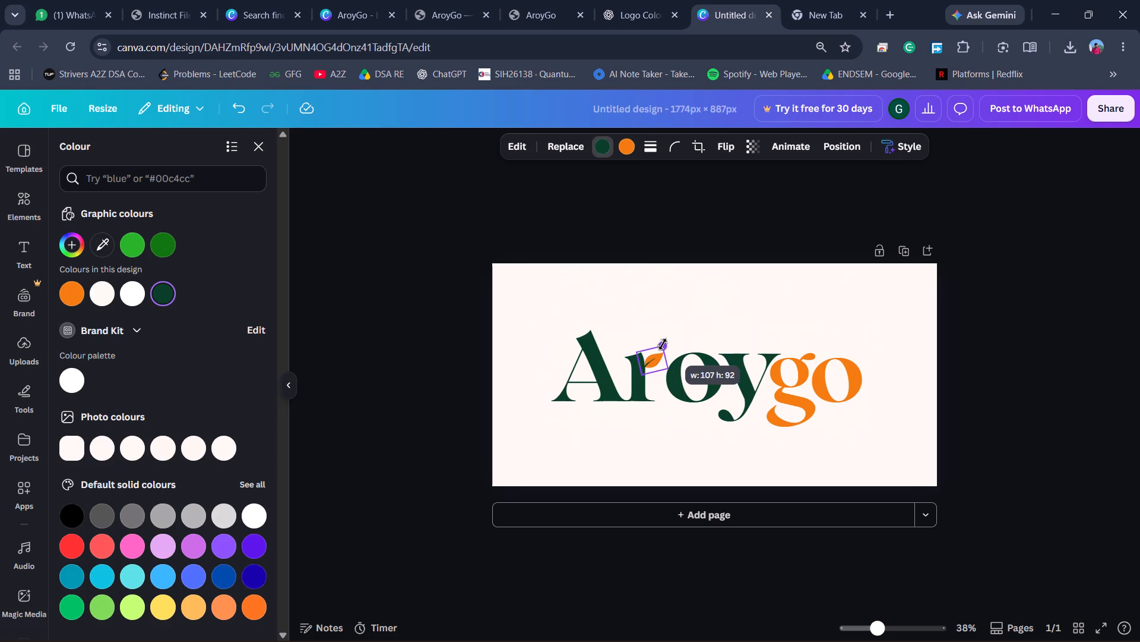
{"action": "left_click_drag", "start_coordinate": [663, 344], "coordinate": [665, 342]}
{"action": "left_click_drag", "start_coordinate": [665, 342], "coordinate": [664, 343]}
Fine-tune the leaf's position with small shifts up and sideways so it sits as the arm of the "r".
{"action": "key", "text": "Up"}
{"action": "key", "text": "Up"}
{"action": "key", "text": "Up"}
{"action": "key", "text": "Up"}
{"action": "key", "text": "Up"}
{"action": "key", "text": "Up"}
{"action": "key", "text": "Up"}
{"action": "key", "text": "Up"}
{"action": "key", "text": "Up"}
{"action": "key", "text": "Up"}
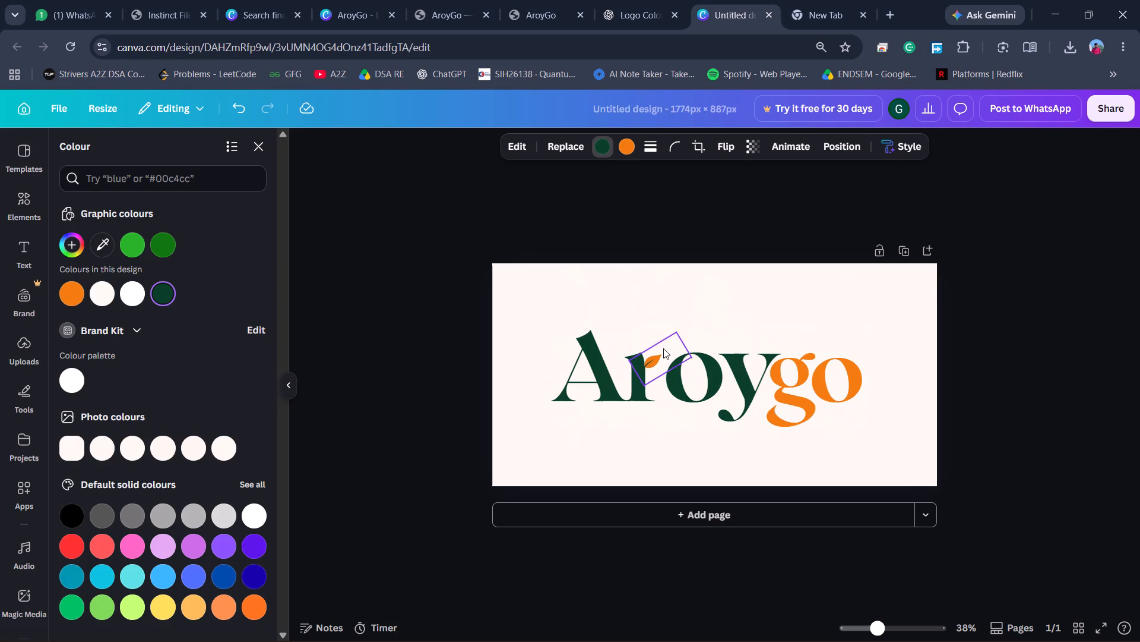
{"action": "key", "text": "Right"}
{"action": "key", "text": "Right"}
{"action": "key", "text": "Right"}
{"action": "key", "text": "Right"}
{"action": "key", "text": "Right"}
{"action": "key", "text": "Right"}
{"action": "key", "text": "Right"}
{"action": "key", "text": "Right"}
{"action": "key", "text": "Right"}
{"action": "key", "text": "Right"}
{"action": "key", "text": "Right"}
{"action": "key", "text": "Right"}
{"action": "key", "text": "Right"}
{"action": "key", "text": "Right"}
{"action": "key", "text": "Left"}
{"action": "key", "text": "Left"}
{"action": "key", "text": "Left"}
{"action": "key", "text": "Left"}
{"action": "key", "text": "Left"}
{"action": "key", "text": "Left"}
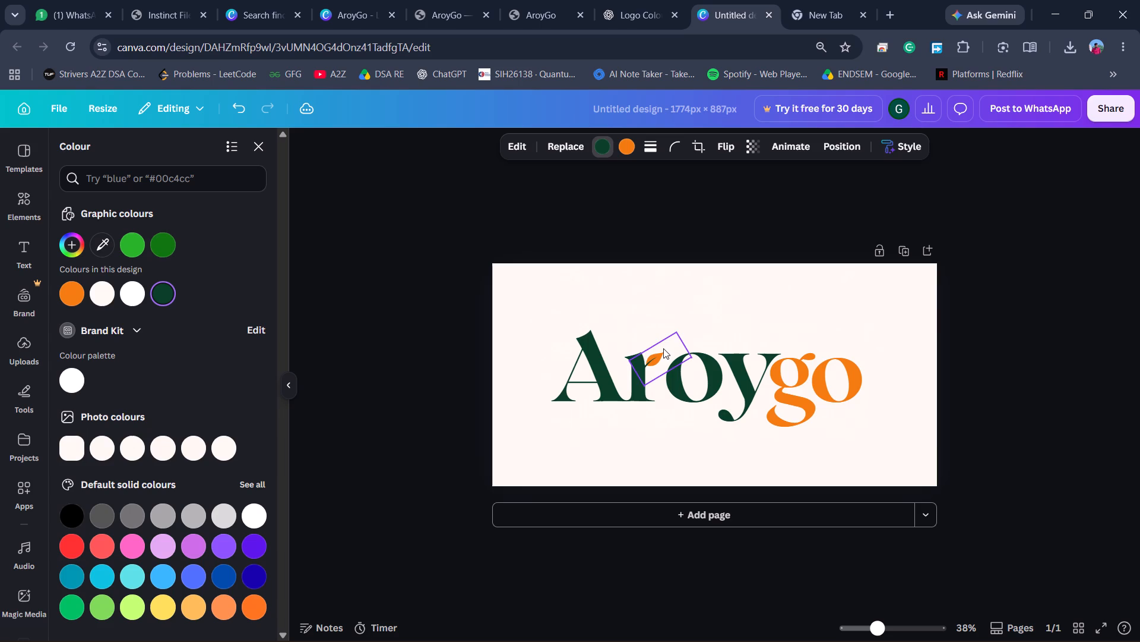
{"action": "key", "text": "Left"}
{"action": "left_click", "coordinate": [682, 444]}
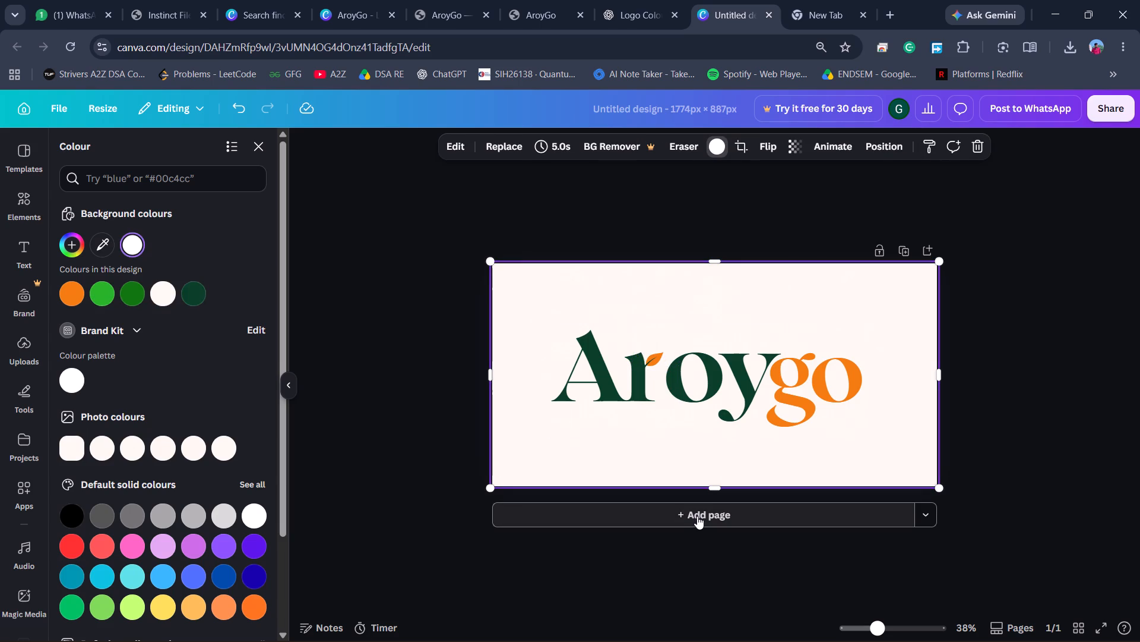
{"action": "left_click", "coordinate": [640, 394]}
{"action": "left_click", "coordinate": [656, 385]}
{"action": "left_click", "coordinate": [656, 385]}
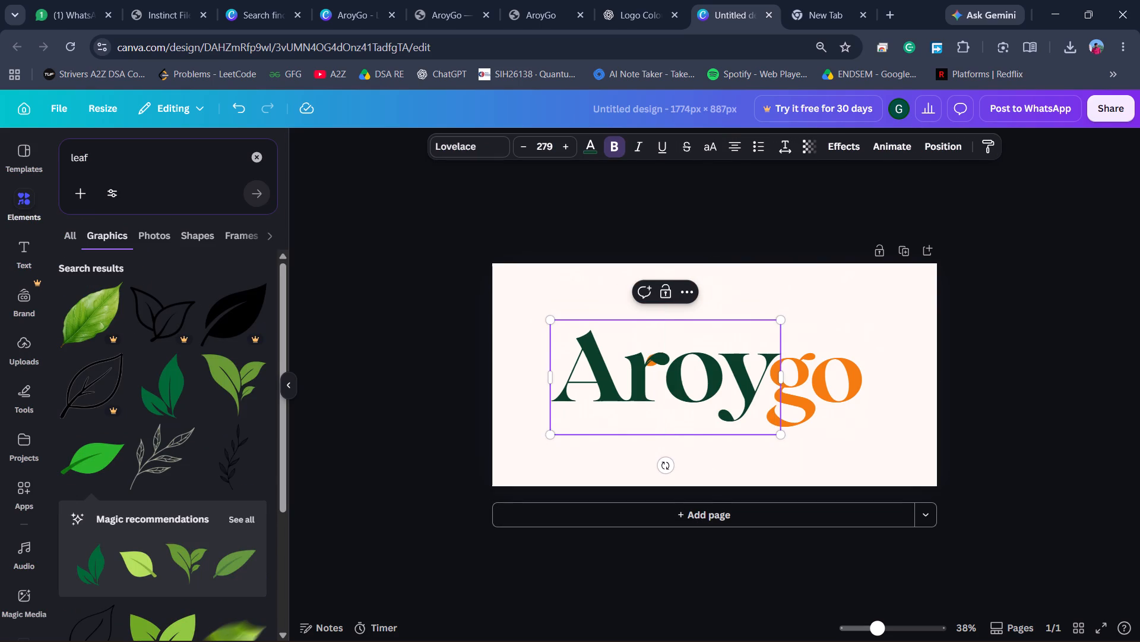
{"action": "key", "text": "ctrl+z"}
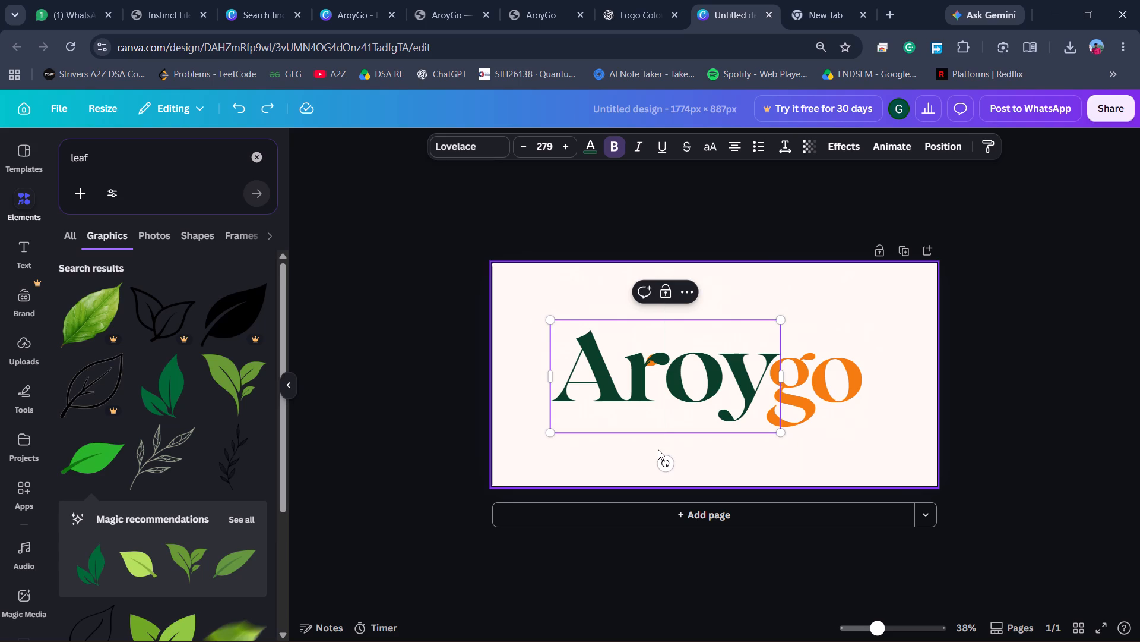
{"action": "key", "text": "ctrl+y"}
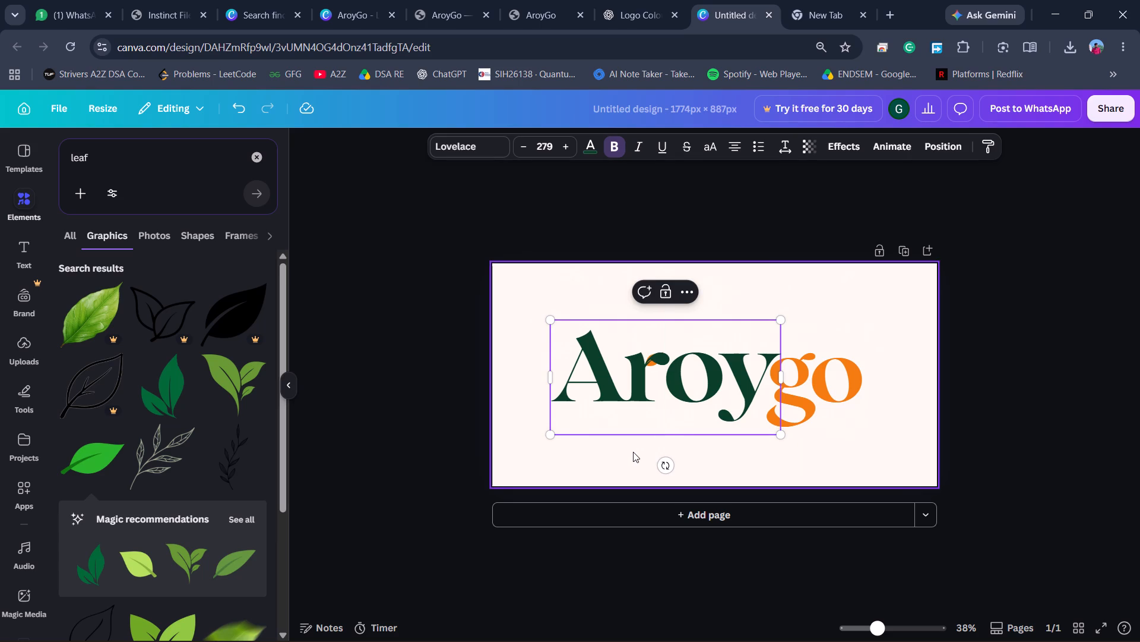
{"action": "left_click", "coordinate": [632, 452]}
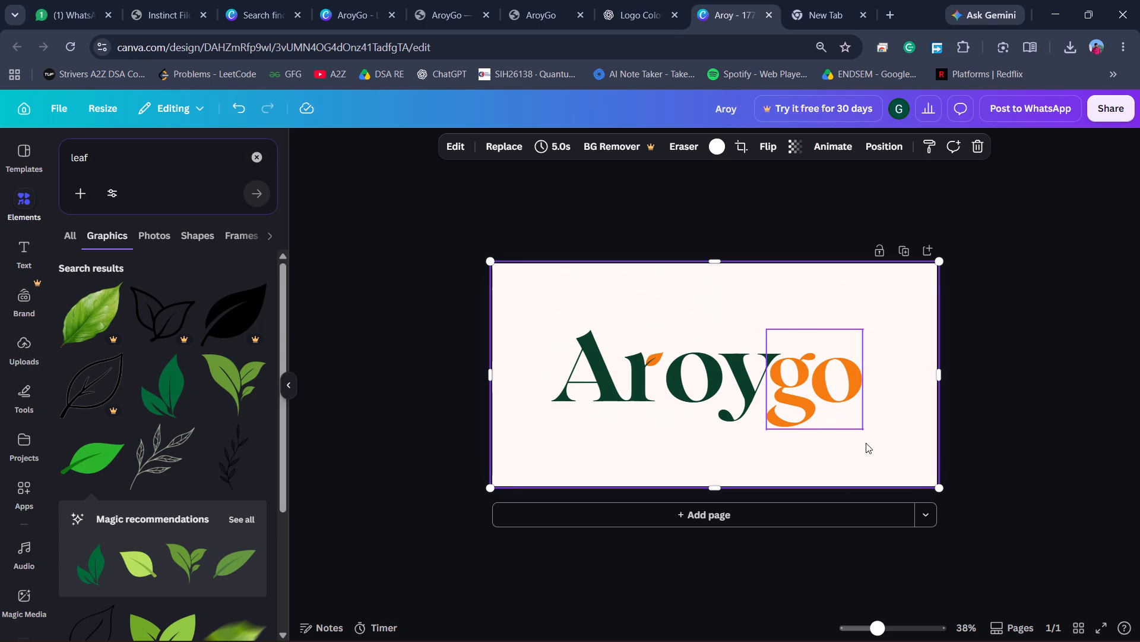
Nudge the orange "go" text slightly to the right, away from the "y" of "Aroy".
{"action": "left_click", "coordinate": [859, 488]}
{"action": "left_click", "coordinate": [804, 408]}
{"action": "key", "text": "Right"}
{"action": "key", "text": "Right"}
{"action": "key", "text": "Right"}
{"action": "key", "text": "Right"}
{"action": "key", "text": "Right"}
{"action": "key", "text": "Right"}
{"action": "key", "text": "Right"}
{"action": "key", "text": "Right"}
{"action": "key", "text": "Right"}
{"action": "key", "text": "Right"}
{"action": "key", "text": "Right"}
{"action": "key", "text": "Right"}
{"action": "key", "text": "Right"}
{"action": "key", "text": "Right"}
{"action": "key", "text": "Right"}
{"action": "key", "text": "Right"}
{"action": "key", "text": "Right"}
{"action": "key", "text": "Right"}
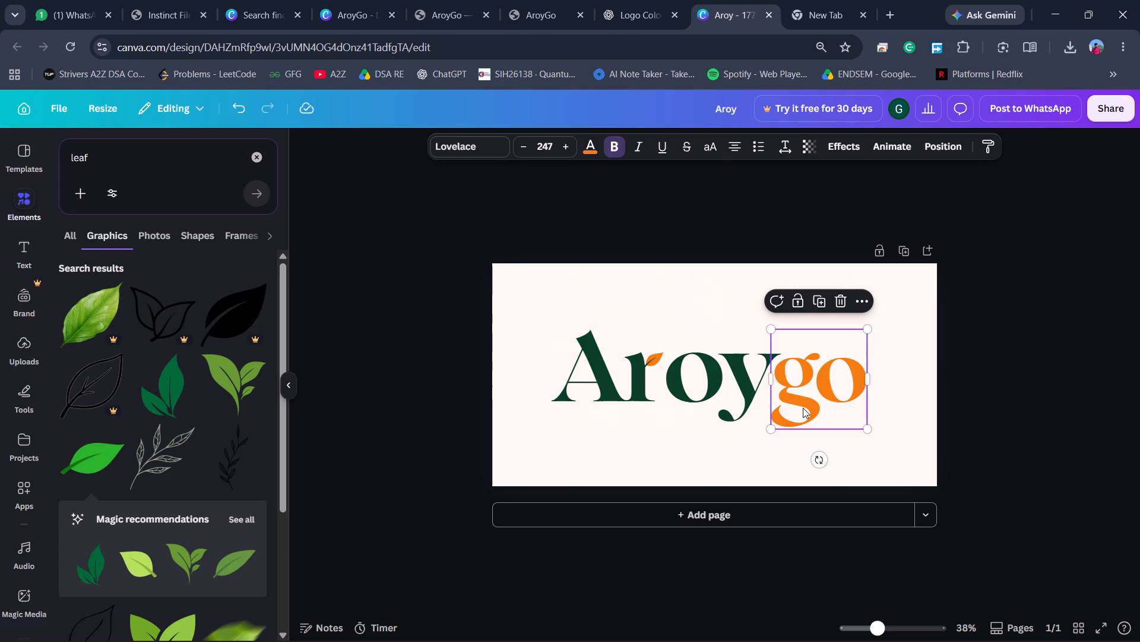
{"action": "left_click", "coordinate": [872, 440]}
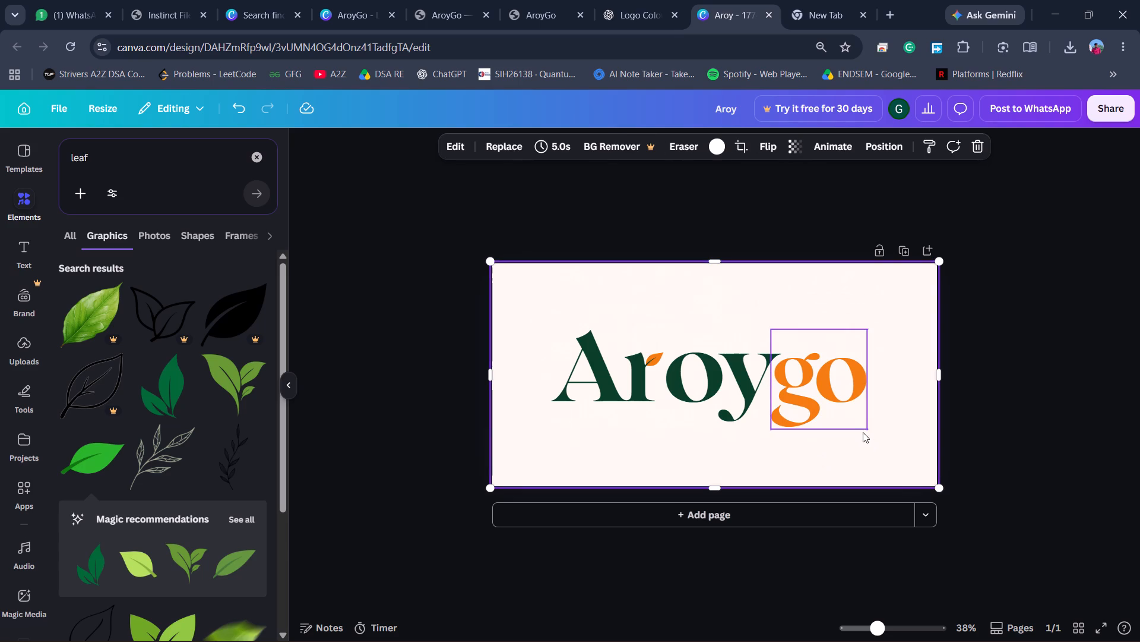
{"action": "left_click", "coordinate": [540, 442]}
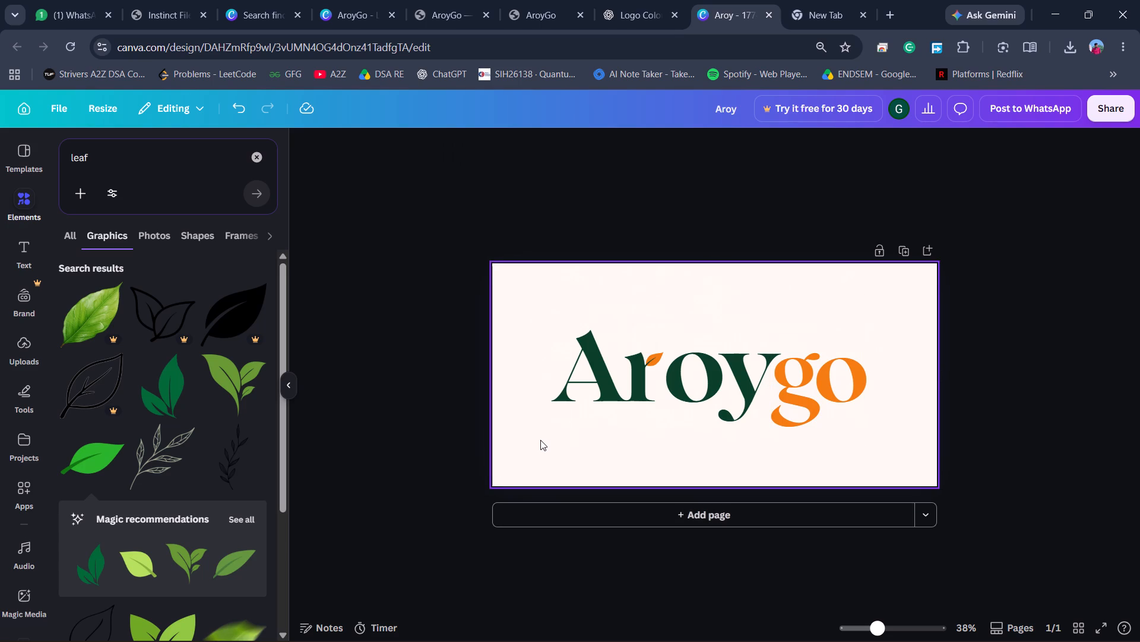
{"action": "left_click", "coordinate": [554, 451]}
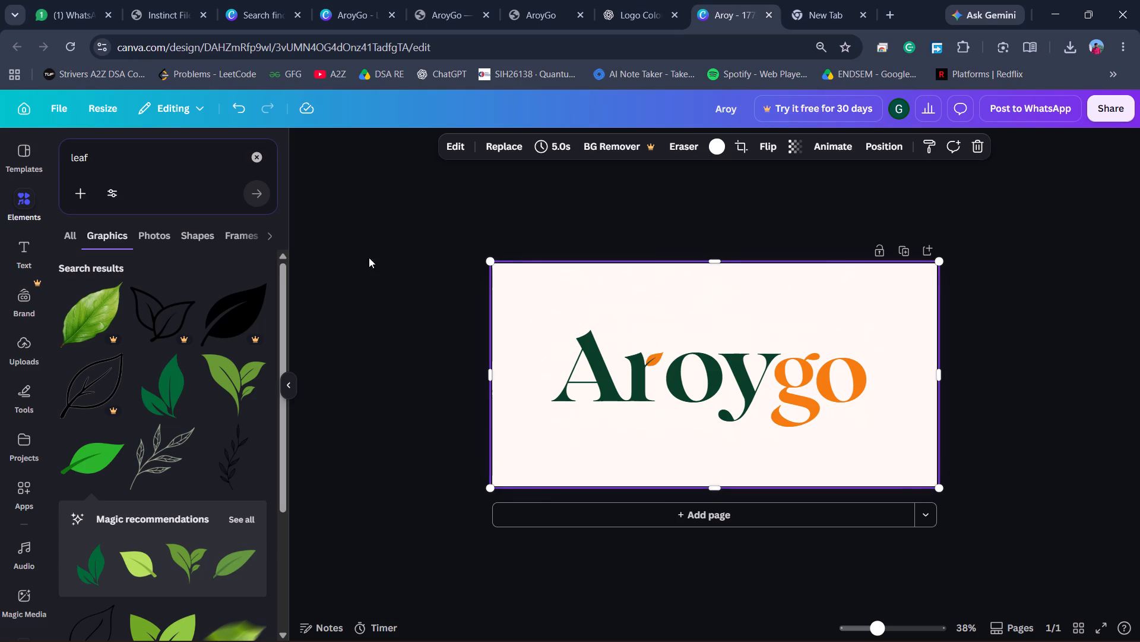
{"action": "left_click", "coordinate": [444, 216]}
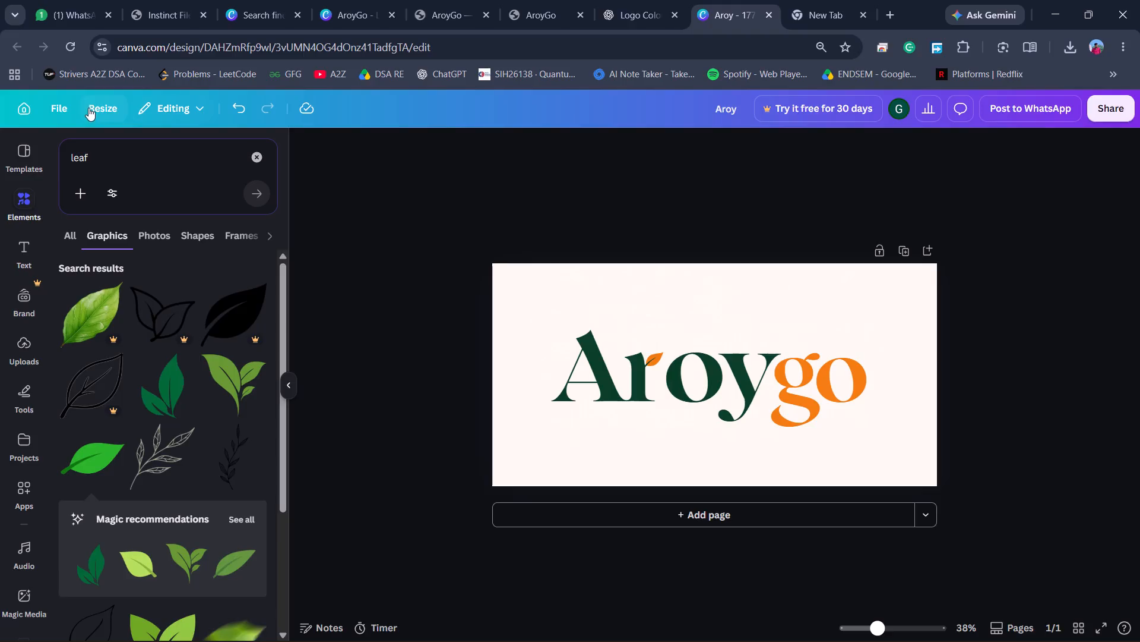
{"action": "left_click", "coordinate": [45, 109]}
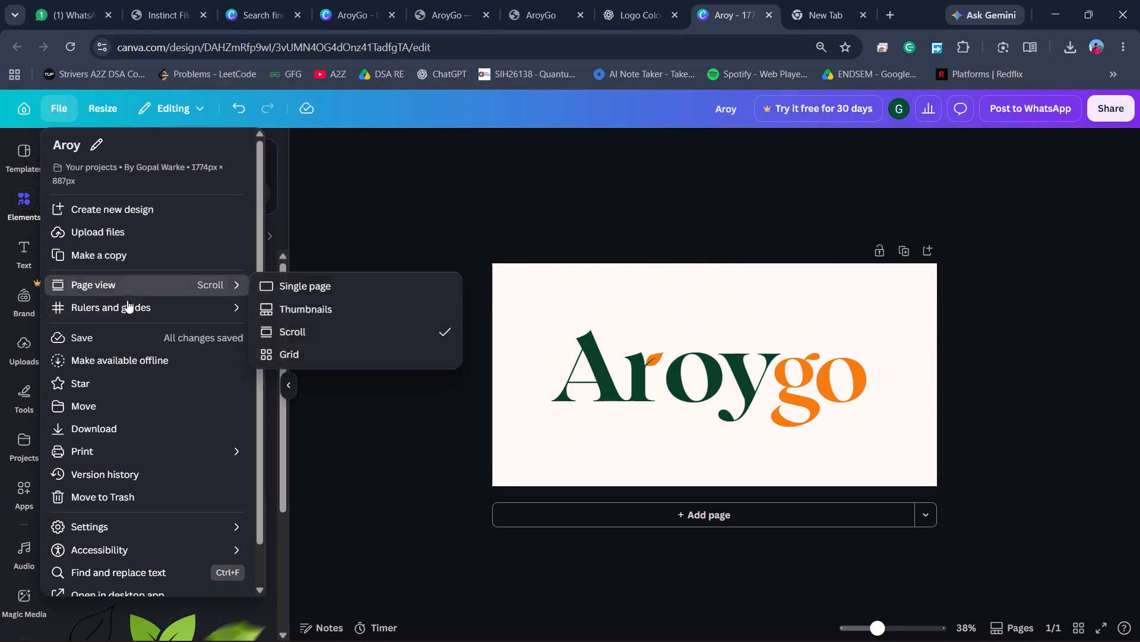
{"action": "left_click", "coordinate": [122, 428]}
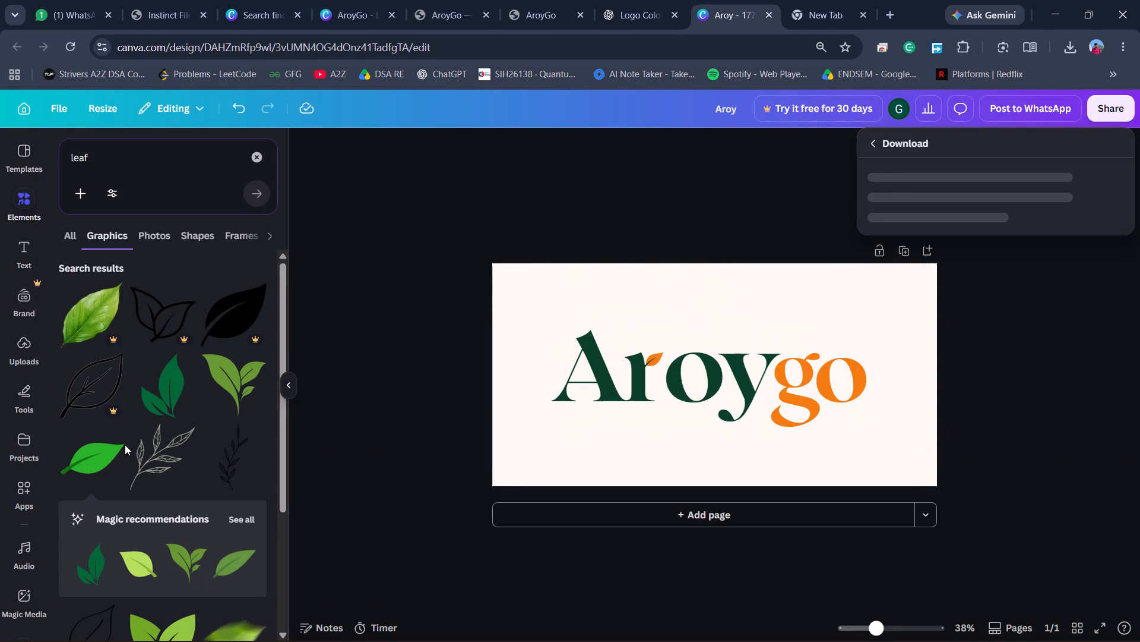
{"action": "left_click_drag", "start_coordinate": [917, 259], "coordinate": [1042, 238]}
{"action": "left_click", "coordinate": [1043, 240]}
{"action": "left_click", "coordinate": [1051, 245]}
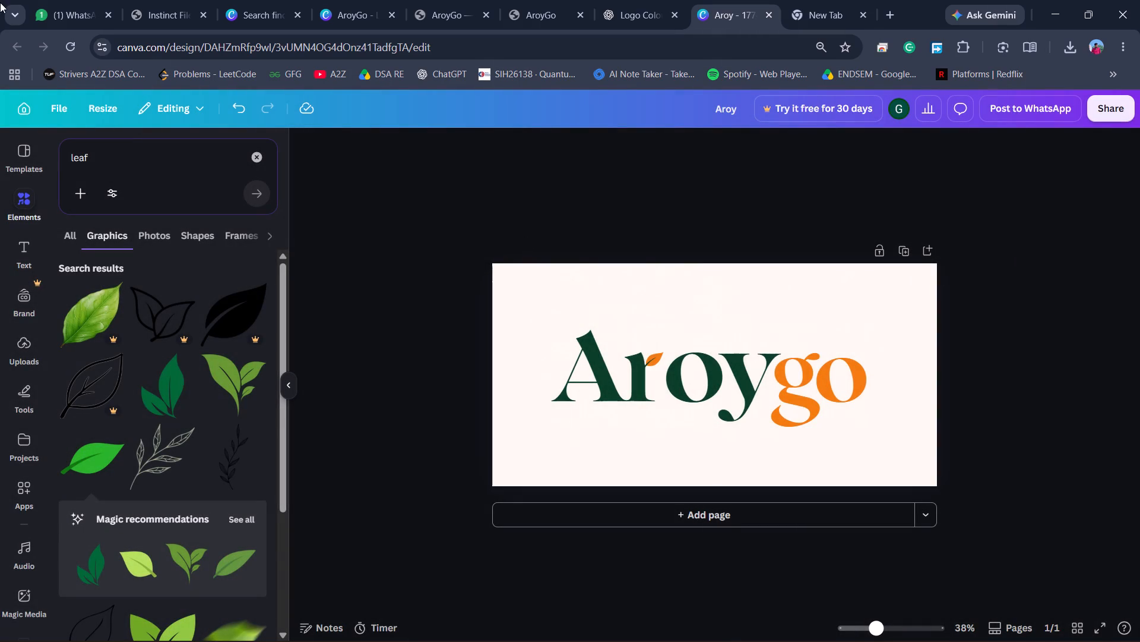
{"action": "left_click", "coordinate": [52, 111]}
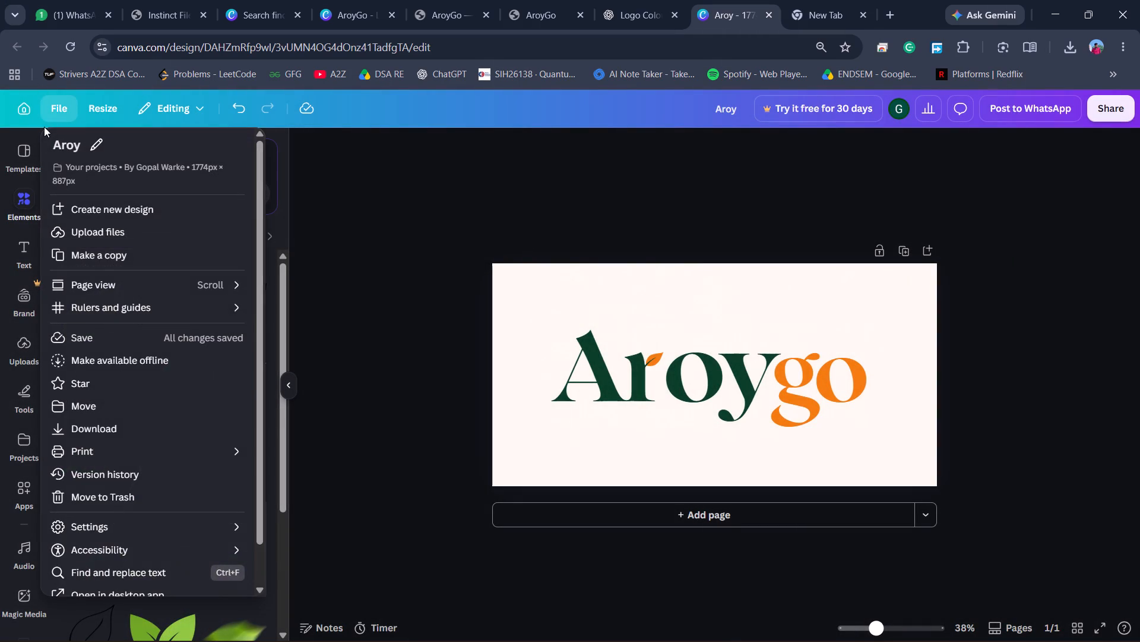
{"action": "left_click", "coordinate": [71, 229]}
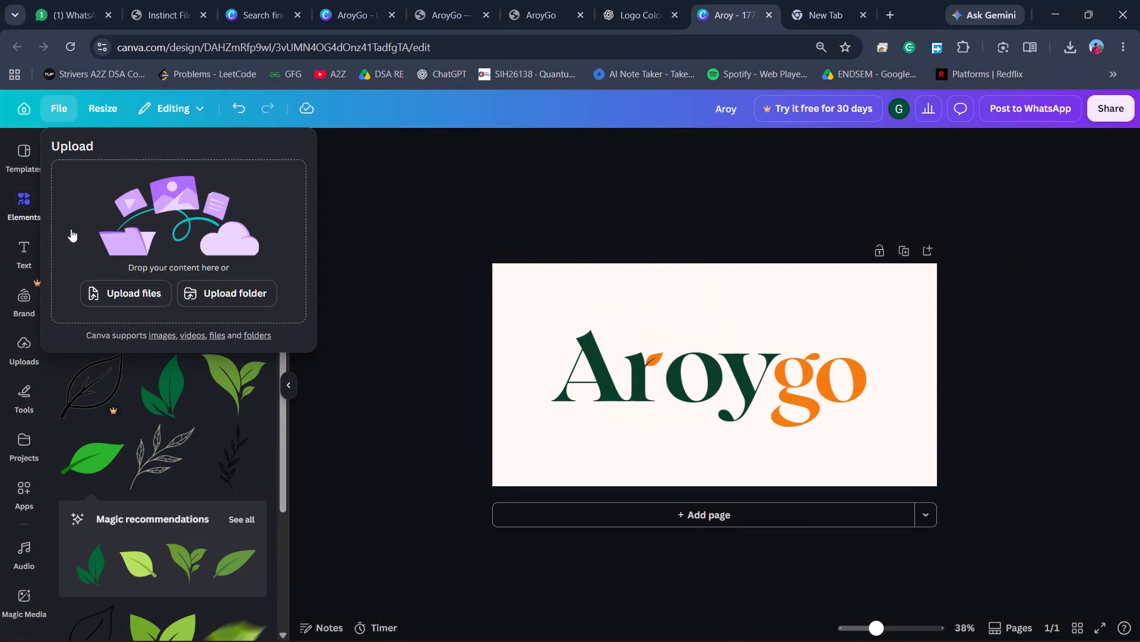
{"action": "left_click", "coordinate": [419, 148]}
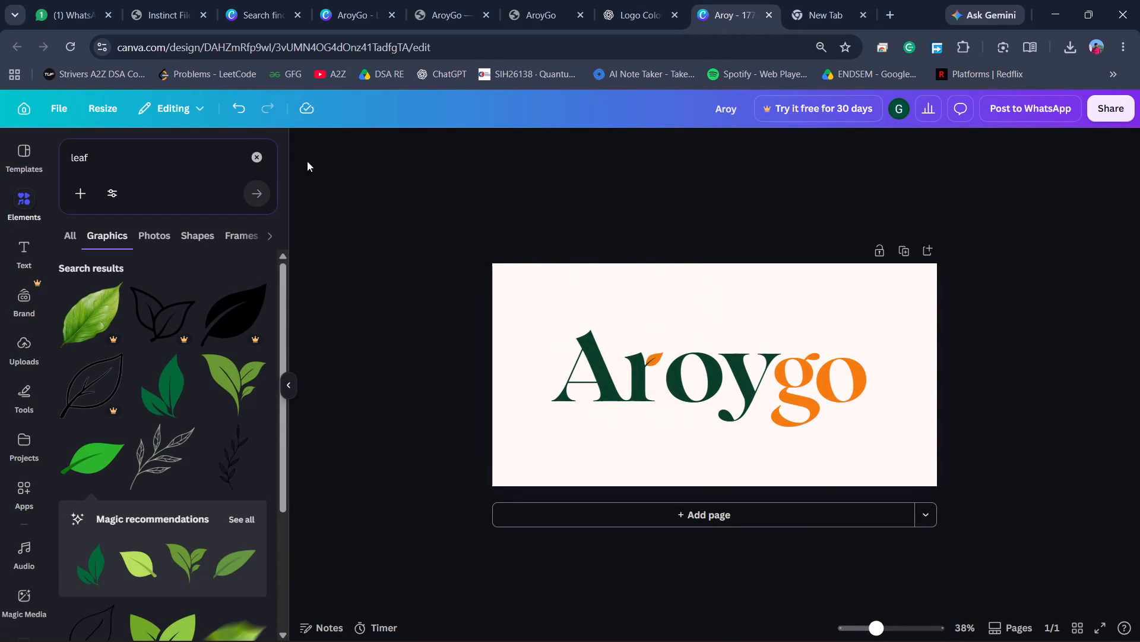
Download the logo as a PNG at 1,774 × 887 px and save it as Aroy in the Downloads folder.
{"action": "left_click", "coordinate": [67, 102]}
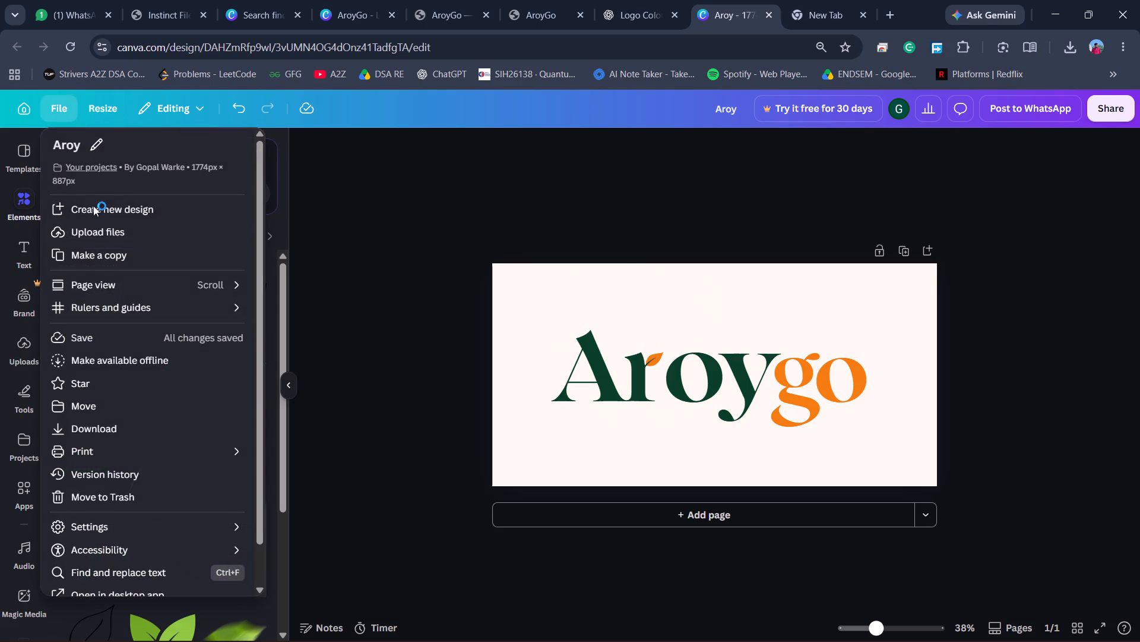
{"action": "left_click", "coordinate": [97, 419]}
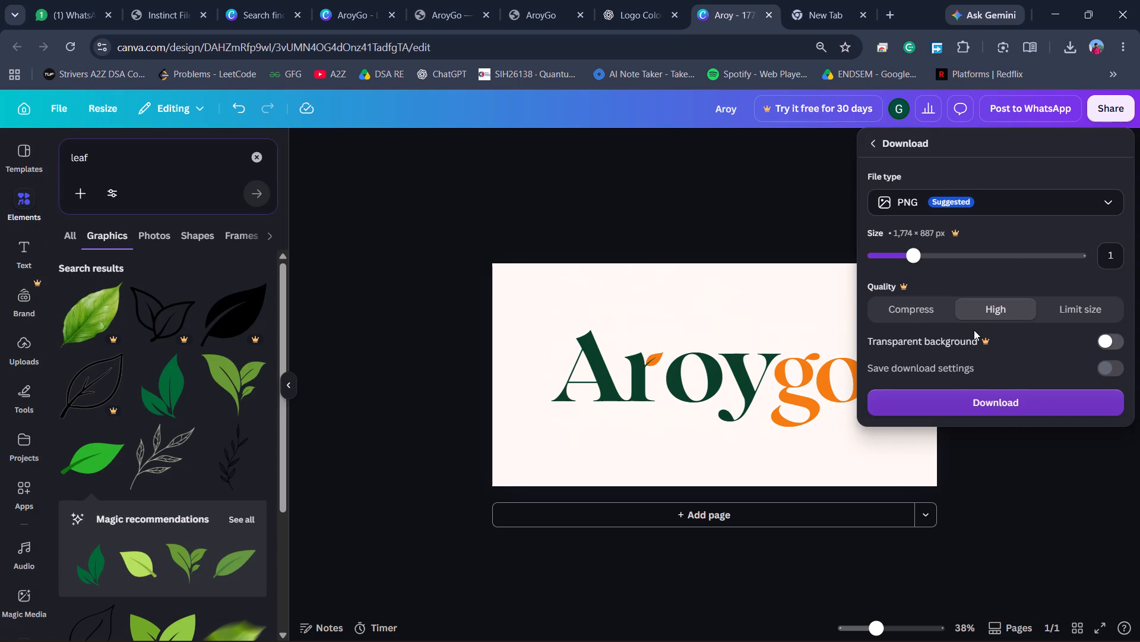
{"action": "left_click", "coordinate": [1014, 396]}
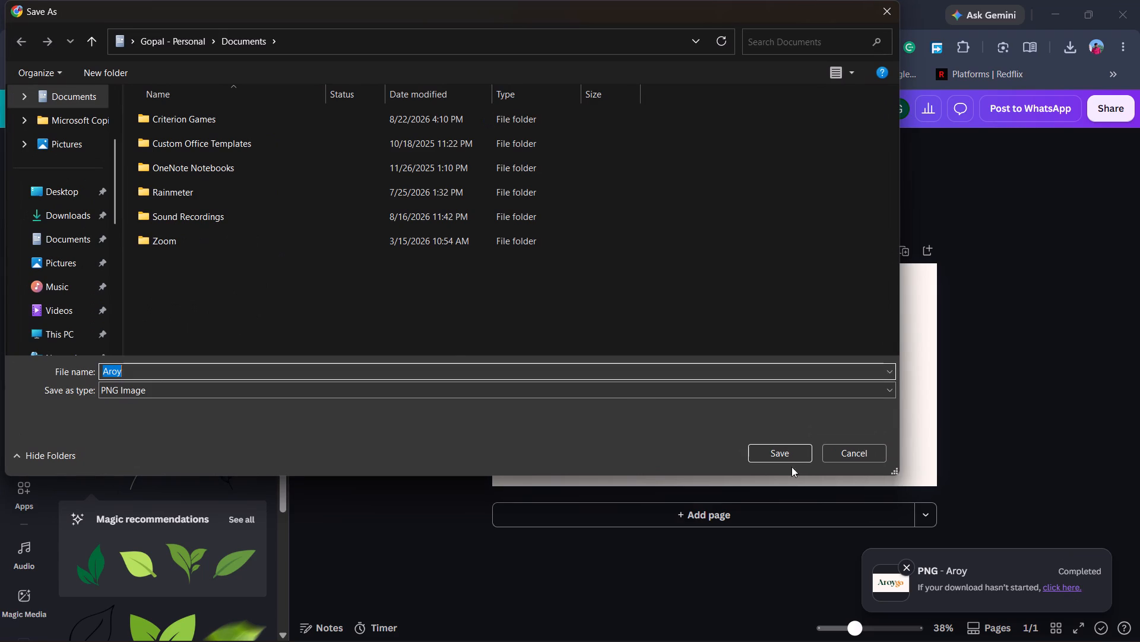
{"action": "left_click", "coordinate": [78, 215]}
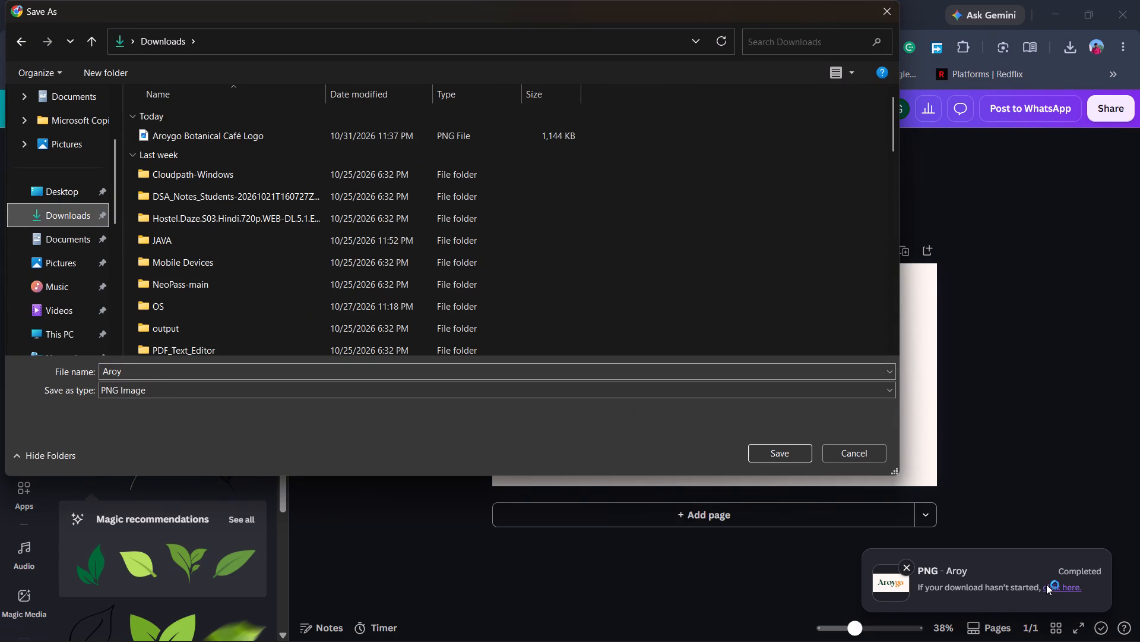
{"action": "left_click", "coordinate": [771, 452]}
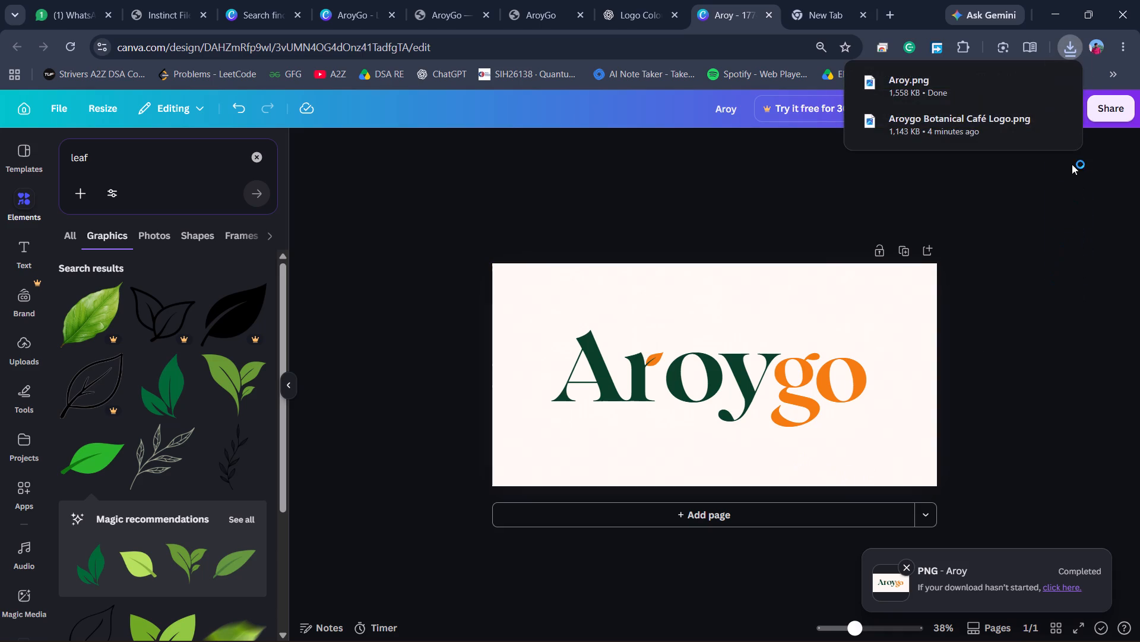
Open the downloaded Aroy.png in the image viewer and examine the exported logo.
{"action": "left_click_drag", "start_coordinate": [957, 85], "coordinate": [949, 86]}
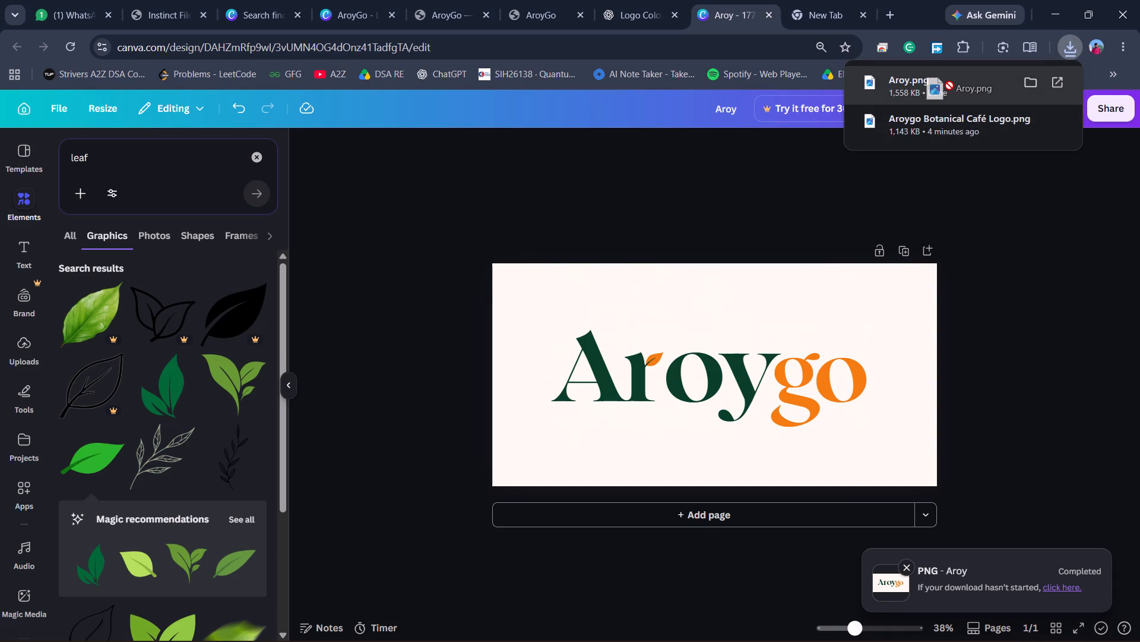
{"action": "left_click_drag", "start_coordinate": [949, 86], "coordinate": [579, 93]}
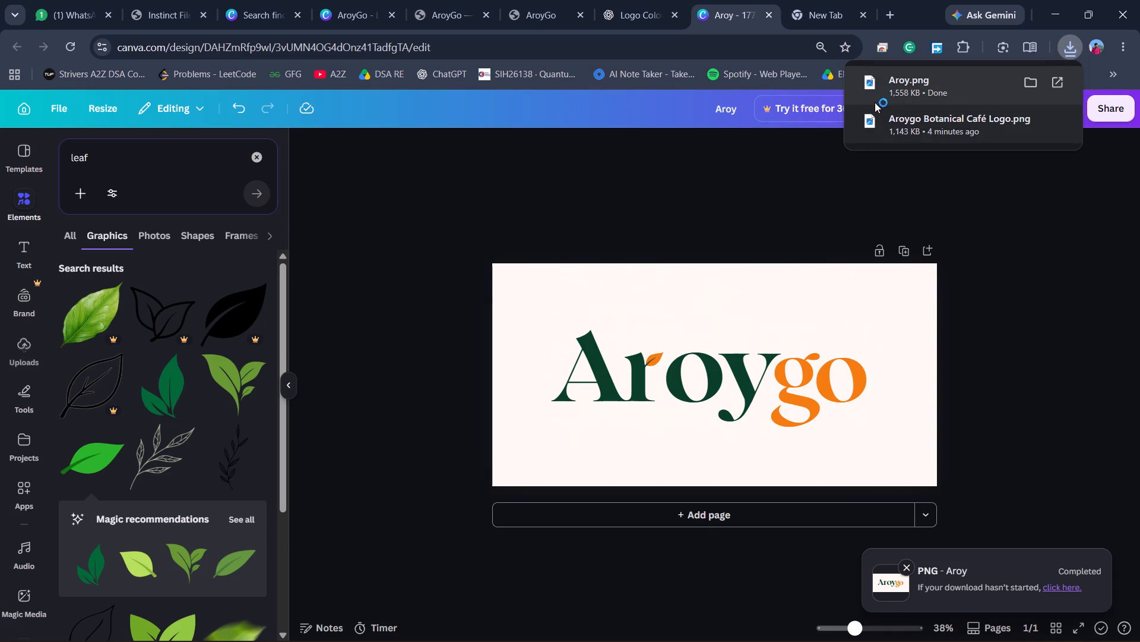
{"action": "left_click", "coordinate": [877, 96]}
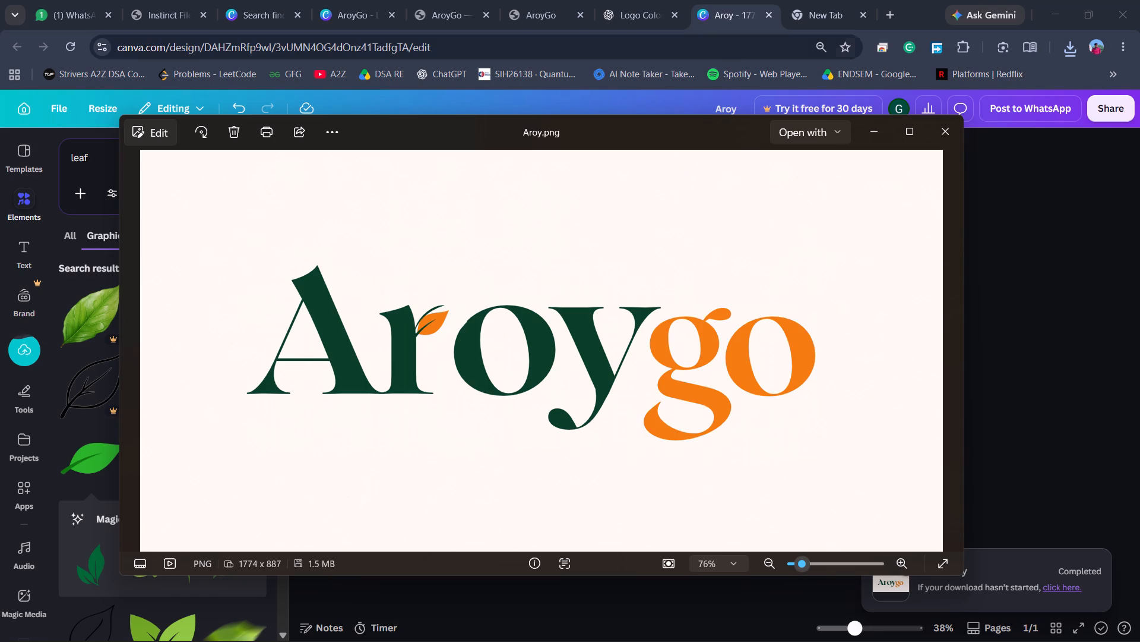
{"action": "left_click", "coordinate": [845, 11]}
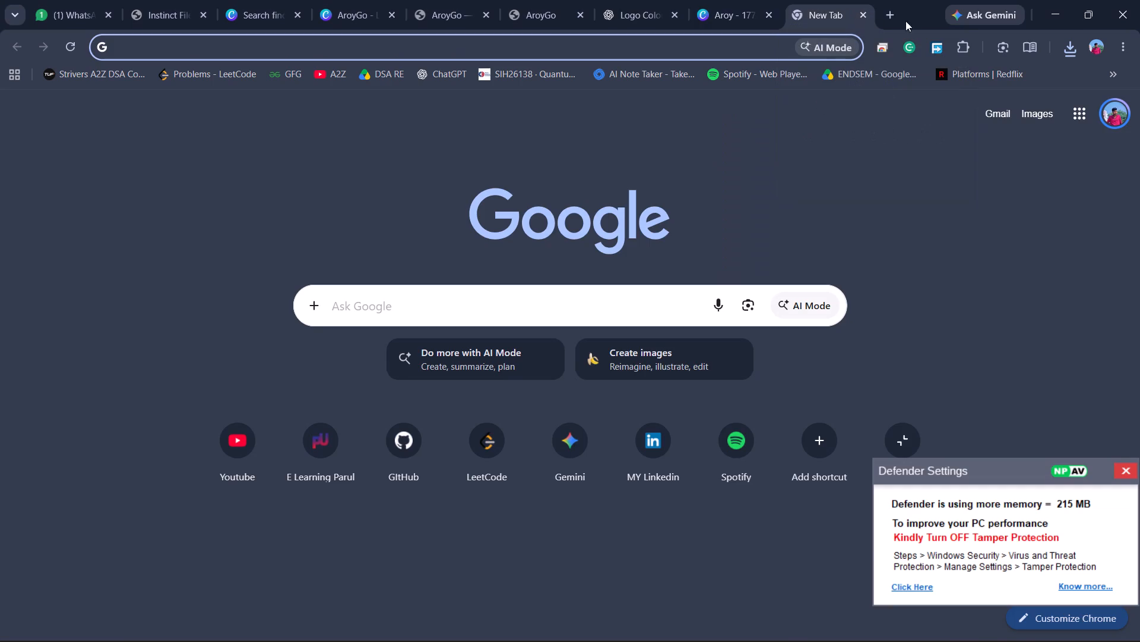
{"action": "left_click", "coordinate": [1078, 48]}
{"action": "left_click", "coordinate": [955, 128]}
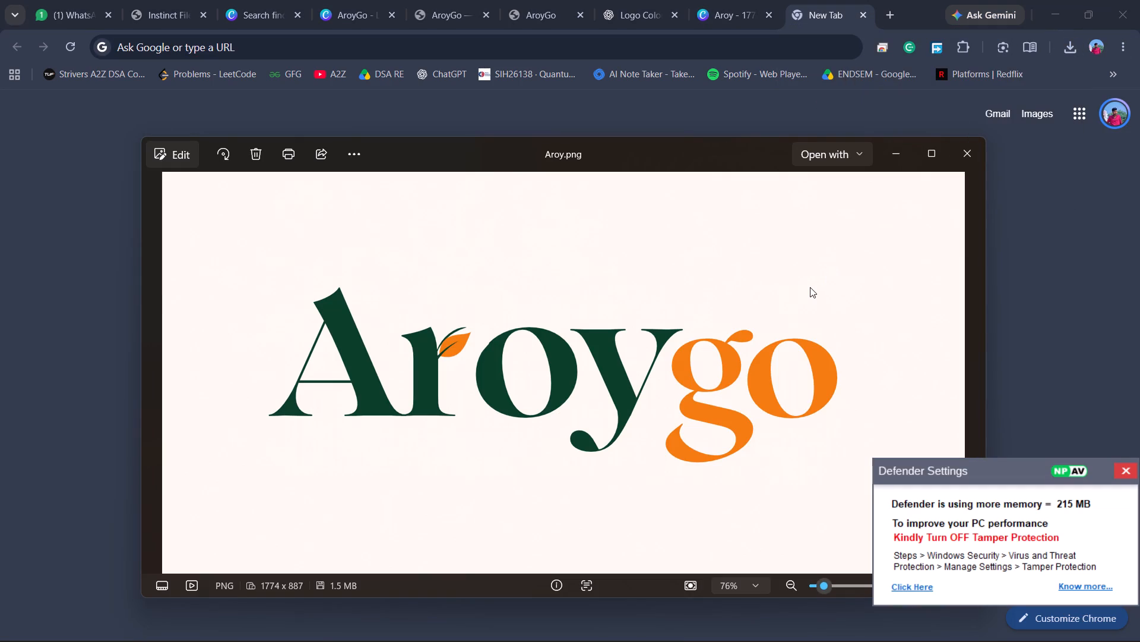
{"action": "scroll", "coordinate": [809, 287], "scroll_direction": "down", "scroll_amount": 1}
{"action": "key", "text": "alt+Tab"}
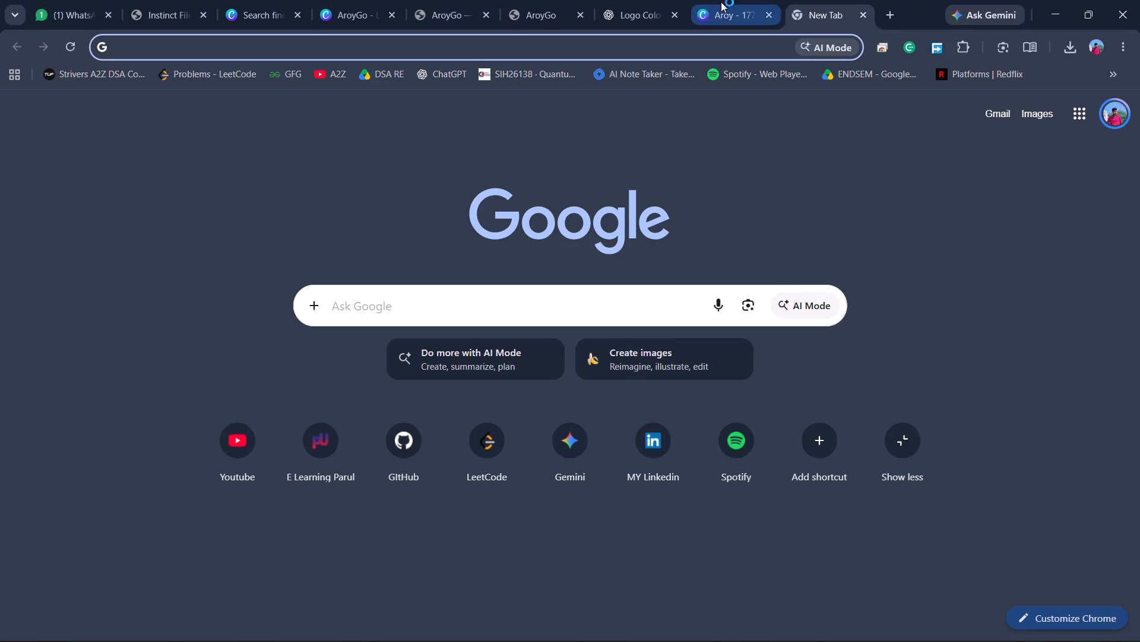
Back in the Canva design, raise the leaf graphic slightly so its stem joins the "r" a little higher.
{"action": "left_click", "coordinate": [721, 2]}
{"action": "scroll", "coordinate": [661, 367], "scroll_direction": "up", "scroll_amount": 11, "text": "ctrl"}
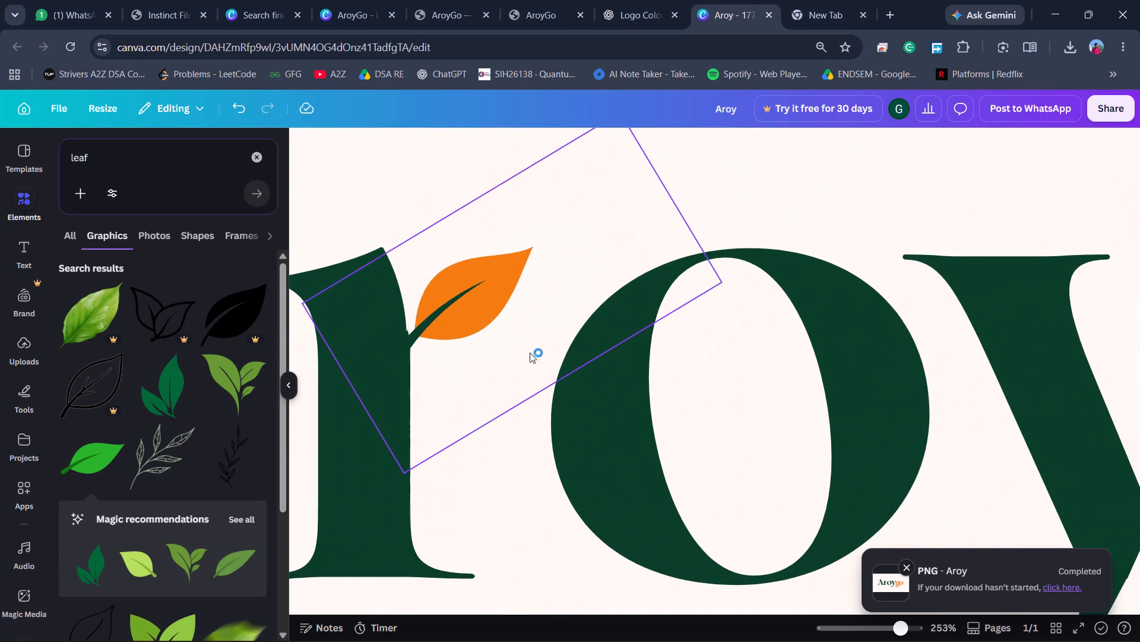
{"action": "left_click", "coordinate": [419, 279], "text": "ctrl"}
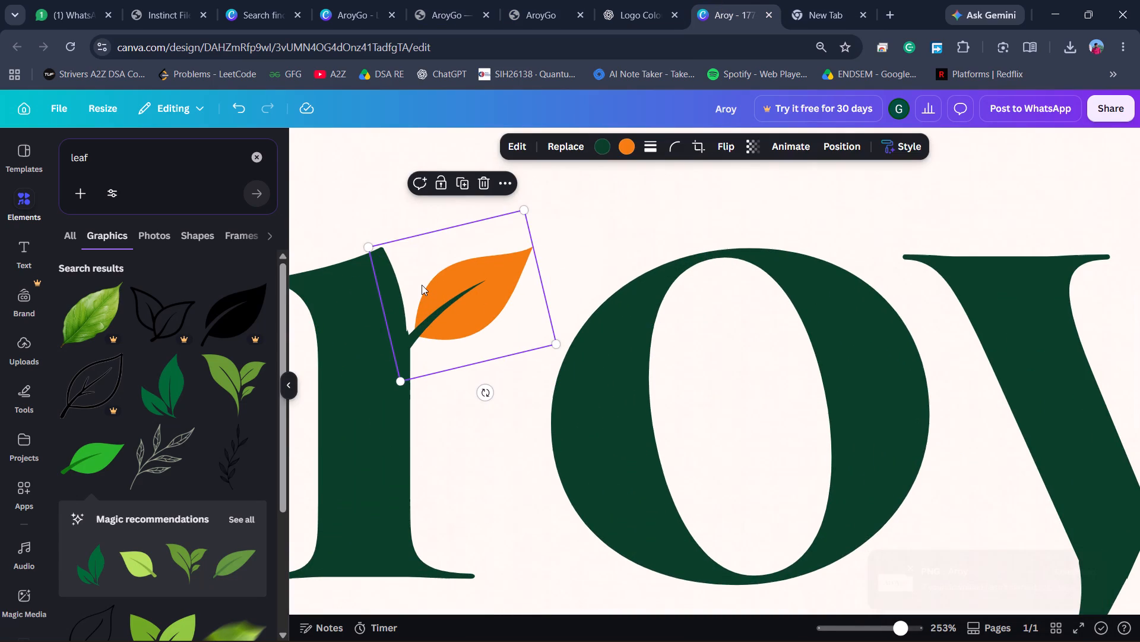
{"action": "key", "text": "Up"}
{"action": "key", "text": "Up"}
{"action": "key", "text": "Up"}
{"action": "key", "text": "Up"}
{"action": "key", "text": "Up"}
{"action": "key", "text": "Up"}
{"action": "key", "text": "Up"}
{"action": "key", "text": "Up"}
{"action": "key", "text": "Up"}
{"action": "key", "text": "Up"}
{"action": "key", "text": "Up"}
{"action": "key", "text": "Up"}
{"action": "key", "text": "Up"}
{"action": "key", "text": "Up"}
{"action": "key", "text": "Up"}
{"action": "key", "text": "Up"}
{"action": "key", "text": "Up"}
{"action": "key", "text": "Up"}
{"action": "key", "text": "Up"}
{"action": "key", "text": "Up"}
{"action": "key", "text": "Up"}
{"action": "key", "text": "Up"}
{"action": "key", "text": "Up"}
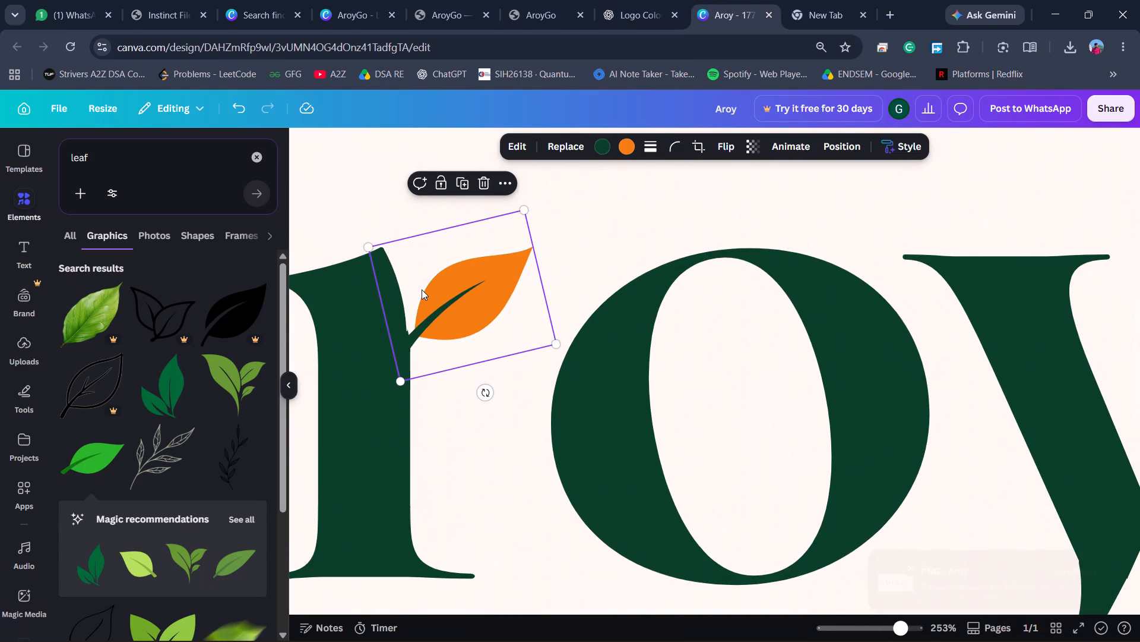
{"action": "key", "text": "Up"}
{"action": "key", "text": "Up"}
{"action": "key", "text": "Up"}
{"action": "key", "text": "Up"}
{"action": "key", "text": "Up"}
{"action": "key", "text": "Up"}
{"action": "key", "text": "Up"}
{"action": "key", "text": "Up"}
{"action": "key", "text": "Up"}
{"action": "key", "text": "Up"}
{"action": "key", "text": "Up"}
{"action": "key", "text": "Up"}
{"action": "key", "text": "Up"}
{"action": "key", "text": "Up"}
{"action": "key", "text": "Up"}
{"action": "key", "text": "Up"}
{"action": "key", "text": "Up"}
{"action": "key", "text": "Up"}
{"action": "key", "text": "Up"}
{"action": "key", "text": "Up"}
{"action": "key", "text": "Up"}
{"action": "left_click", "coordinate": [423, 295]}
{"action": "key", "text": "Up"}
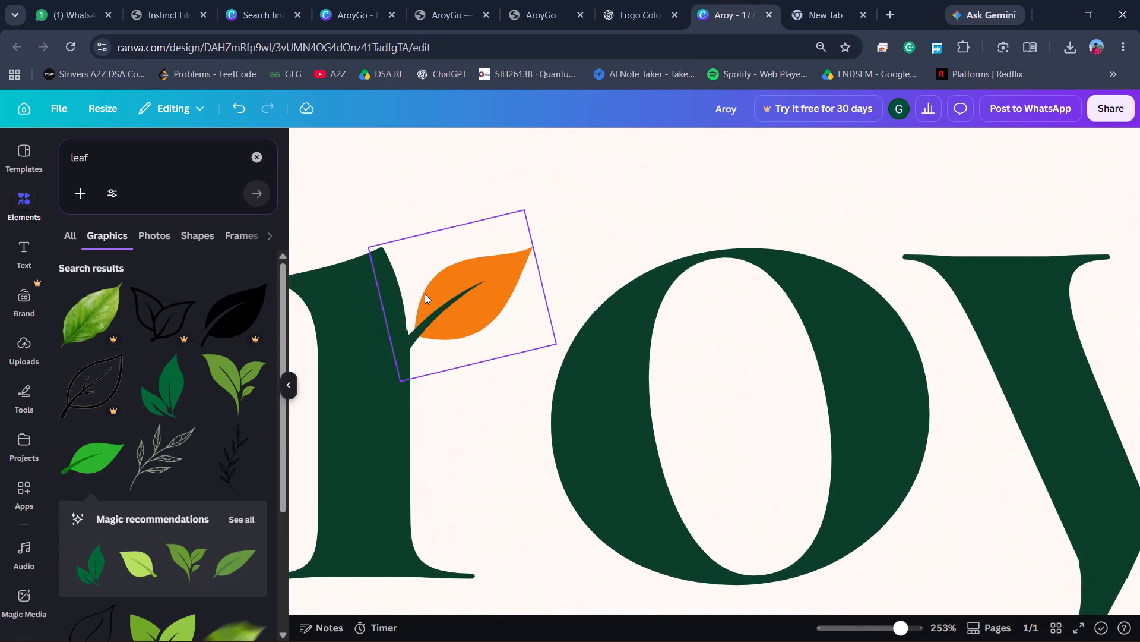
{"action": "key", "text": "Up"}
{"action": "key", "text": "Up"}
{"action": "key", "text": "Up"}
{"action": "key", "text": "Up"}
{"action": "key", "text": "Up"}
{"action": "key", "text": "Up"}
{"action": "key", "text": "Up"}
{"action": "key", "text": "Up"}
{"action": "key", "text": "Up"}
{"action": "key", "text": "Up"}
{"action": "key", "text": "Up"}
{"action": "key", "text": "Up"}
{"action": "key", "text": "Up"}
{"action": "key", "text": "Up"}
{"action": "key", "text": "Up"}
{"action": "key", "text": "Up"}
{"action": "key", "text": "Up"}
{"action": "key", "text": "Up"}
{"action": "key", "text": "Up"}
{"action": "key", "text": "Up"}
{"action": "key", "text": "Up"}
{"action": "key", "text": "Up"}
{"action": "key", "text": "Up"}
{"action": "left_click", "coordinate": [425, 294]}
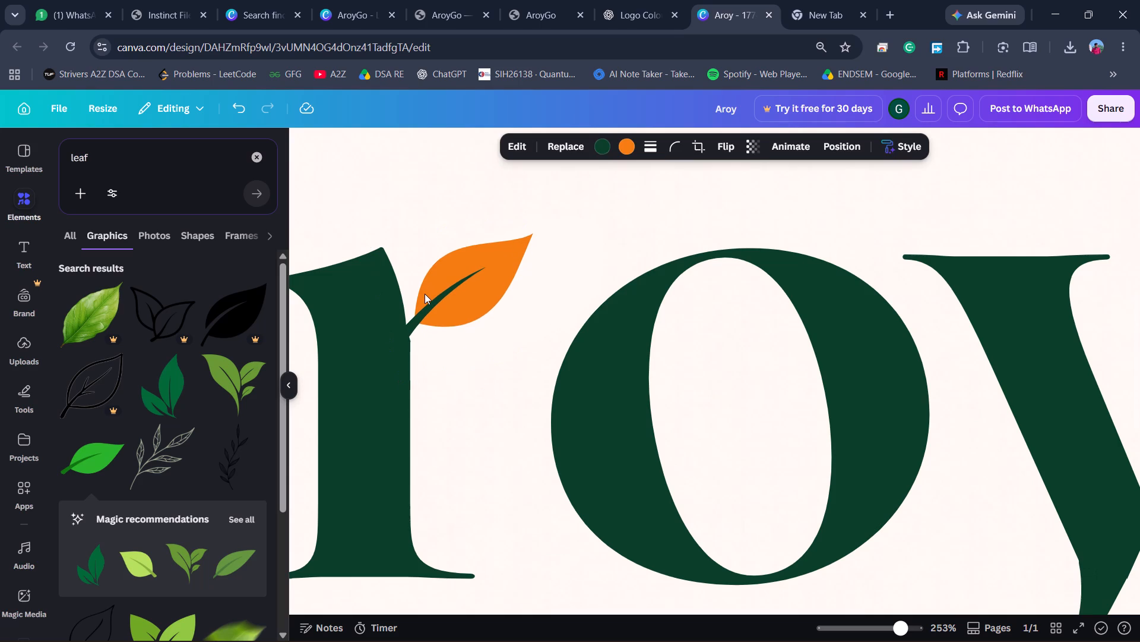
{"action": "key", "text": "Down"}
{"action": "key", "text": "Down"}
{"action": "key", "text": "Down"}
{"action": "key", "text": "Down"}
{"action": "key", "text": "Down"}
{"action": "key", "text": "Down"}
{"action": "key", "text": "Down"}
{"action": "key", "text": "Up"}
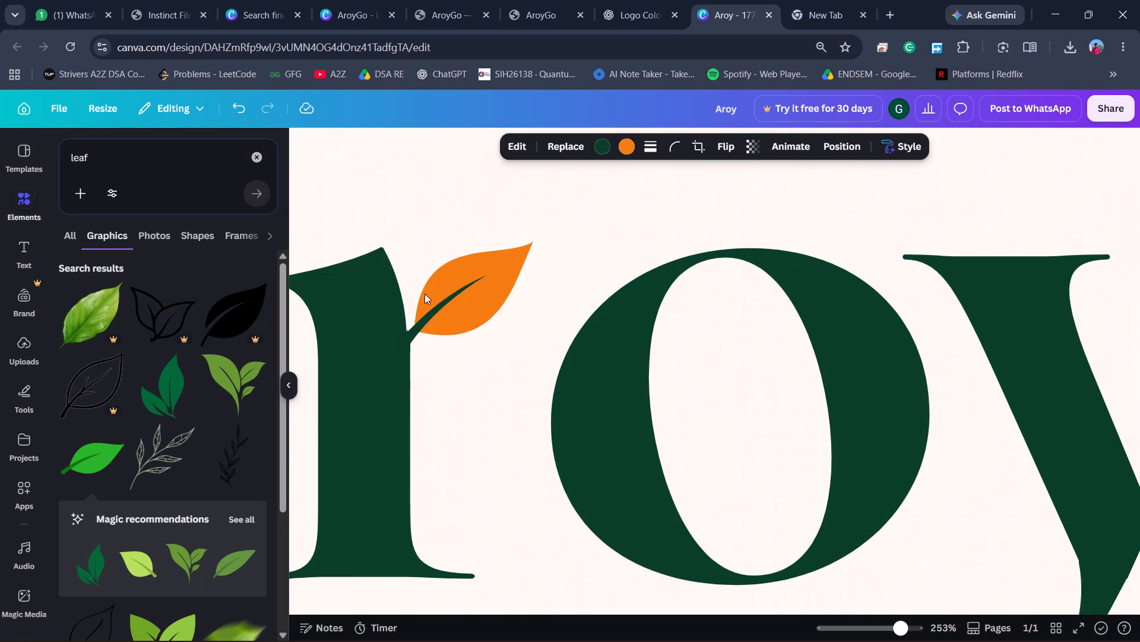
{"action": "key", "text": "Up"}
{"action": "left_click", "coordinate": [720, 206]}
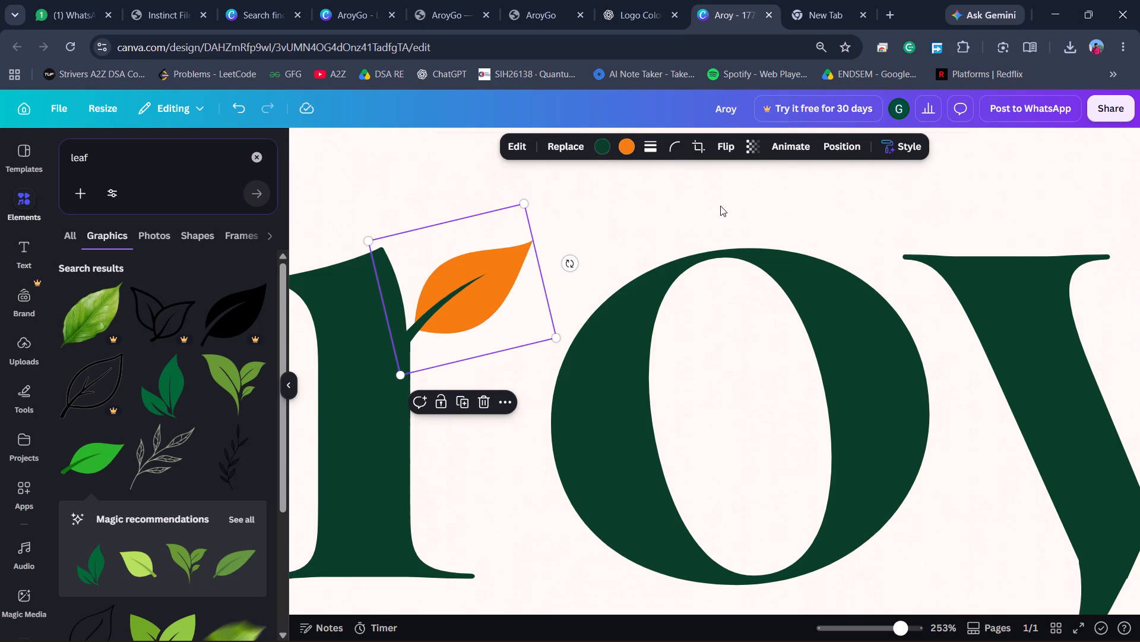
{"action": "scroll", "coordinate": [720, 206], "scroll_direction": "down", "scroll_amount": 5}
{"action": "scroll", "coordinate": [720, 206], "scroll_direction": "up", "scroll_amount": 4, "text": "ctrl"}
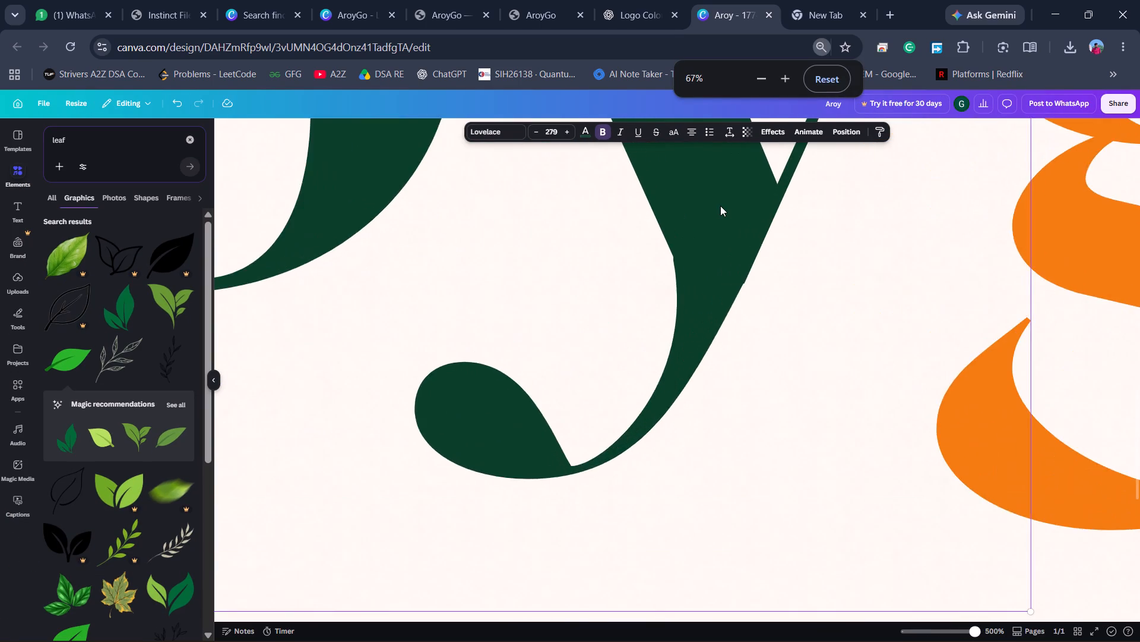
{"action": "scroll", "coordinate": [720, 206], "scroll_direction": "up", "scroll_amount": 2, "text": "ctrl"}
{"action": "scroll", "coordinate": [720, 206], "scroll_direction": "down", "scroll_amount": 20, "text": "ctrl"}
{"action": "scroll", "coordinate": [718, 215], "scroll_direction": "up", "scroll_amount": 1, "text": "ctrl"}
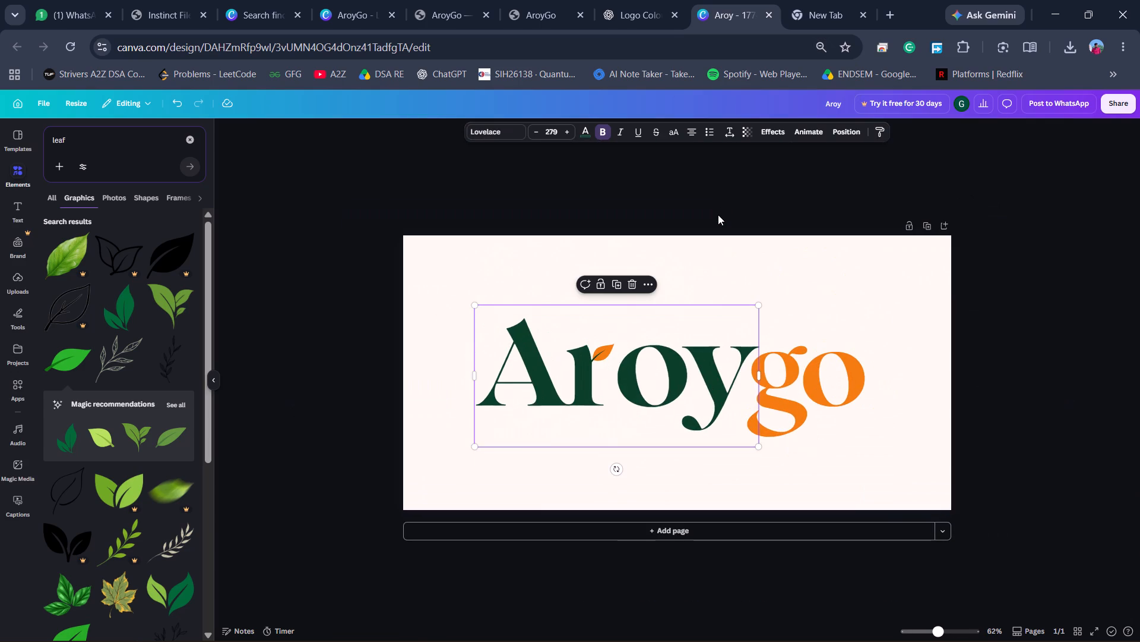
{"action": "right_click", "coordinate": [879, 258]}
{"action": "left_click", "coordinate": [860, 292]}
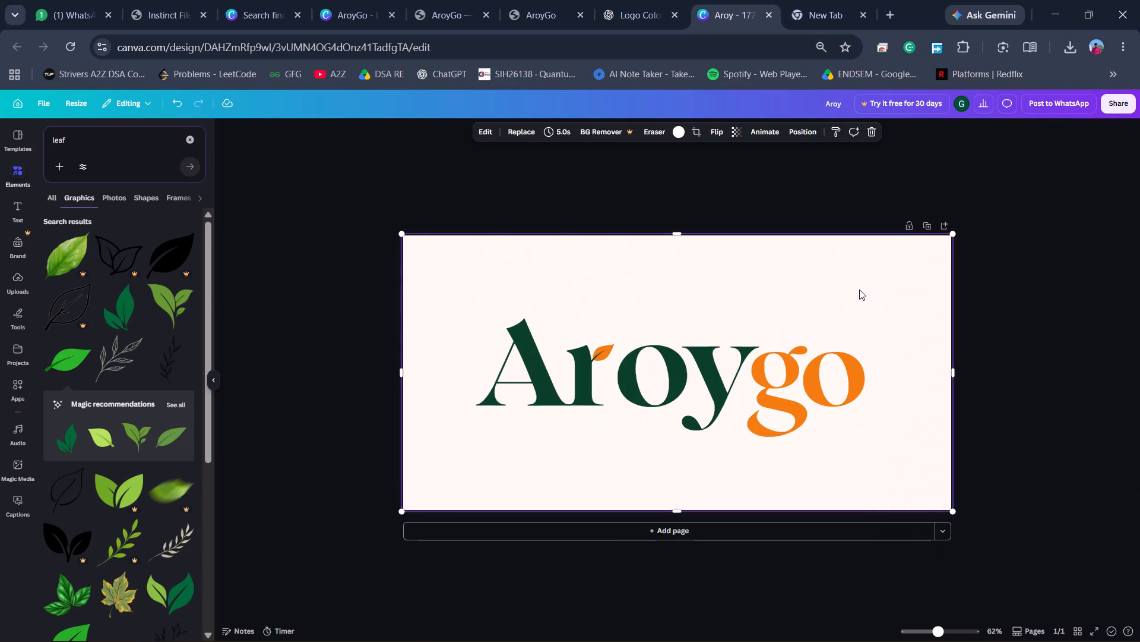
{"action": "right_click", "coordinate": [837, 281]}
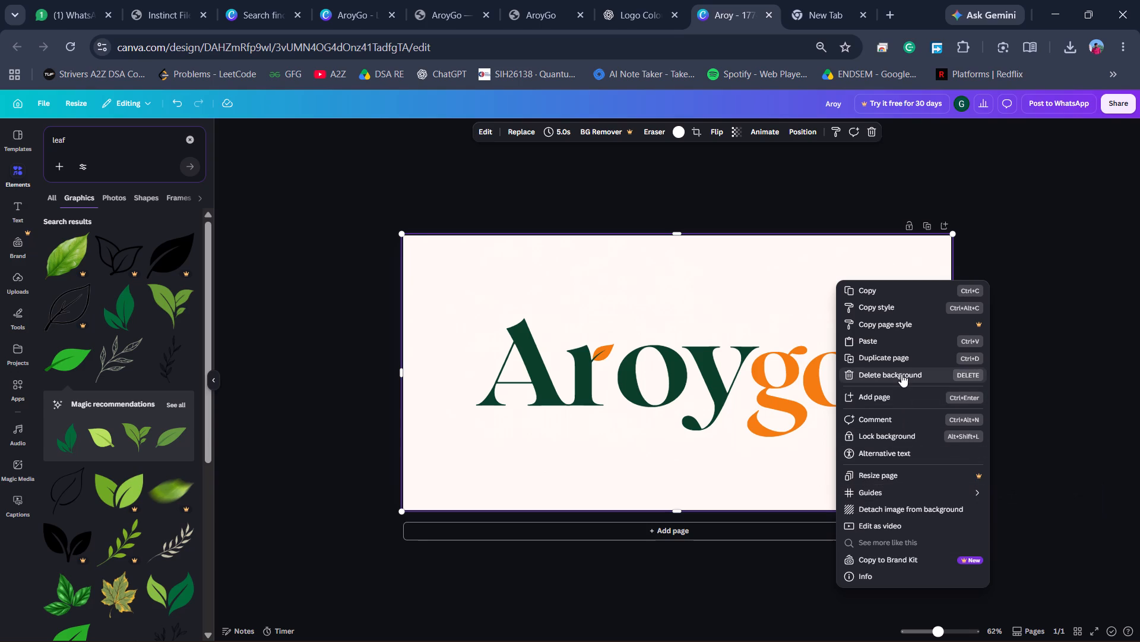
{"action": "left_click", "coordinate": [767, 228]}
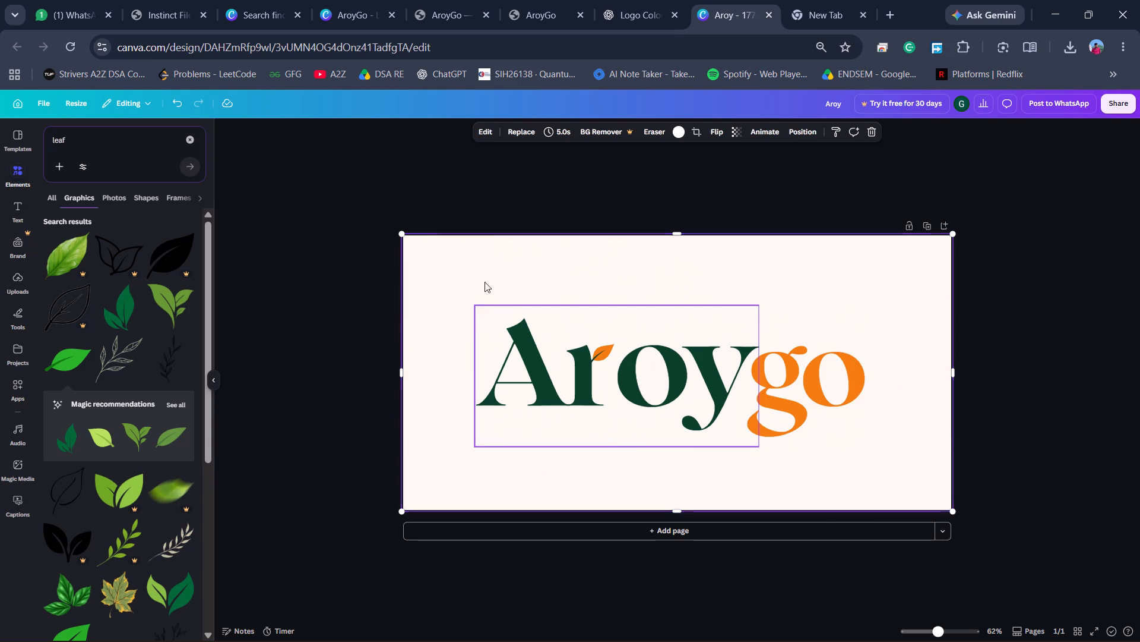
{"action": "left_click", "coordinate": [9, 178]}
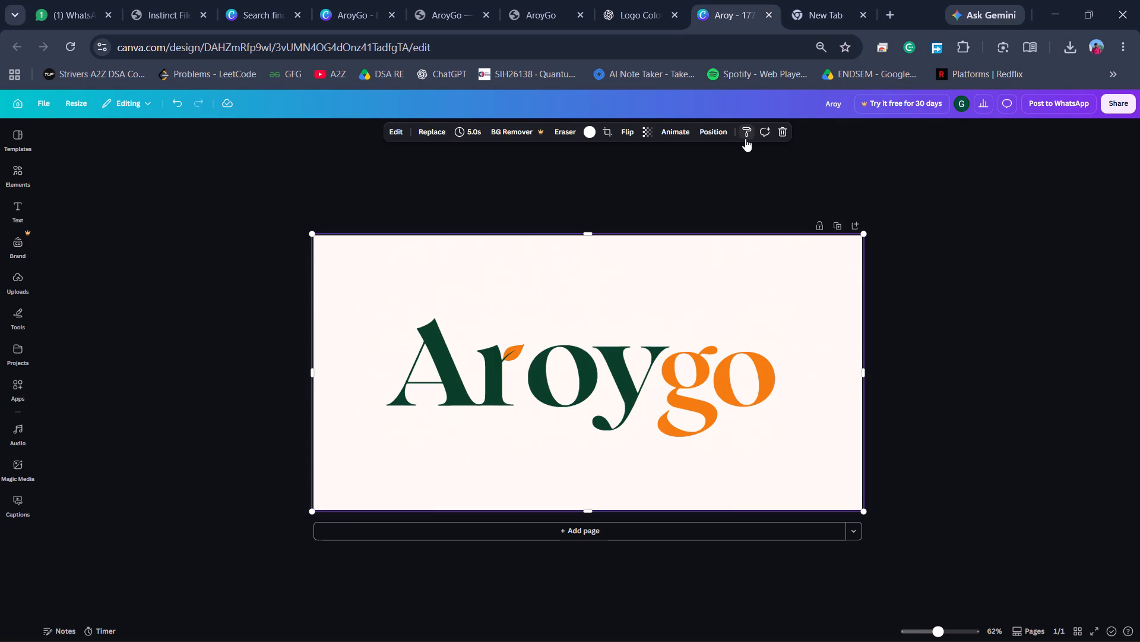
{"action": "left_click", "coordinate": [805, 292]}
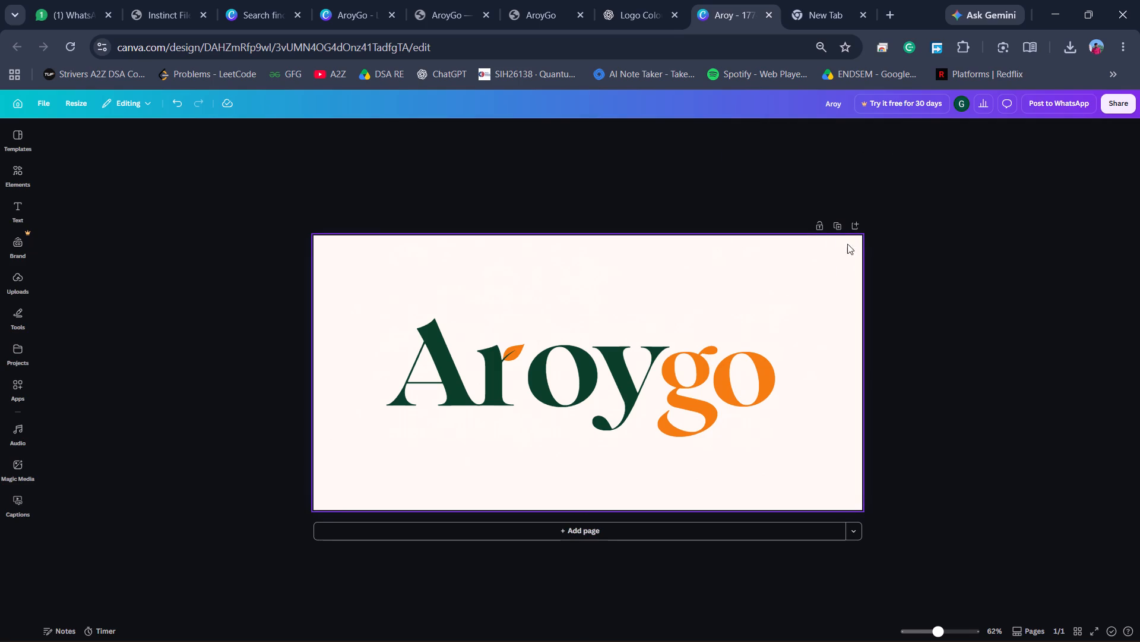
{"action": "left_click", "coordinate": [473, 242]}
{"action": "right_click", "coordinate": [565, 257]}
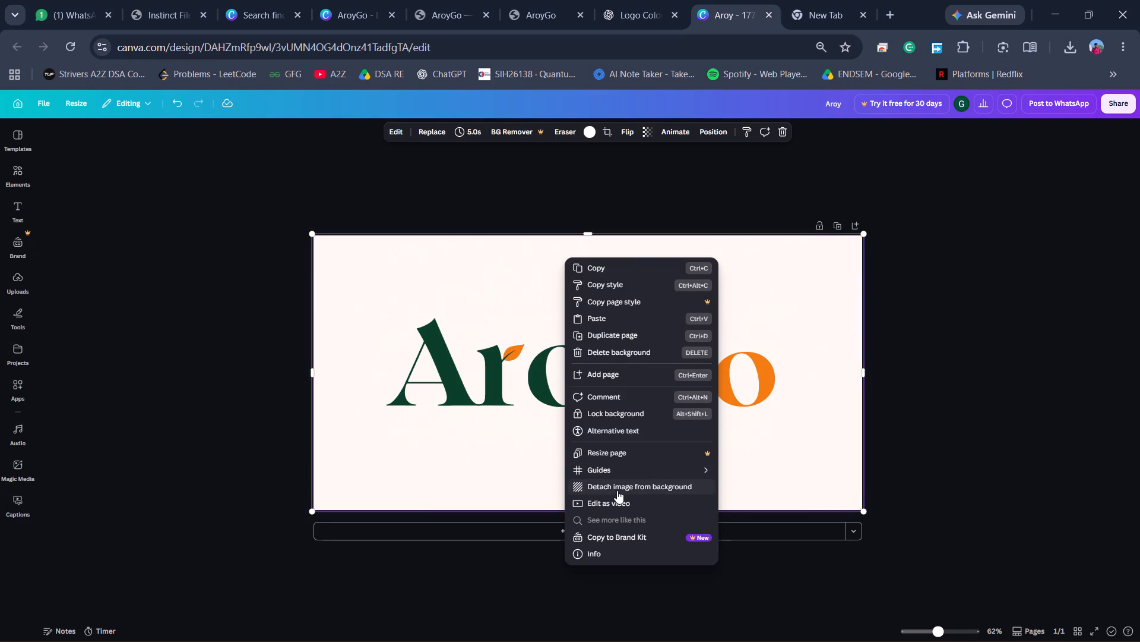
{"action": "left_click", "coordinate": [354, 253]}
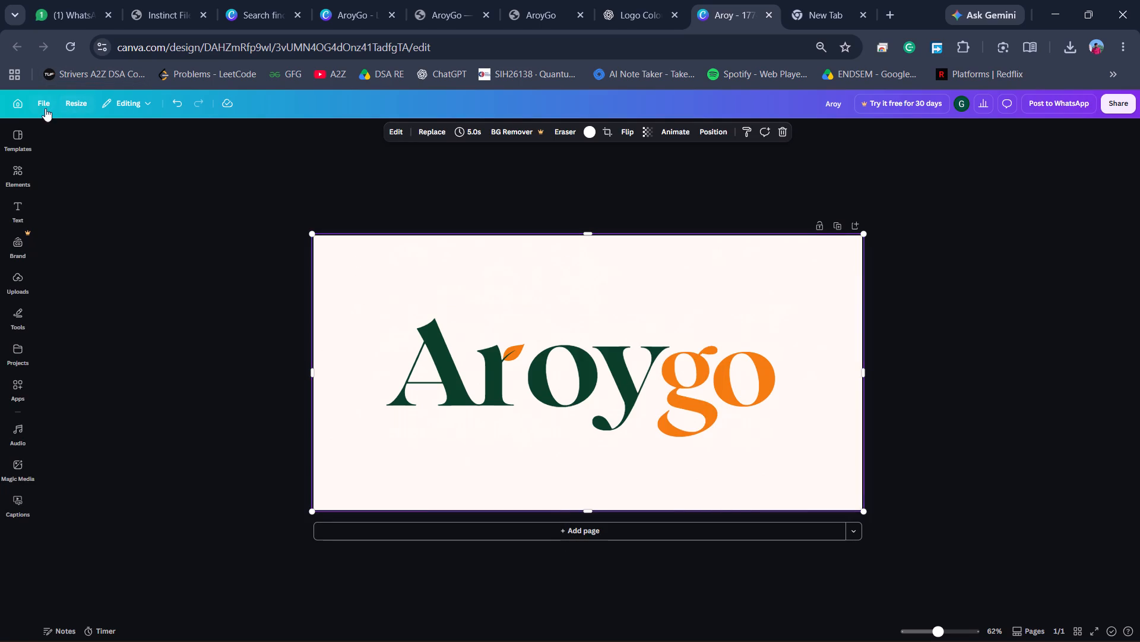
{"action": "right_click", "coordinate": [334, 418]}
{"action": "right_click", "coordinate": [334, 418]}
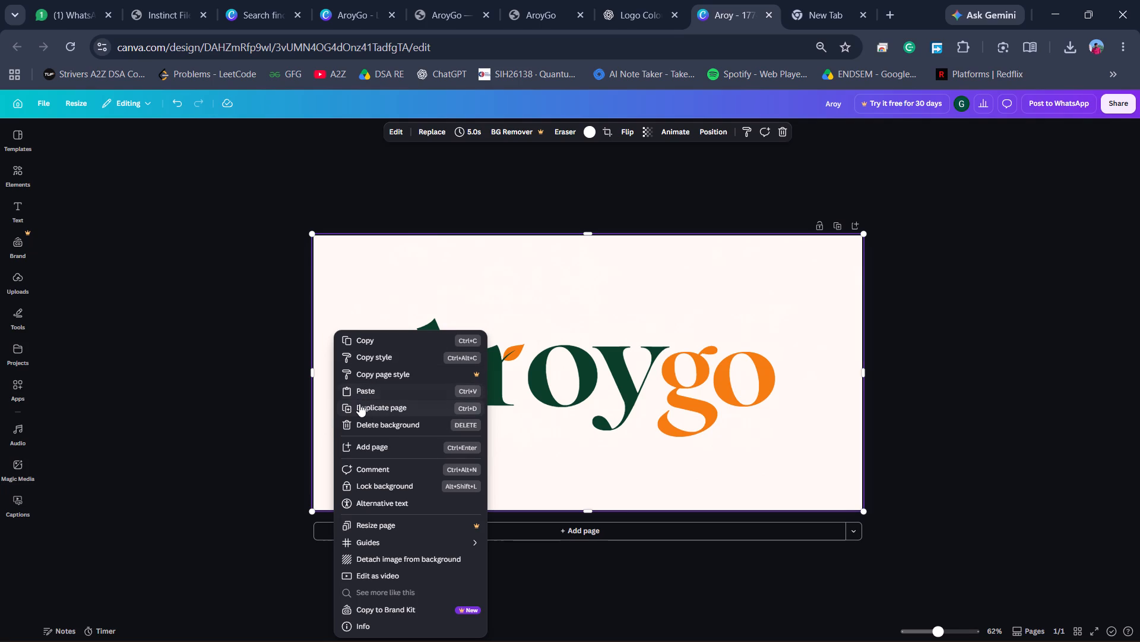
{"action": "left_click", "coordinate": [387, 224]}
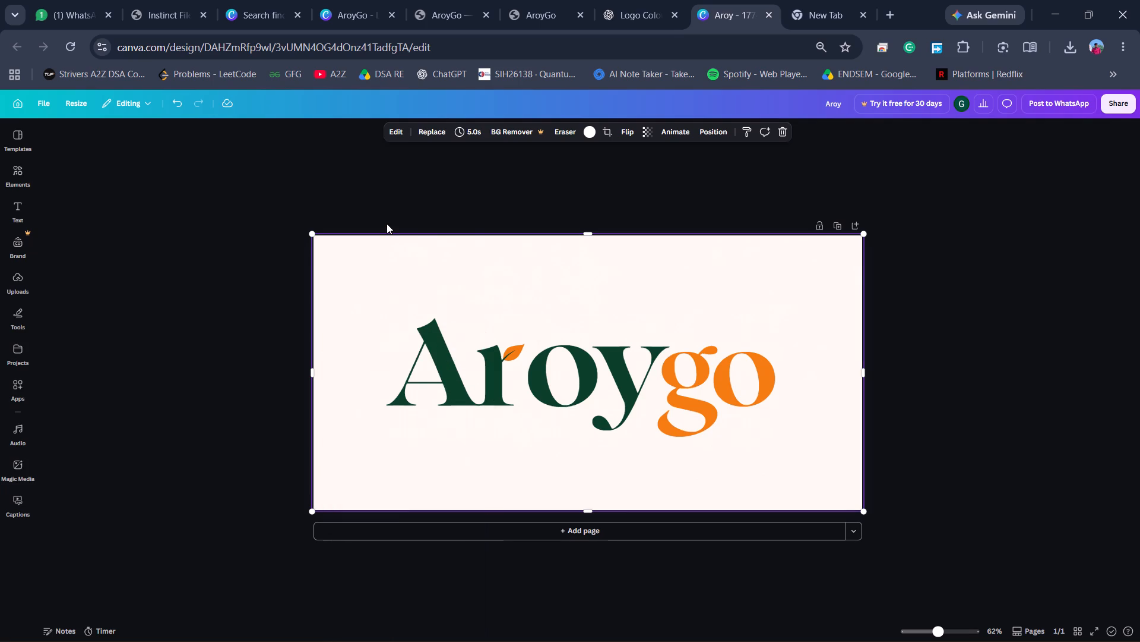
Group the "Aroy" text, the leaf pieces and the orange "go" text into one logo group, leaving out the background.
{"action": "left_click_drag", "start_coordinate": [430, 270], "coordinate": [473, 235]}
{"action": "left_click", "coordinate": [473, 249]}
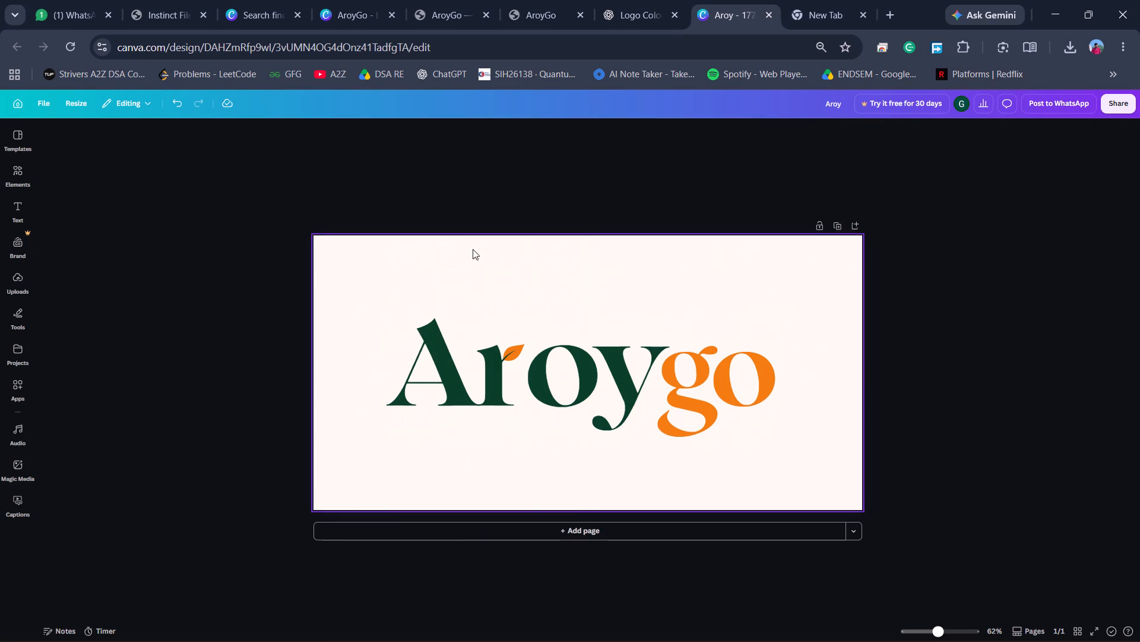
{"action": "left_click_drag", "start_coordinate": [265, 232], "coordinate": [658, 455]}
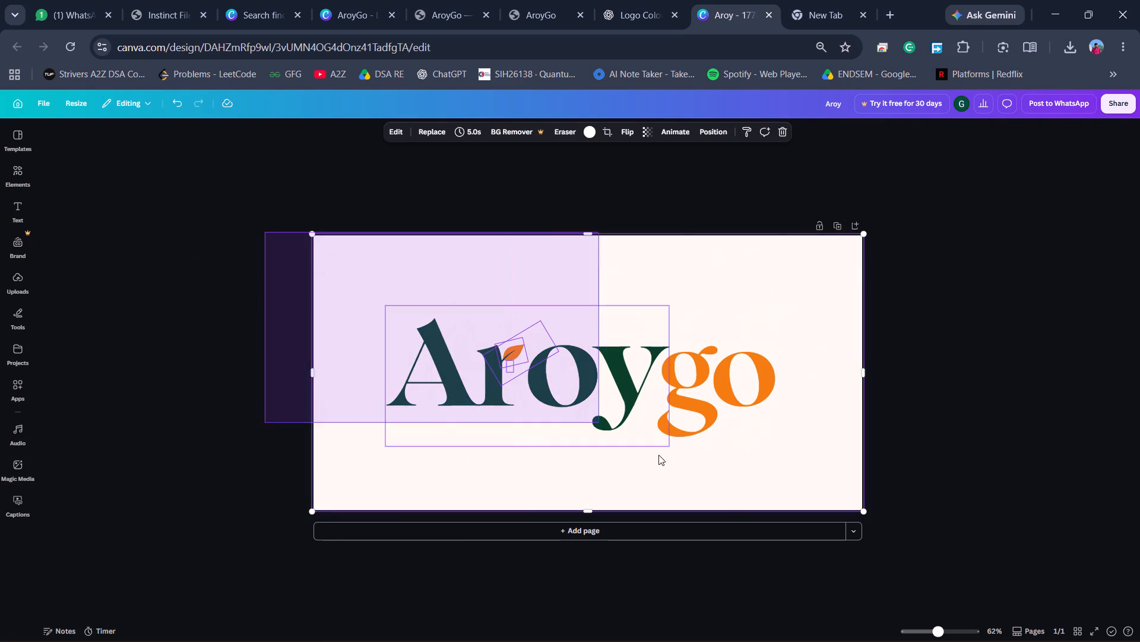
{"action": "left_click_drag", "start_coordinate": [658, 455], "coordinate": [1083, 638]}
{"action": "left_click", "coordinate": [540, 284]}
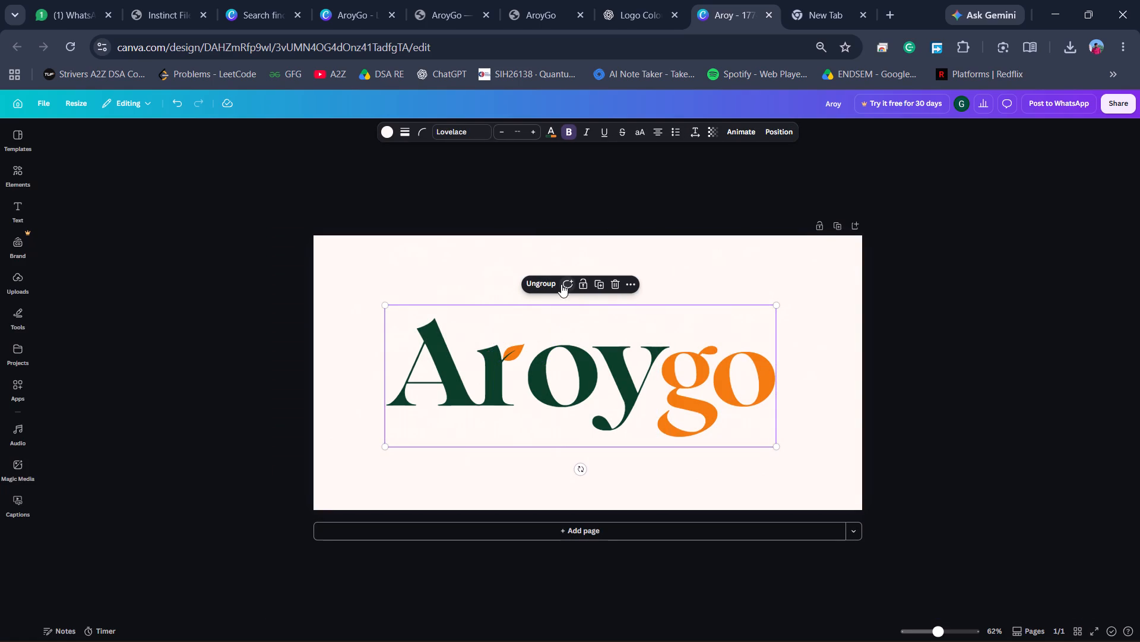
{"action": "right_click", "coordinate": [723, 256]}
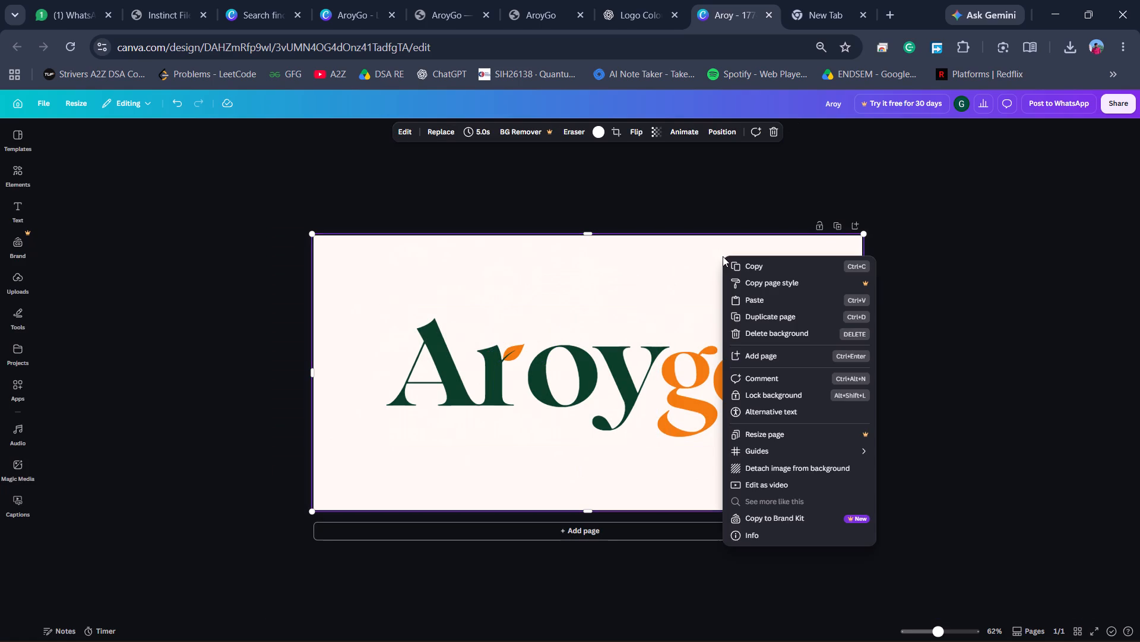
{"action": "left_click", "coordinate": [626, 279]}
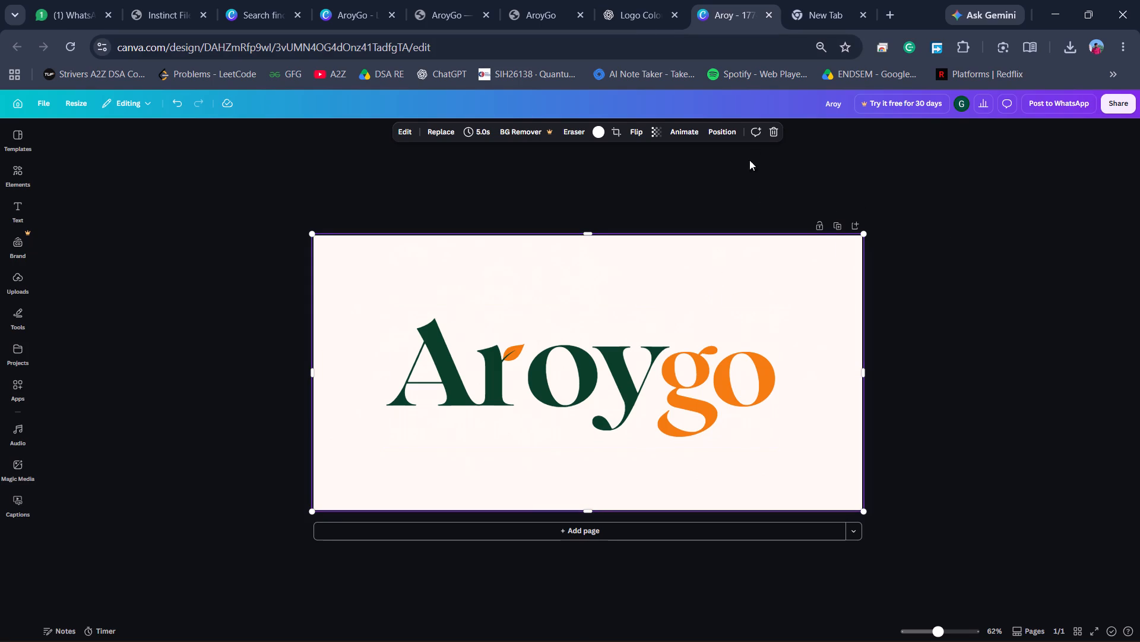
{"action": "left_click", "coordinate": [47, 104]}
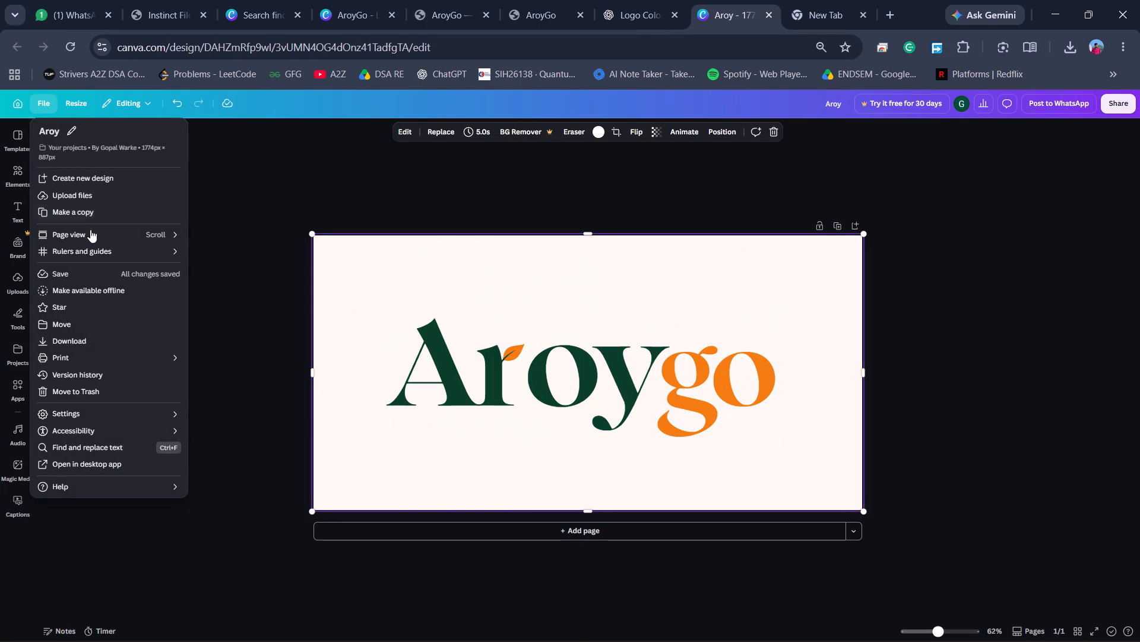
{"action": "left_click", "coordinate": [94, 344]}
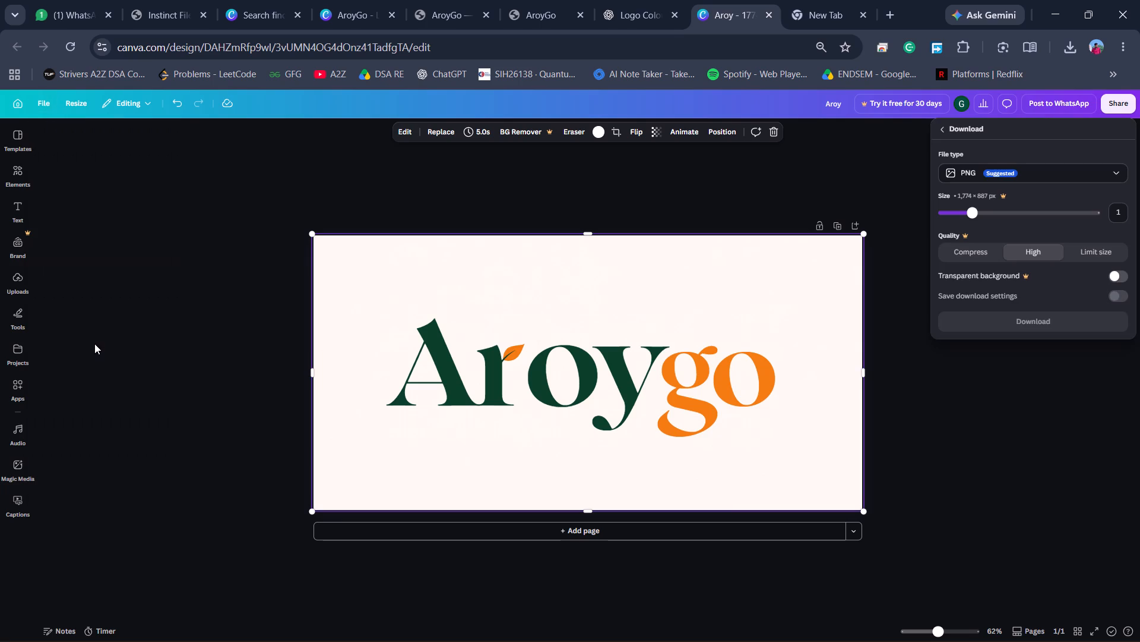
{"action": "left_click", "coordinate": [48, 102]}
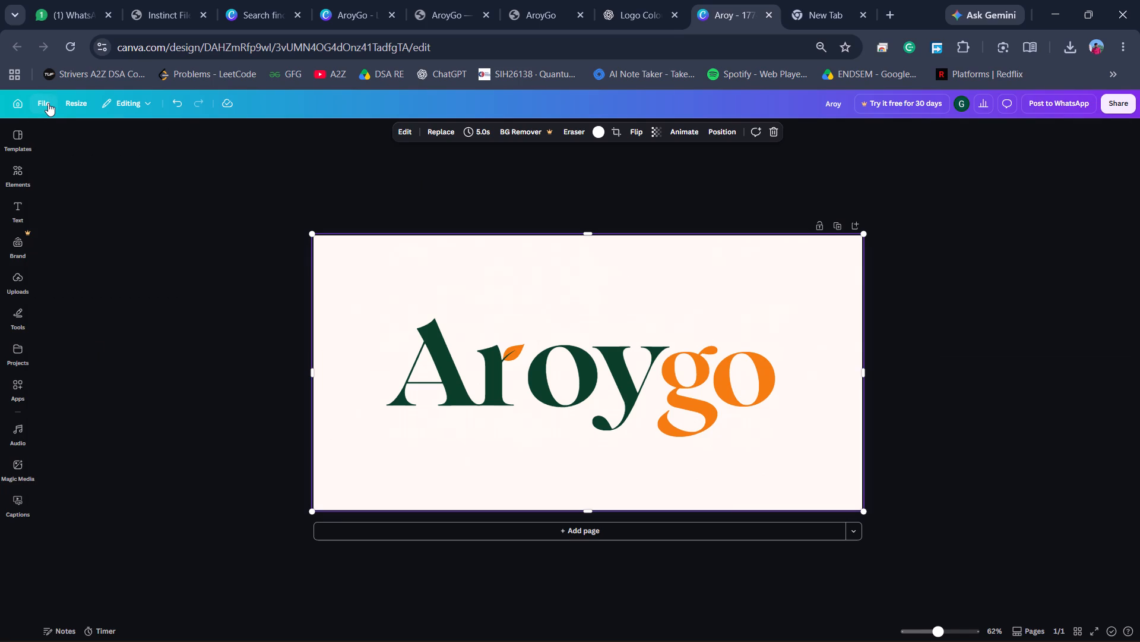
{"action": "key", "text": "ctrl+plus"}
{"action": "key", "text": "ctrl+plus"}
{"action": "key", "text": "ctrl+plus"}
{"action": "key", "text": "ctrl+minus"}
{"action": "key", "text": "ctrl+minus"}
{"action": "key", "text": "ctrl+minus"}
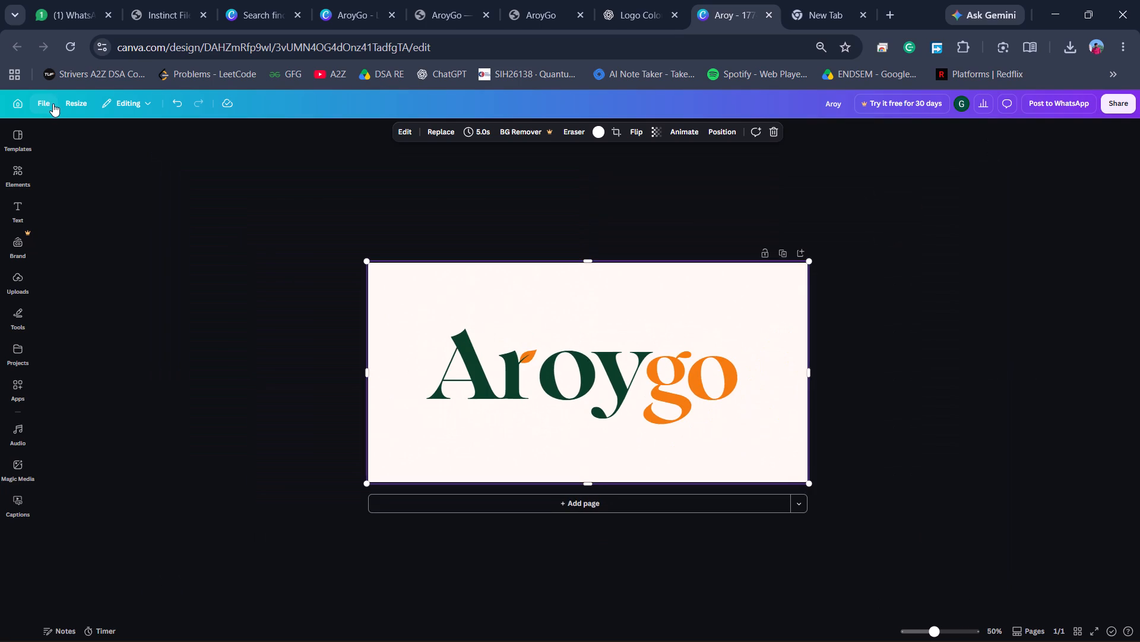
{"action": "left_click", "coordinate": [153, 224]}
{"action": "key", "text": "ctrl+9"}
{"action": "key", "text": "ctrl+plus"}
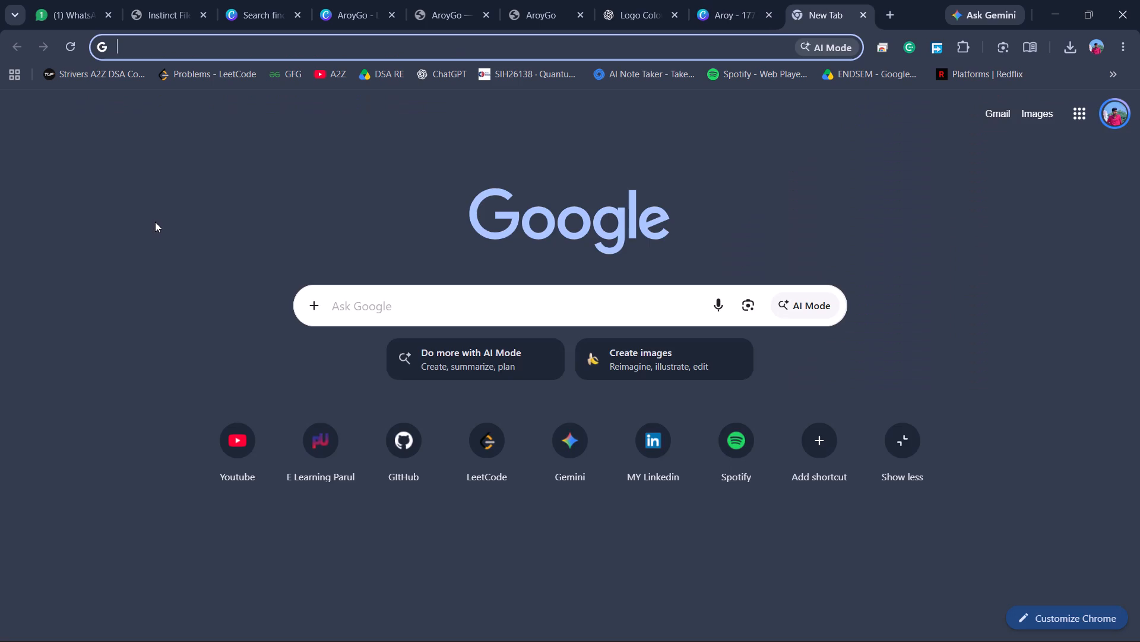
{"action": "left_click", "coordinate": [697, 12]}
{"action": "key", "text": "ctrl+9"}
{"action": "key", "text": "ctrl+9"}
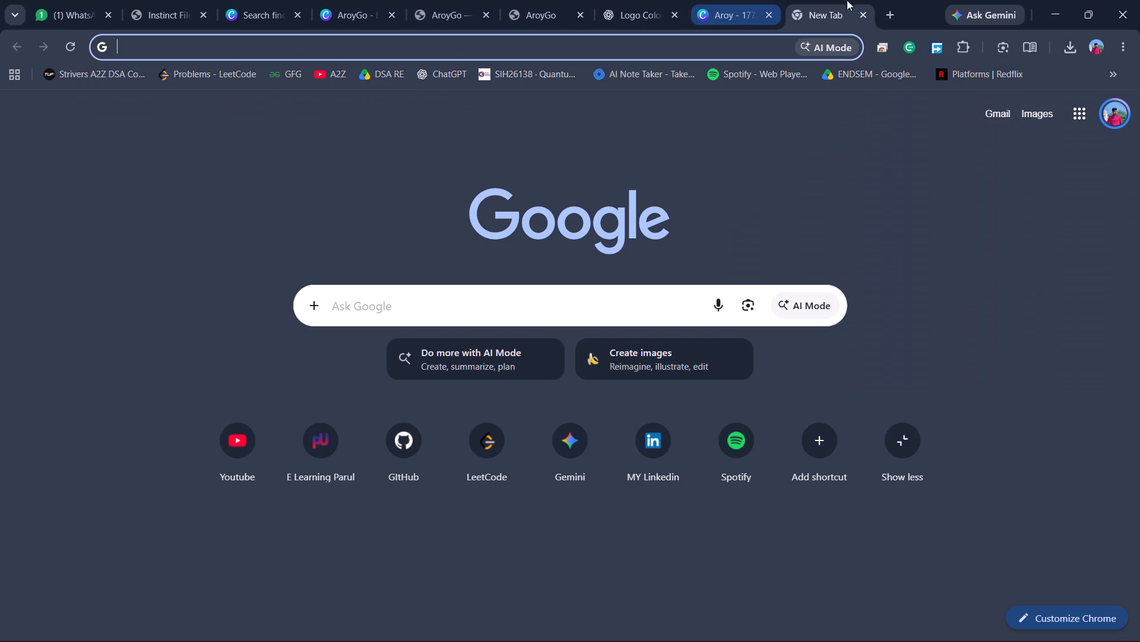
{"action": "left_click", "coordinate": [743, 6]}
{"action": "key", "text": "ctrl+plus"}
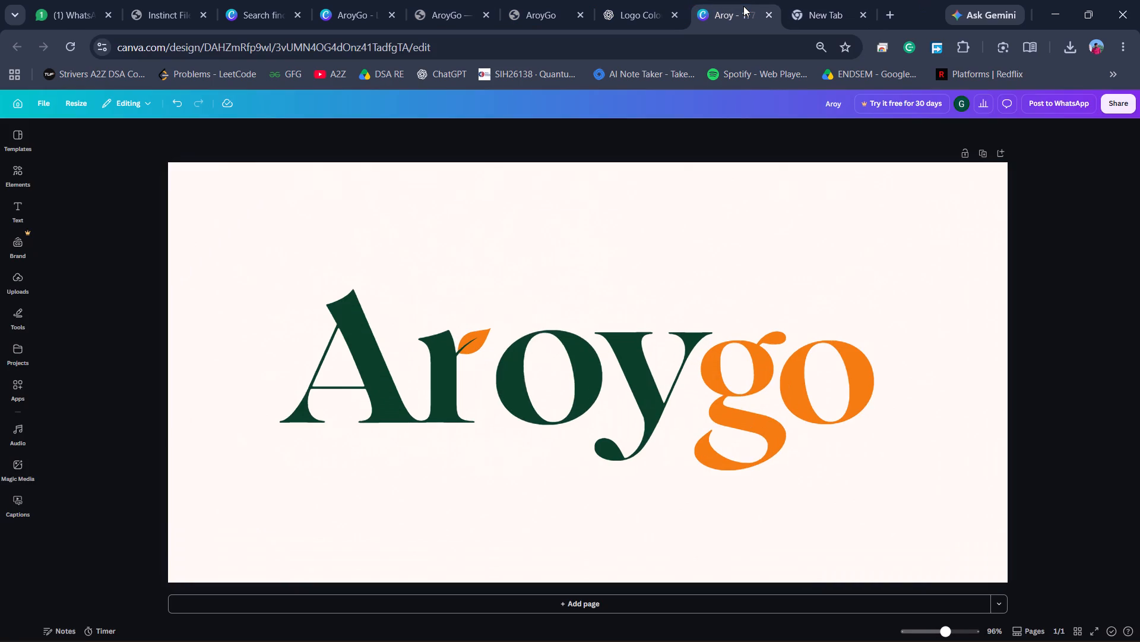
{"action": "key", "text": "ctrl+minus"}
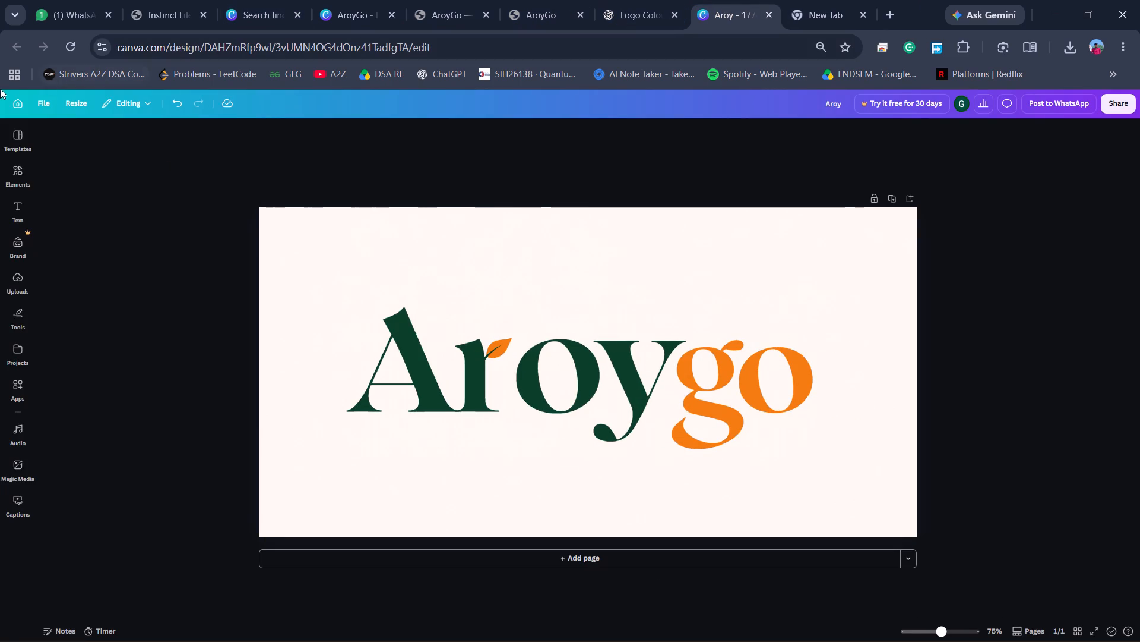
Start a Print with Canva order for the logo design and choose the Business Cards (Landscape) product.
{"action": "left_click", "coordinate": [45, 106]}
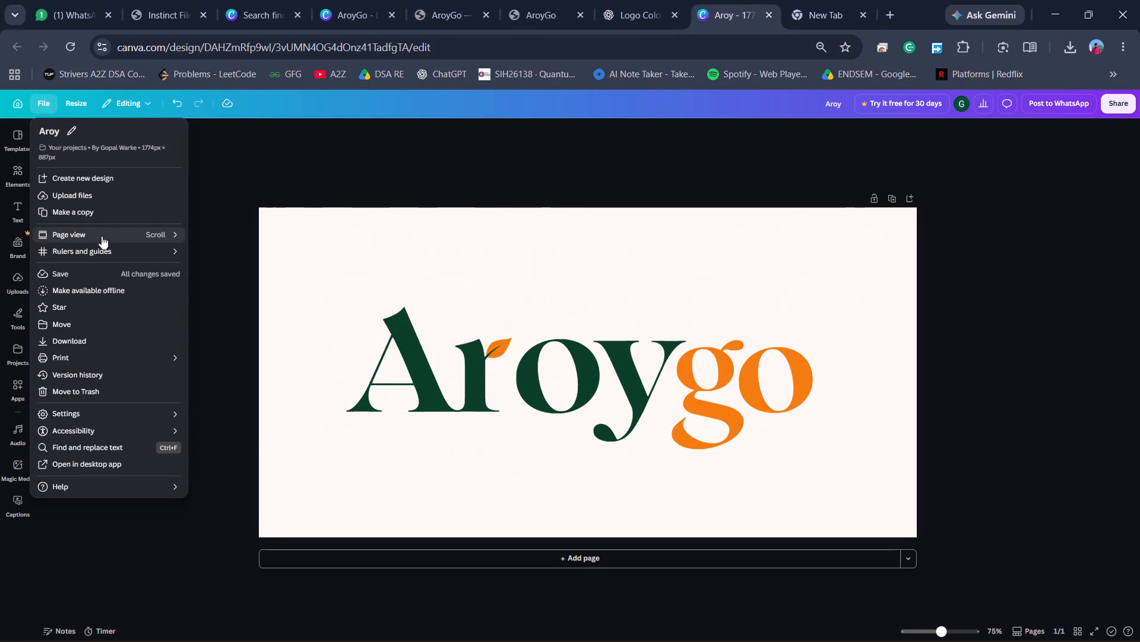
{"action": "left_click", "coordinate": [93, 359]}
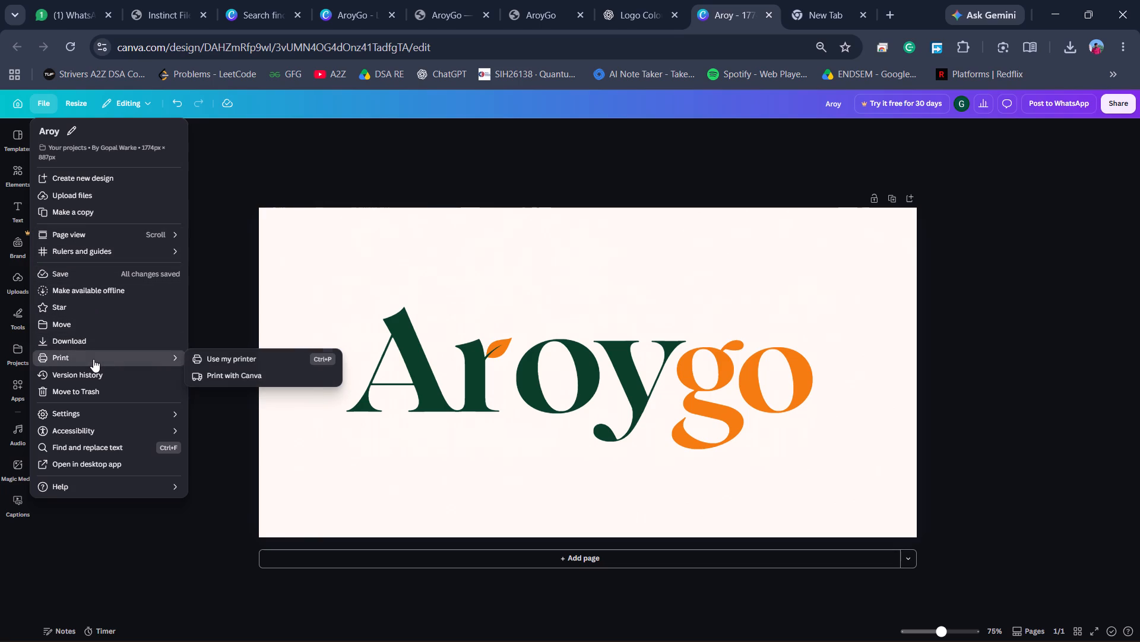
{"action": "left_click", "coordinate": [220, 374]}
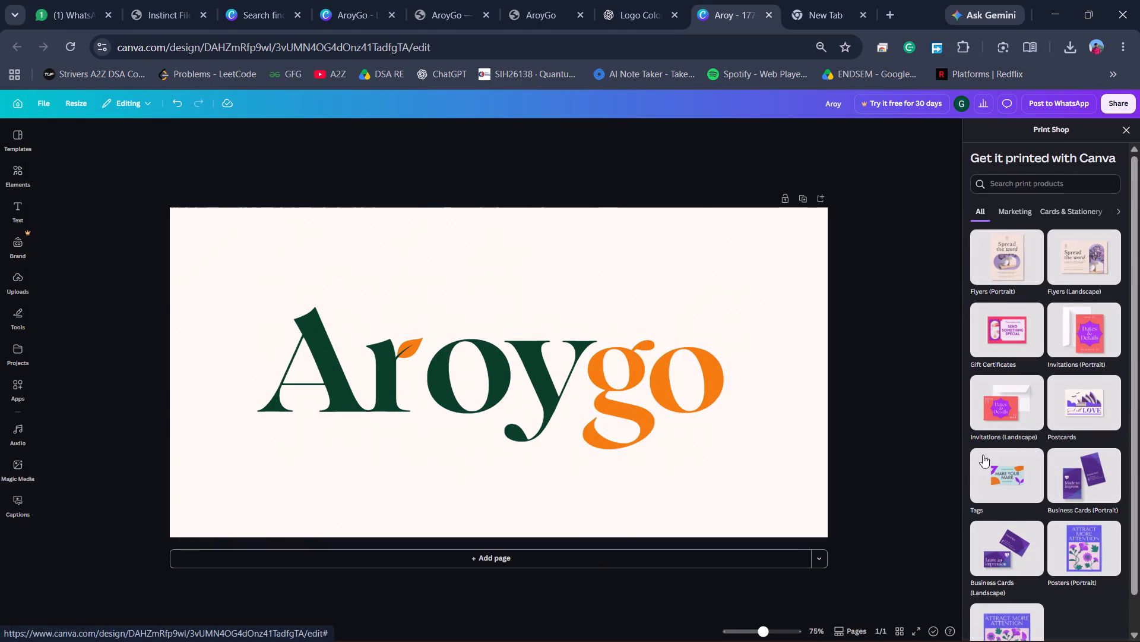
{"action": "scroll", "coordinate": [984, 473], "scroll_direction": "down", "scroll_amount": 1}
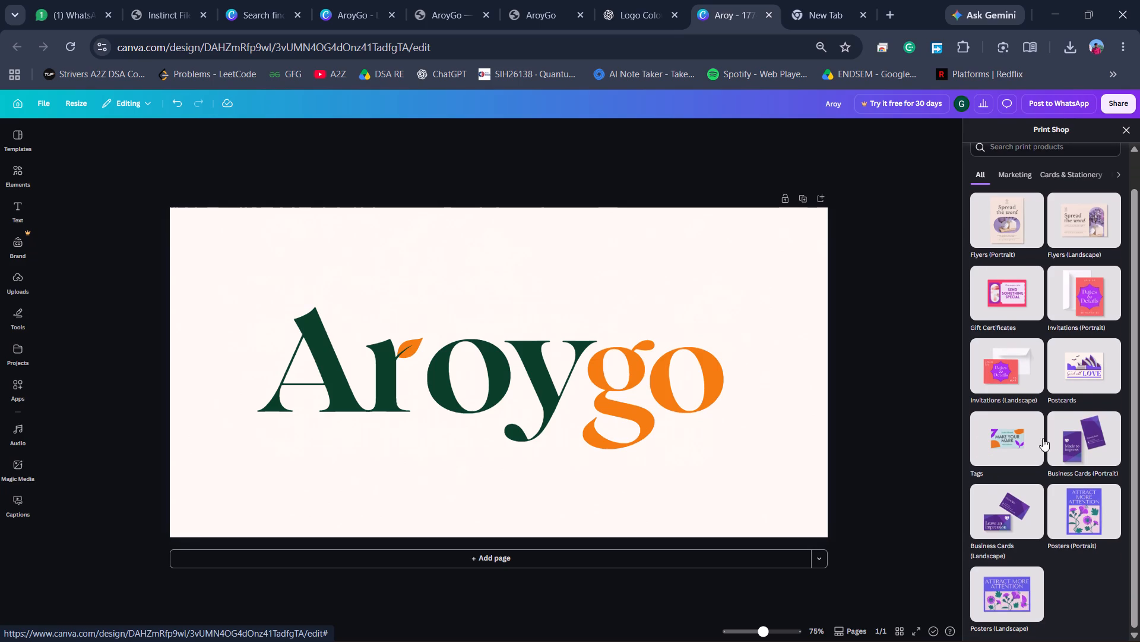
{"action": "left_click", "coordinate": [1001, 507]}
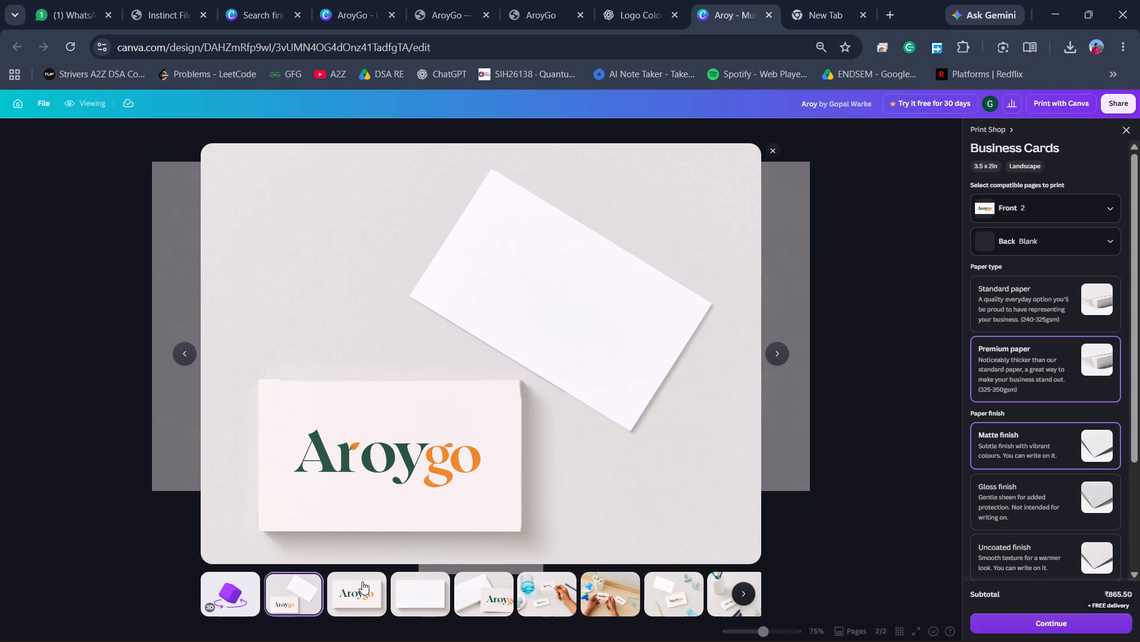
Examine the logo on the close-up front, blank back and 3D business card previews.
{"action": "left_click_drag", "start_coordinate": [363, 600], "coordinate": [499, 448]}
{"action": "left_click_drag", "start_coordinate": [480, 435], "coordinate": [645, 259]}
{"action": "left_click", "coordinate": [677, 221]}
{"action": "left_click", "coordinate": [603, 282]}
{"action": "left_click", "coordinate": [343, 583]}
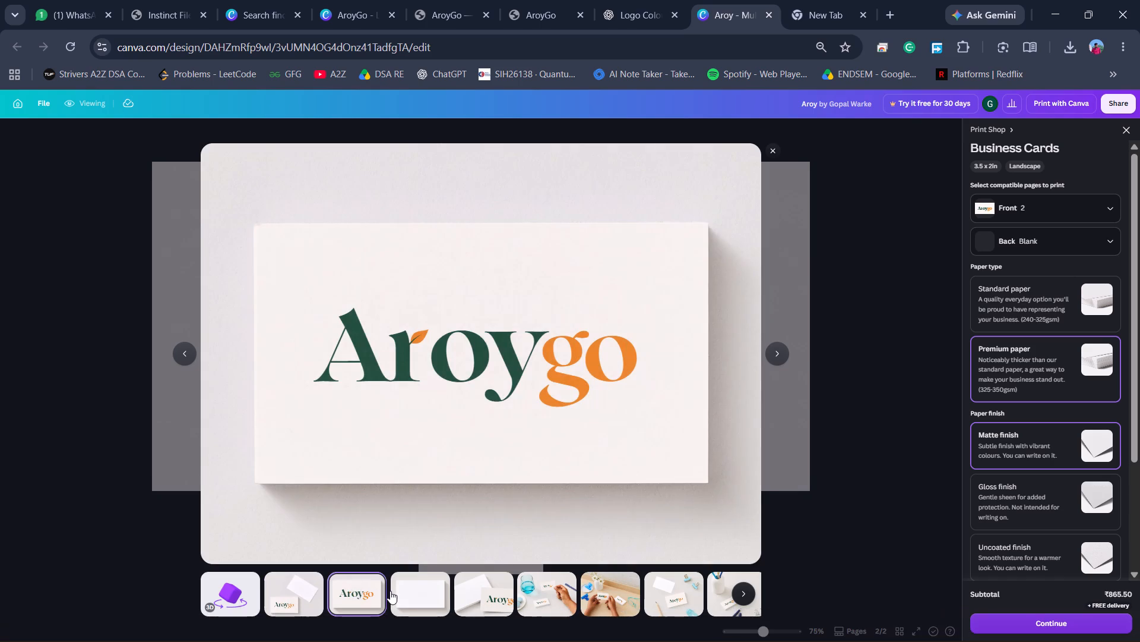
{"action": "left_click", "coordinate": [390, 591]}
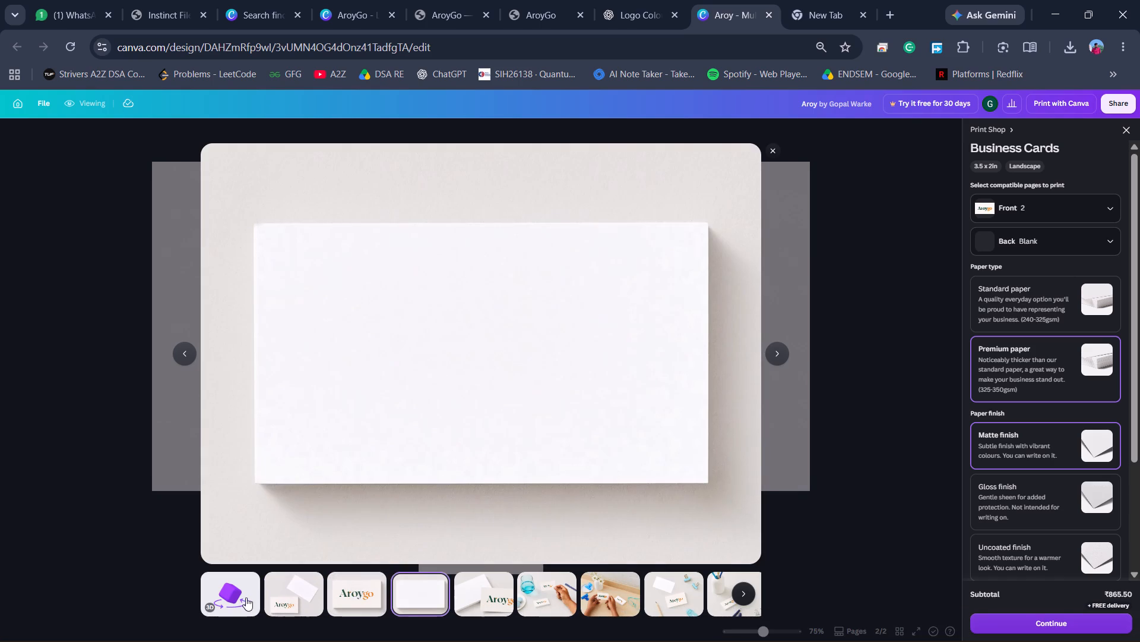
{"action": "left_click", "coordinate": [241, 597]}
{"action": "left_click_drag", "start_coordinate": [635, 413], "coordinate": [613, 426]}
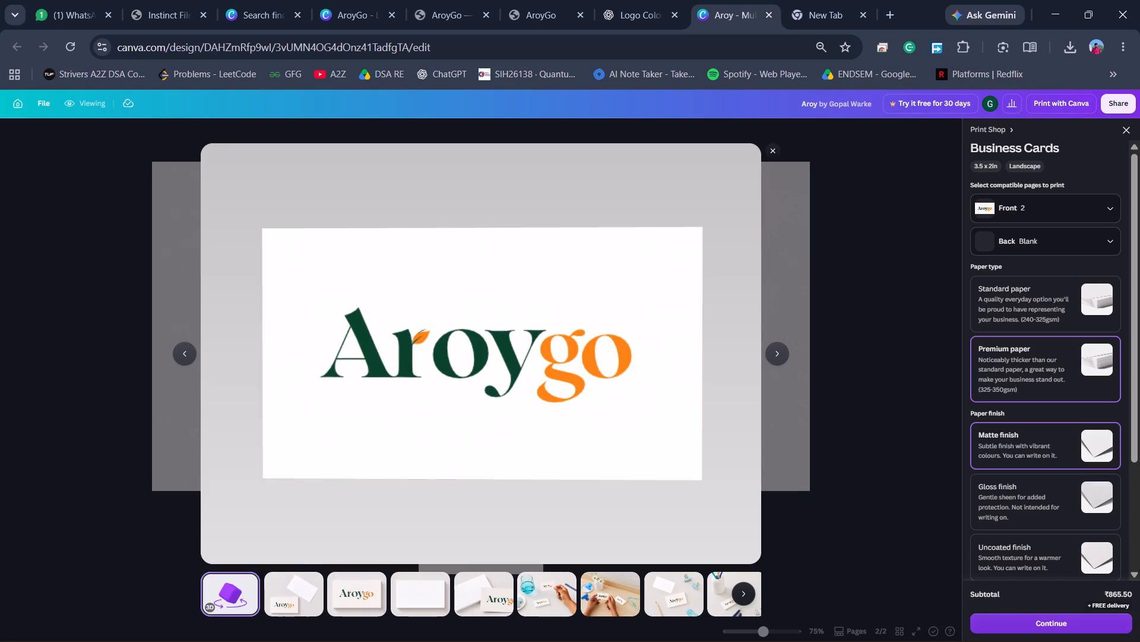
{"action": "left_click_drag", "start_coordinate": [613, 426], "coordinate": [607, 435]}
Compare the handheld, desk and stacked-card mockups of the business cards, finishing on the close-up front view.
{"action": "left_click", "coordinate": [532, 609]}
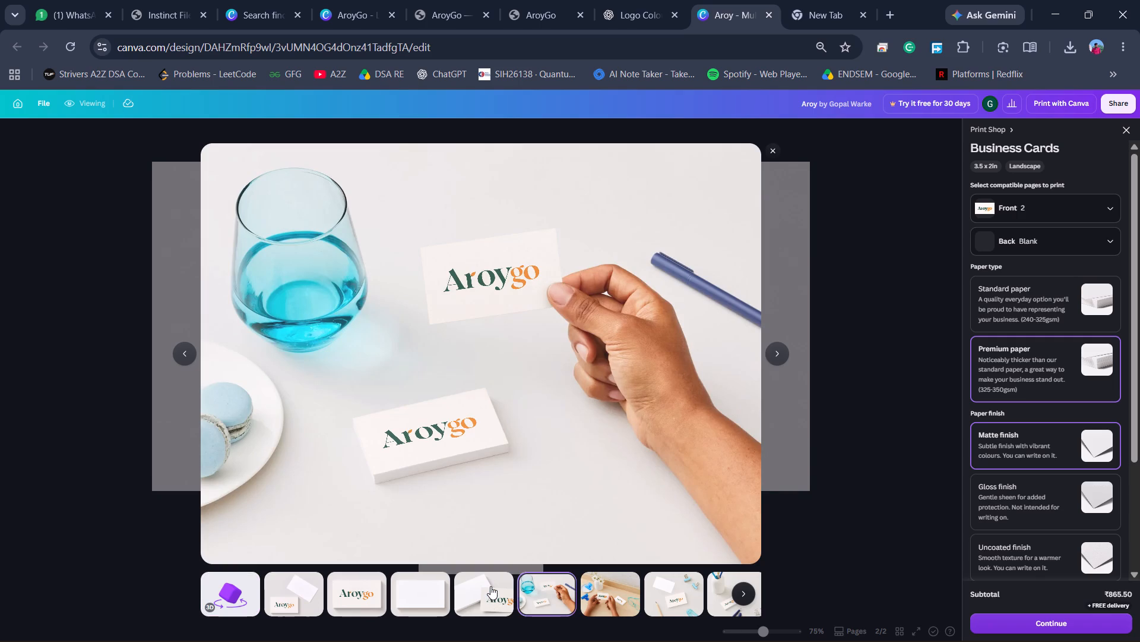
{"action": "left_click", "coordinate": [490, 586]}
{"action": "left_click", "coordinate": [588, 583]}
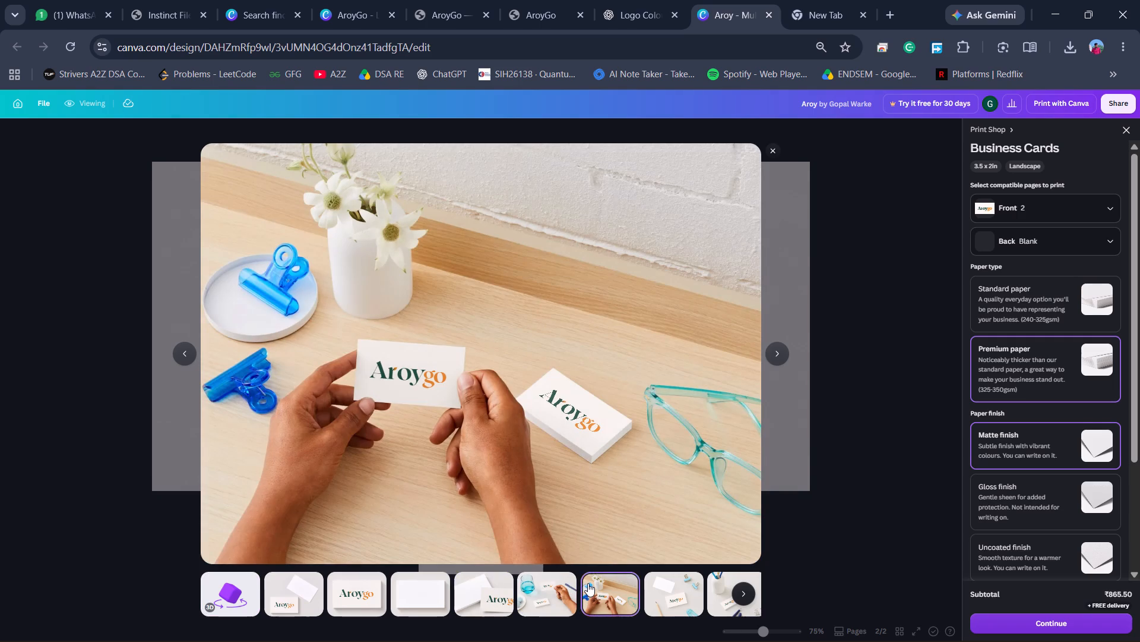
{"action": "left_click", "coordinate": [650, 588]}
{"action": "scroll", "coordinate": [650, 587], "scroll_direction": "down", "scroll_amount": 4}
{"action": "left_click_drag", "start_coordinate": [650, 587], "coordinate": [606, 599]}
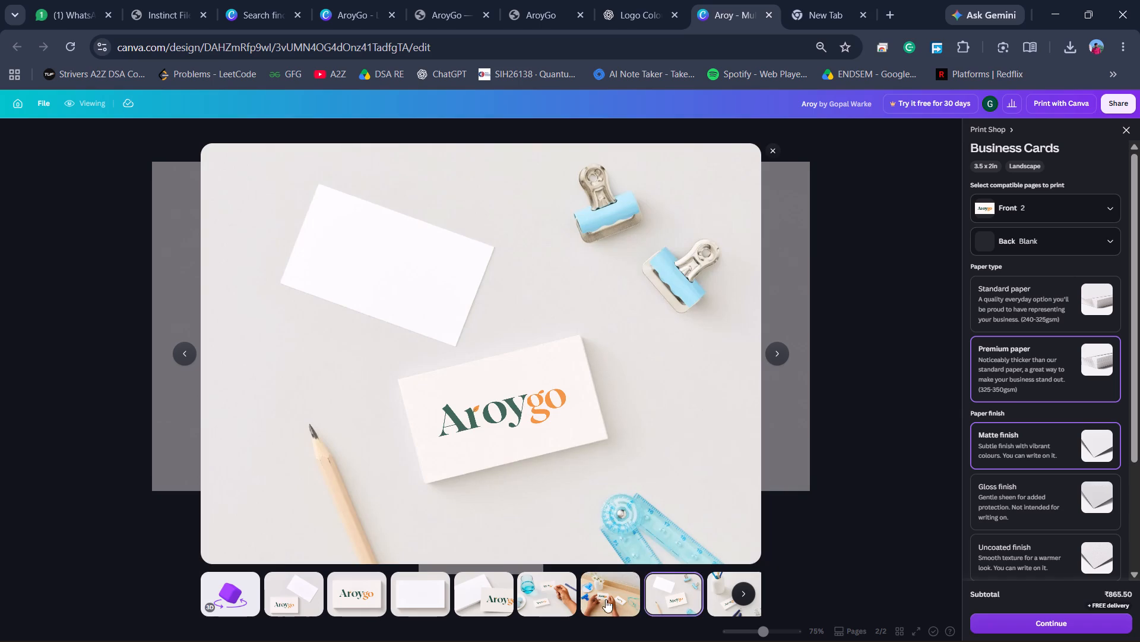
{"action": "left_click_drag", "start_coordinate": [606, 599], "coordinate": [581, 597]}
{"action": "left_click", "coordinate": [743, 589]}
{"action": "left_click", "coordinate": [743, 589]}
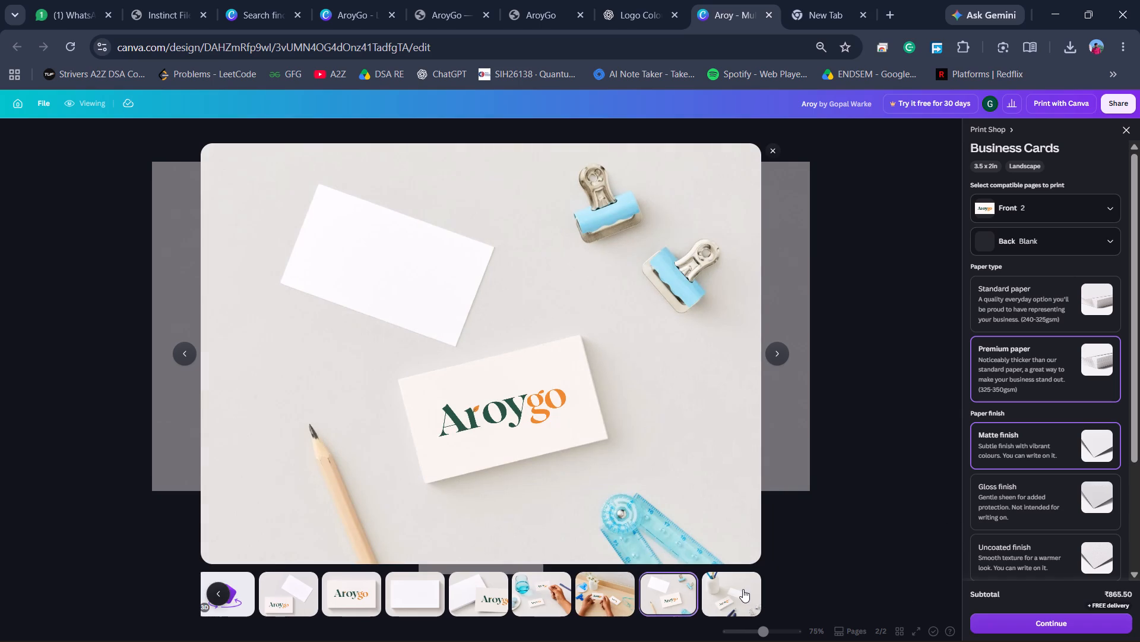
{"action": "left_click", "coordinate": [634, 598]}
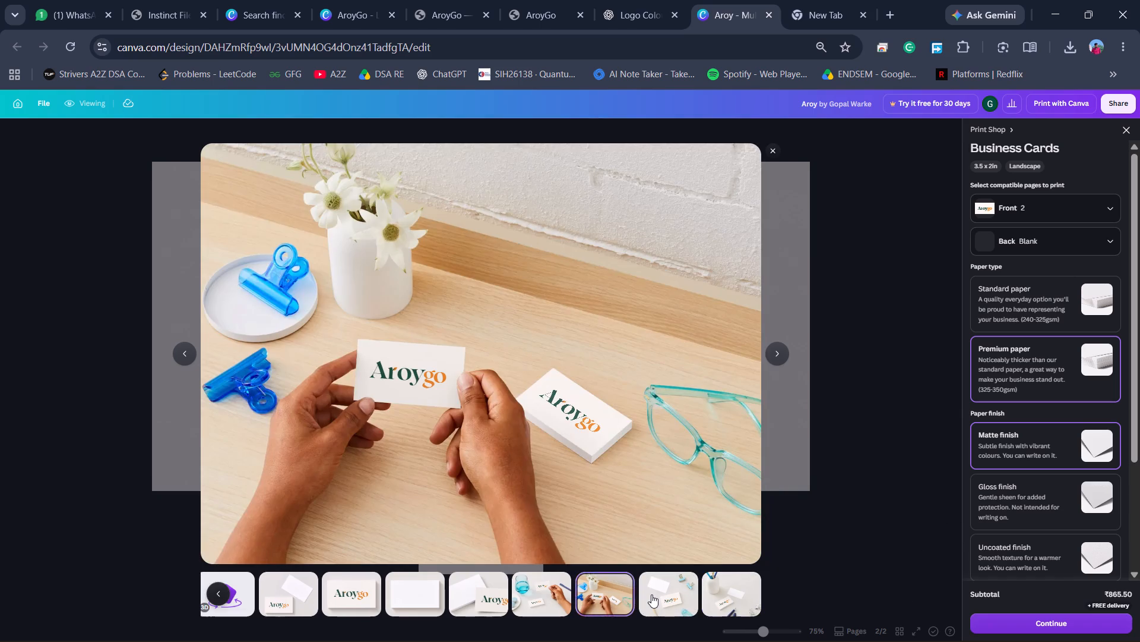
{"action": "left_click", "coordinate": [651, 594]}
{"action": "left_click", "coordinate": [599, 589]}
{"action": "left_click", "coordinate": [538, 578]}
{"action": "left_click", "coordinate": [477, 590]}
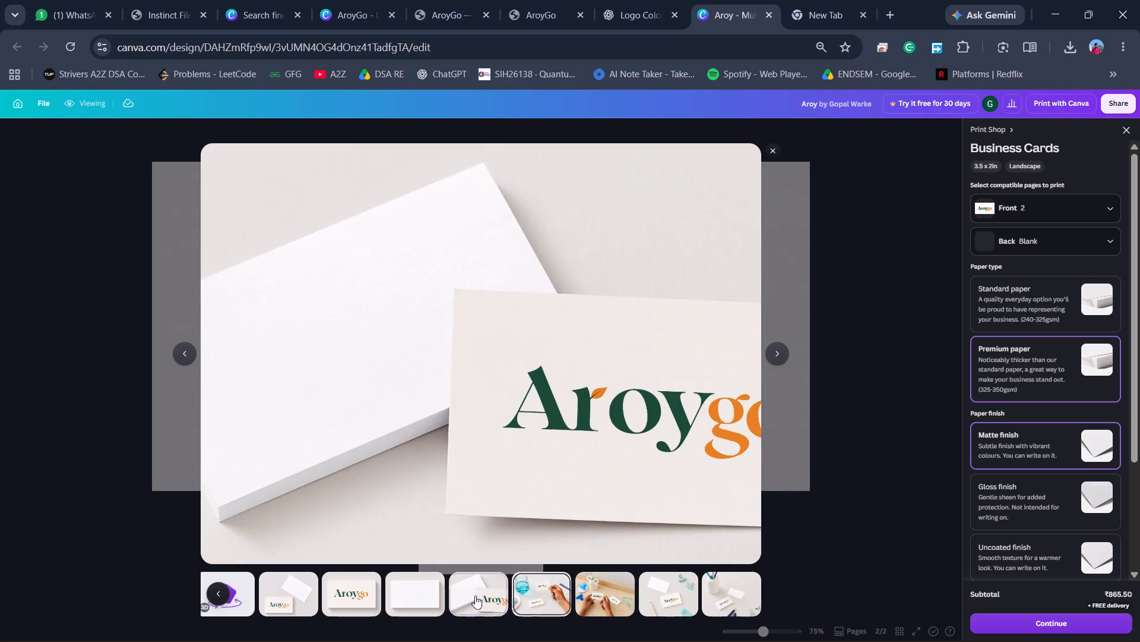
{"action": "left_click", "coordinate": [526, 589]}
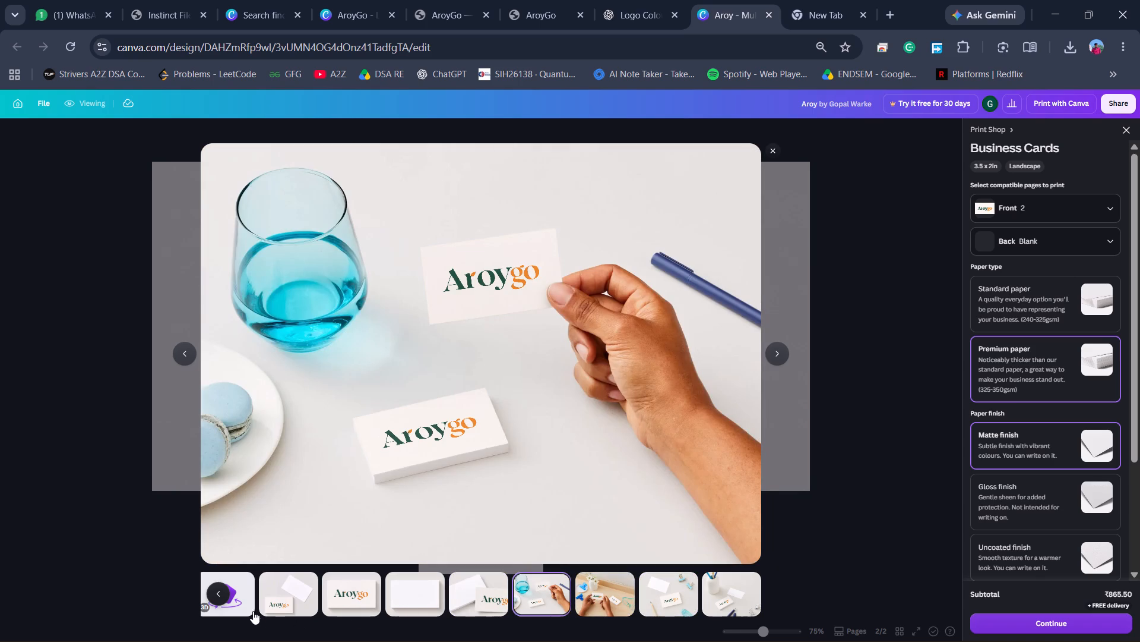
{"action": "left_click", "coordinate": [221, 584]}
{"action": "left_click", "coordinate": [280, 588]}
{"action": "left_click", "coordinate": [348, 583]}
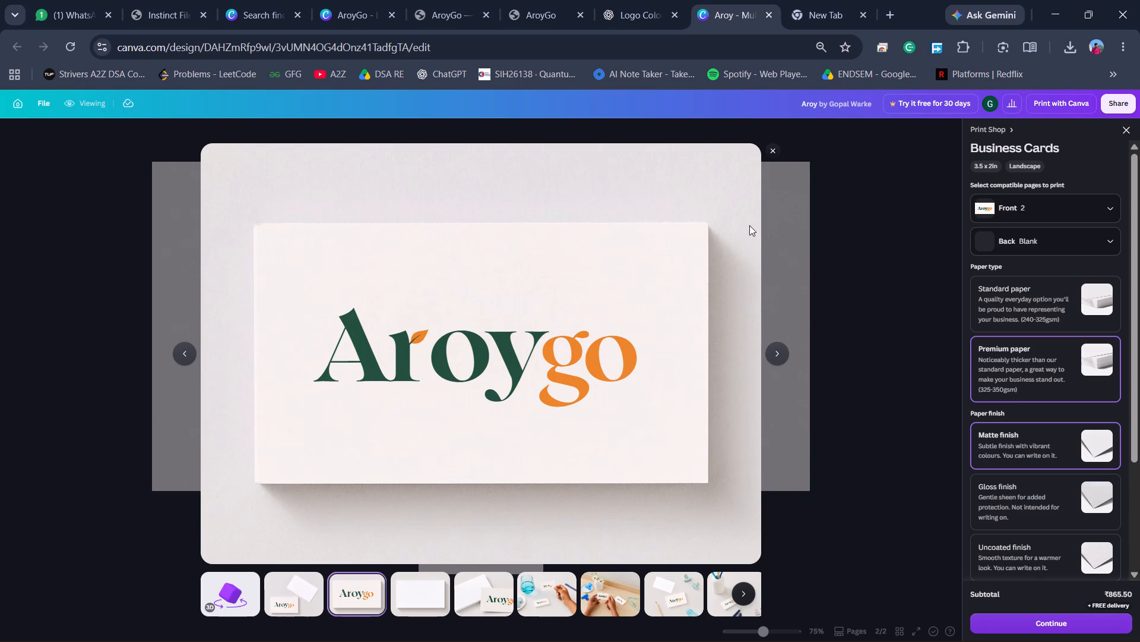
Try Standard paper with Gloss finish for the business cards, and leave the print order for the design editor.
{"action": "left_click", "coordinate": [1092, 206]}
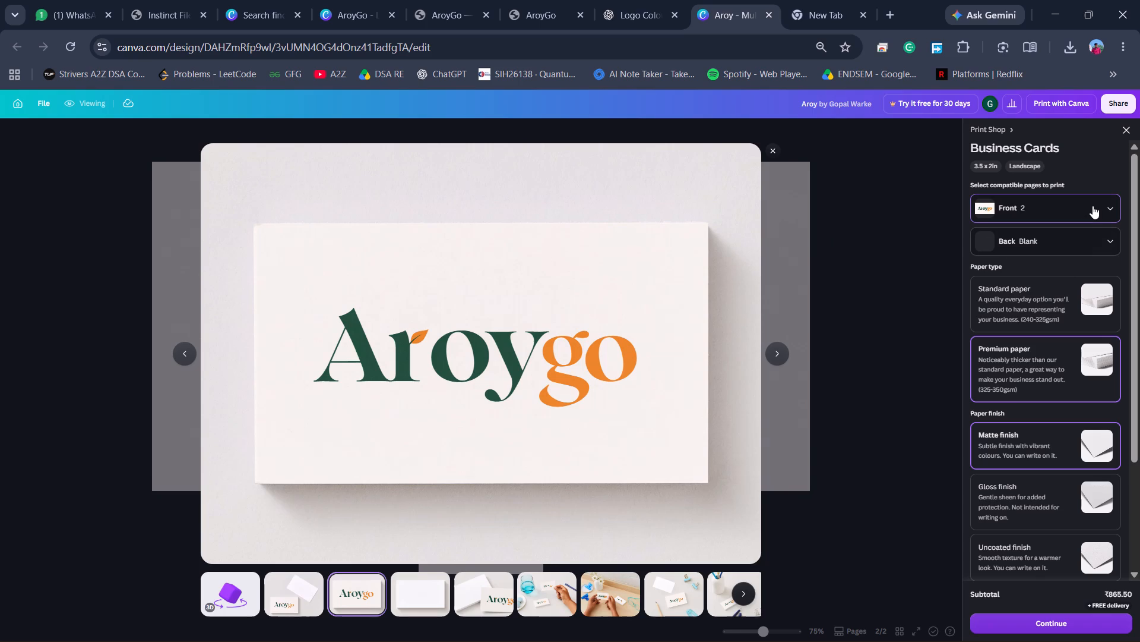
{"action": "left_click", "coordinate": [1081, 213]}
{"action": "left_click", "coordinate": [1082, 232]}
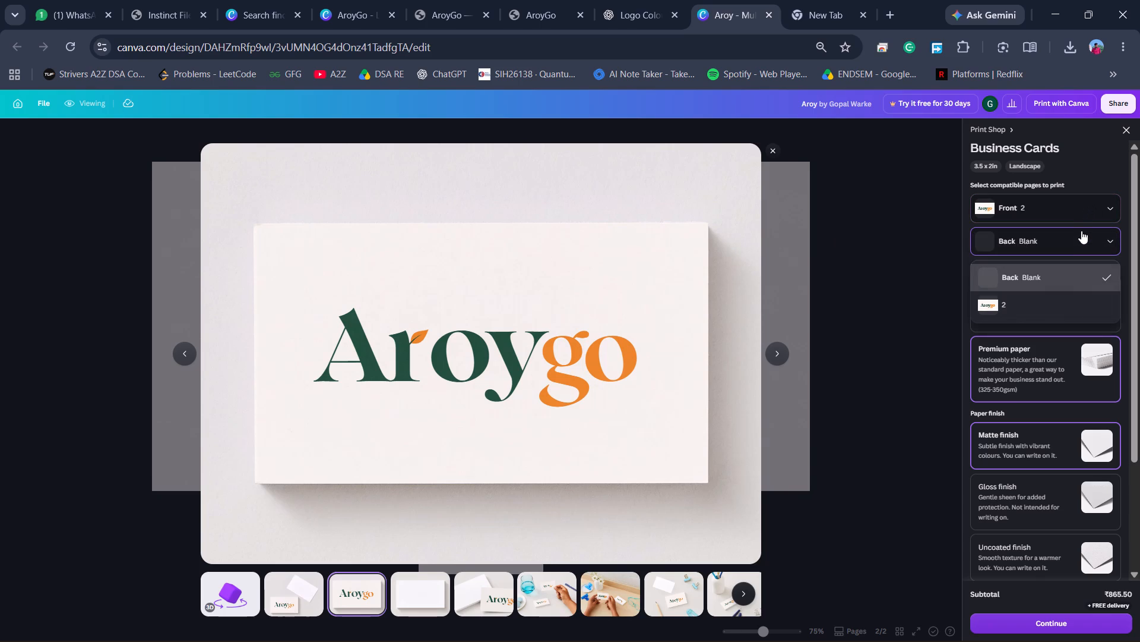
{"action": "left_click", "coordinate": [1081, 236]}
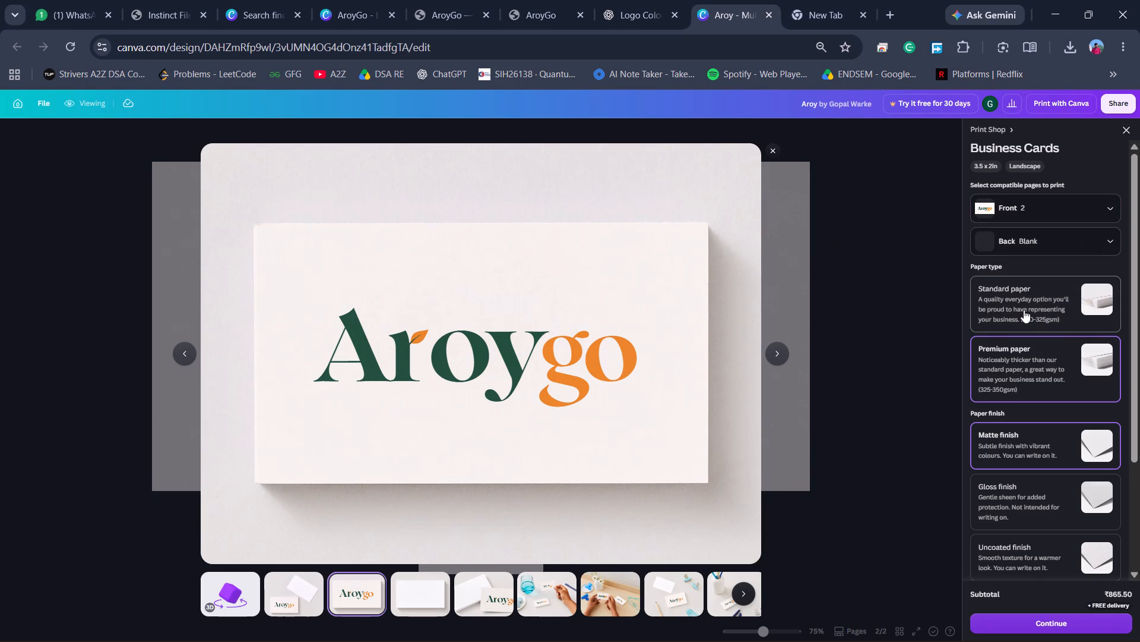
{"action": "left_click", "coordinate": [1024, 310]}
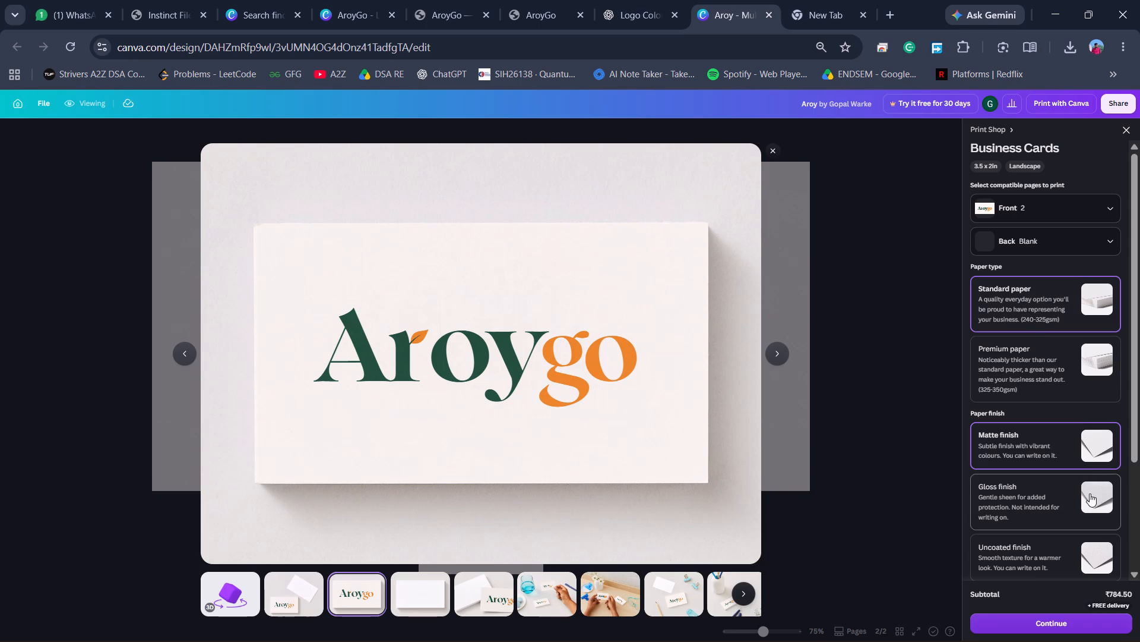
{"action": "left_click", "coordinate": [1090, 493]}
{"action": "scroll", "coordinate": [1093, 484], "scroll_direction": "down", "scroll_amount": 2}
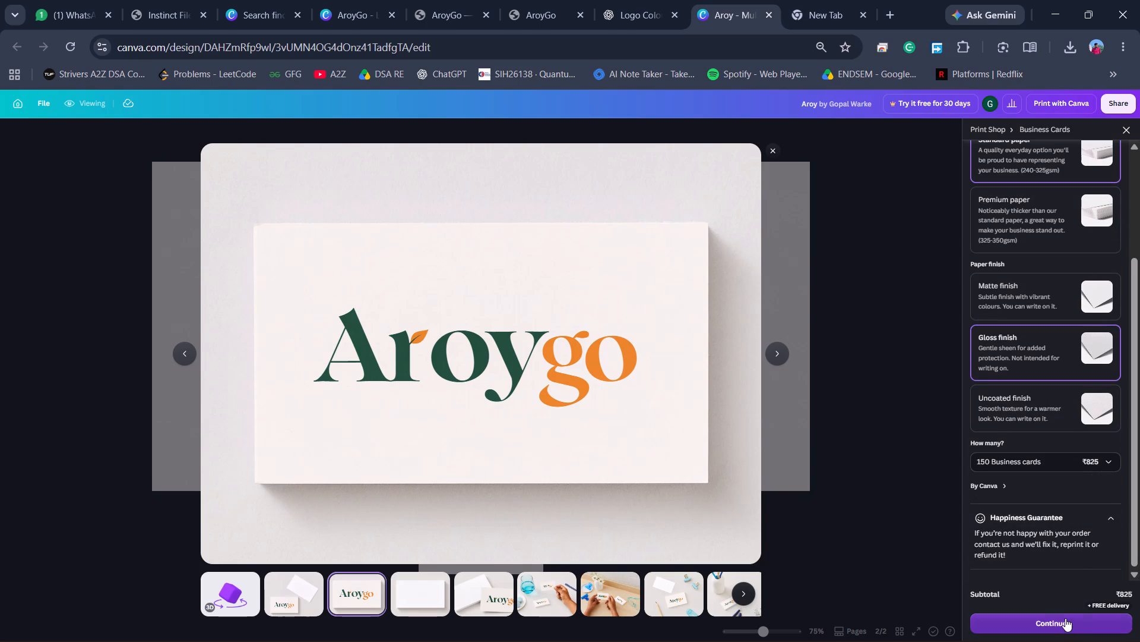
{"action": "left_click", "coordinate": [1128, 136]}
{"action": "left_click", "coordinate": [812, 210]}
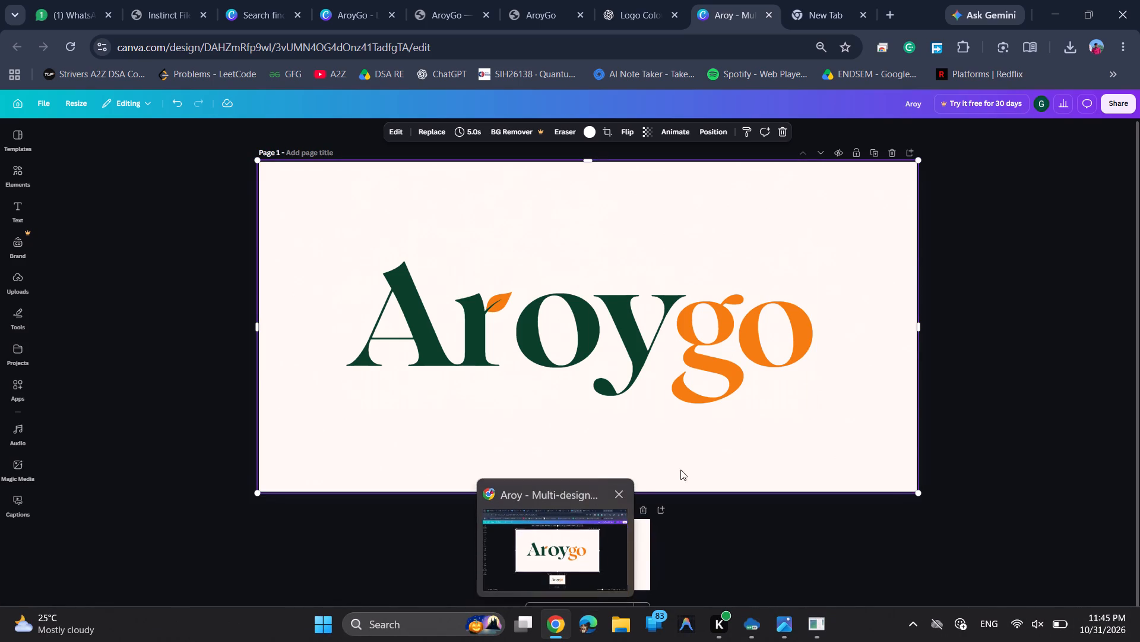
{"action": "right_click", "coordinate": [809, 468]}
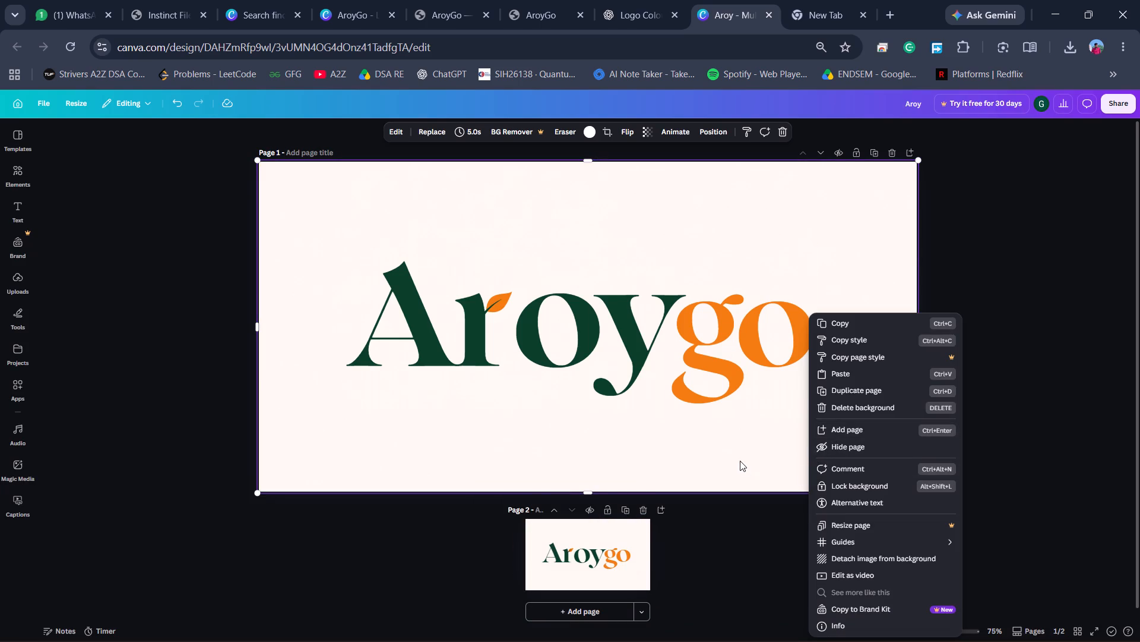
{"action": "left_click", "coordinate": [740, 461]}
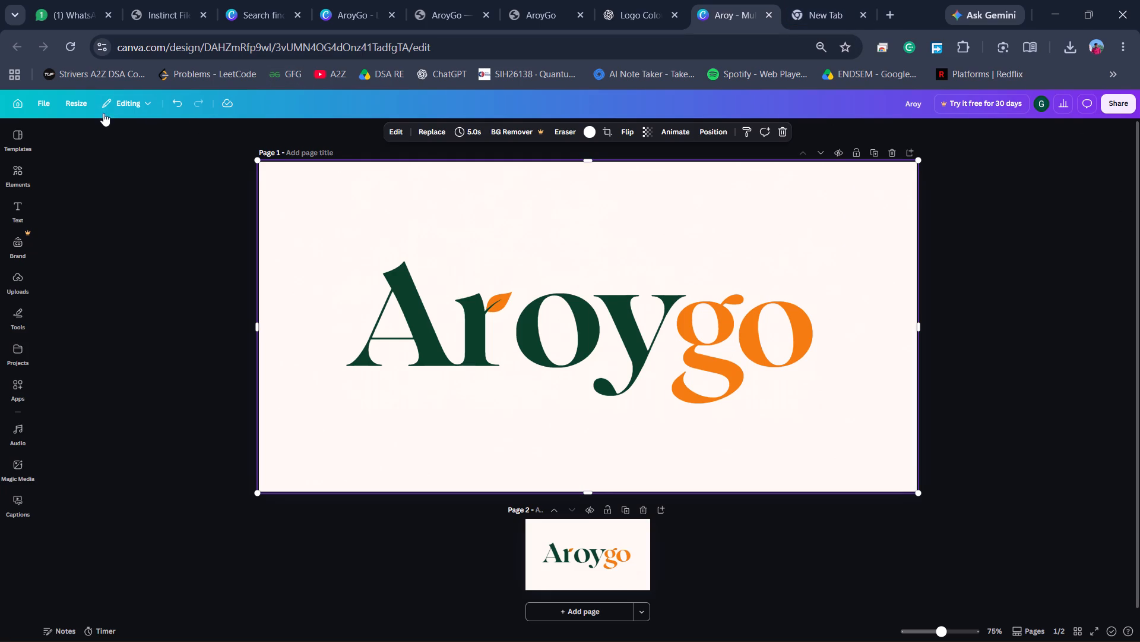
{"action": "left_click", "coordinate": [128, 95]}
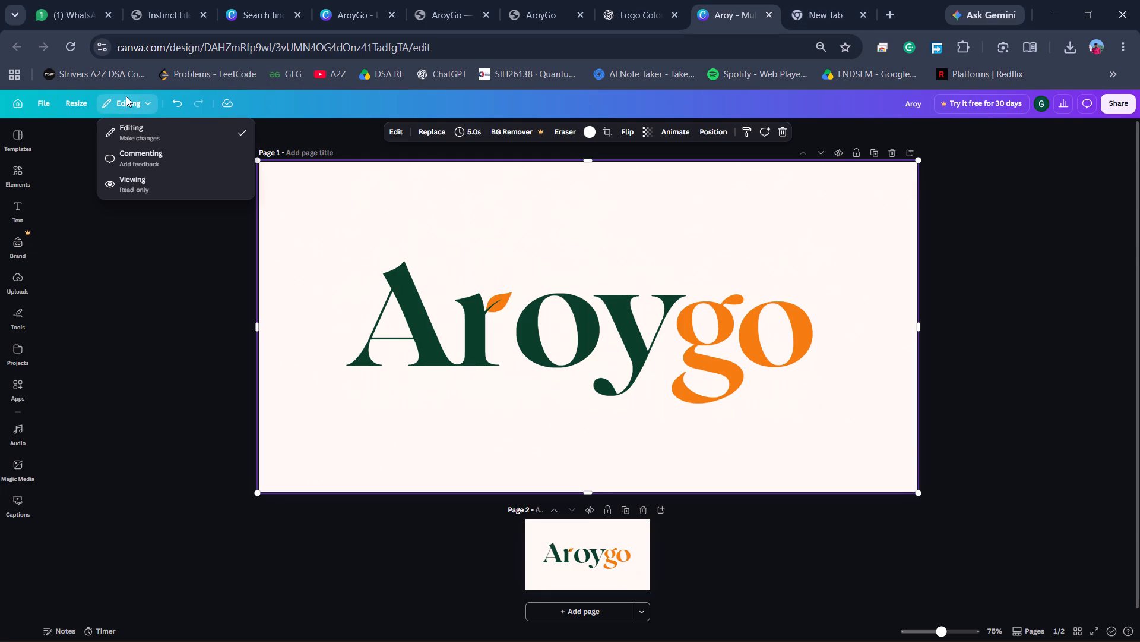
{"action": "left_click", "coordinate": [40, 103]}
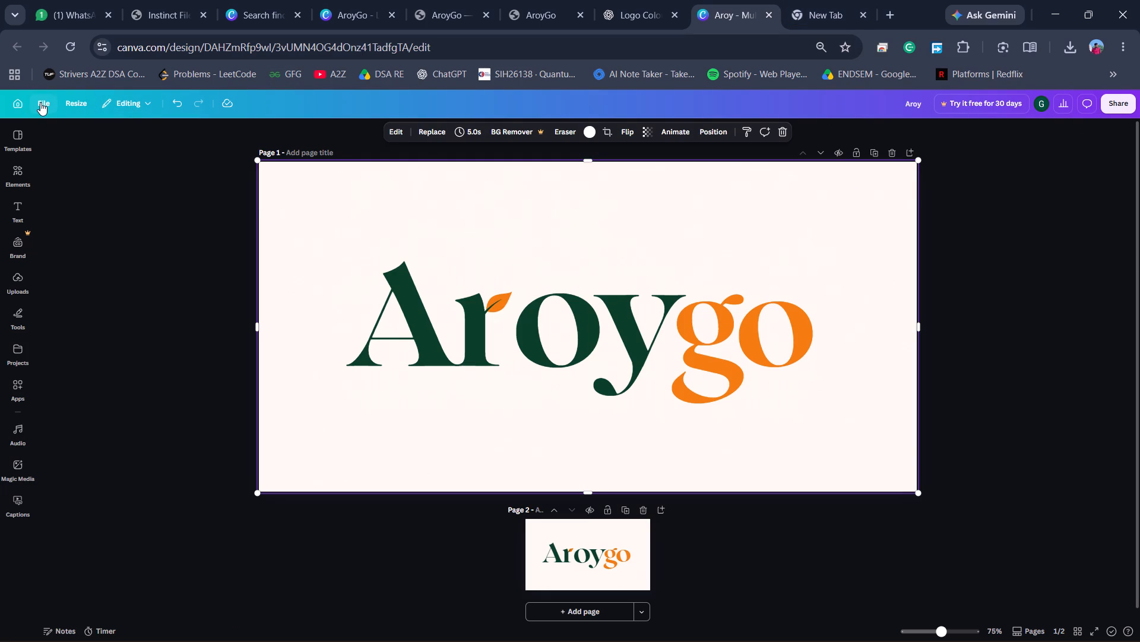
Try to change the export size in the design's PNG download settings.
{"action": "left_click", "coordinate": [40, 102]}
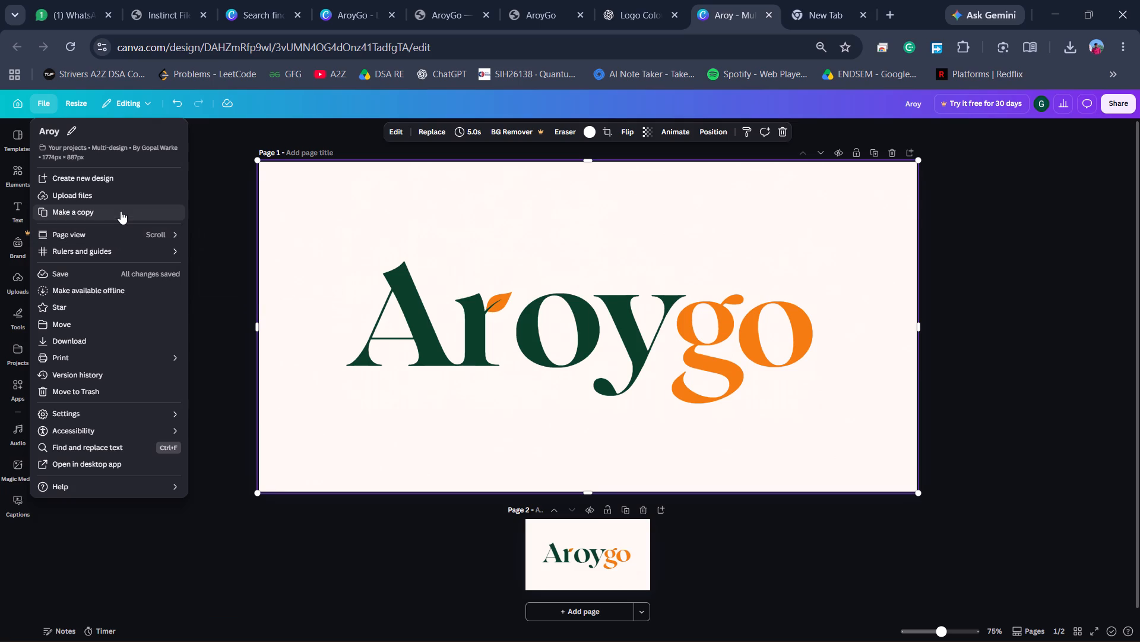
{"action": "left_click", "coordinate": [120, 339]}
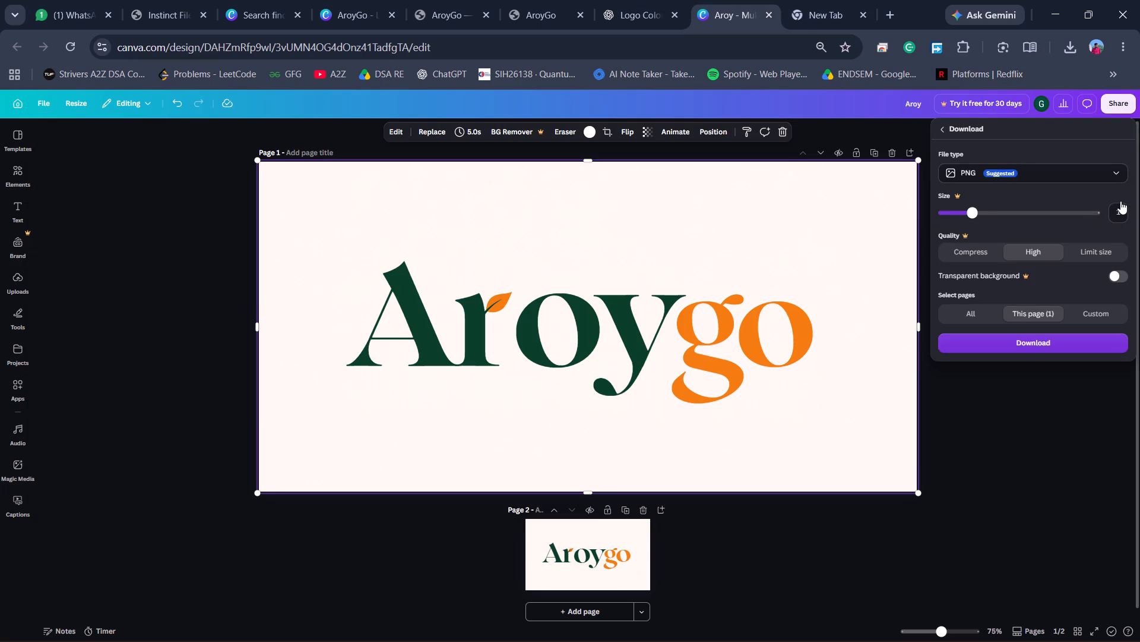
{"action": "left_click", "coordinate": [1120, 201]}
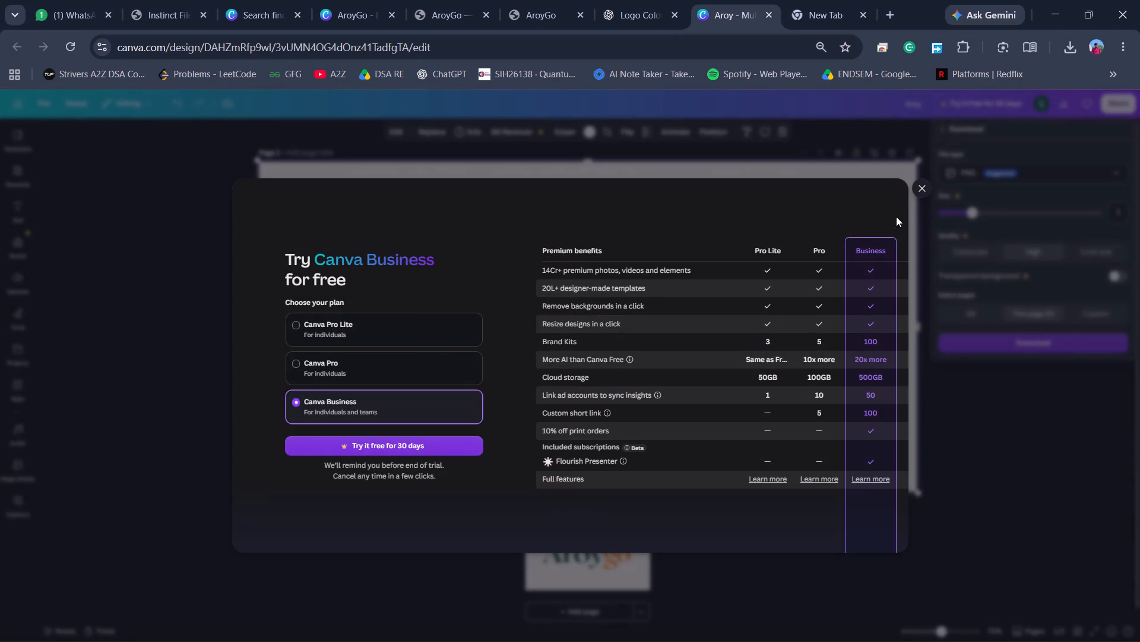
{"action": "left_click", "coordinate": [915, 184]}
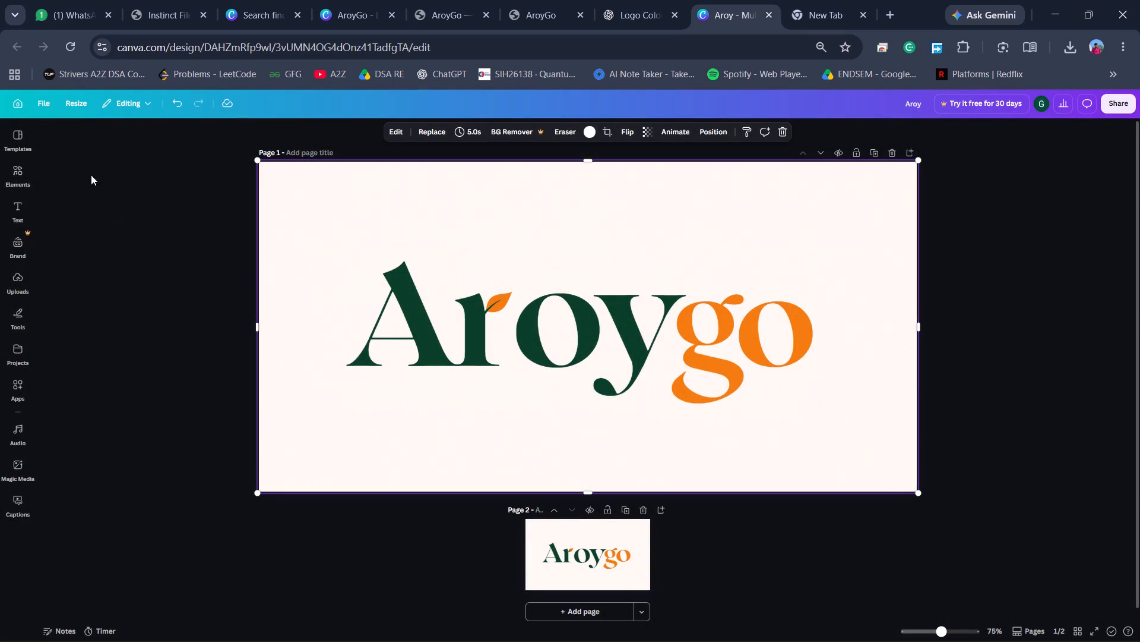
Download all pages of the design as JPG images, saving the Aroy.zip archive to D:\Downloads.
{"action": "left_click", "coordinate": [48, 106]}
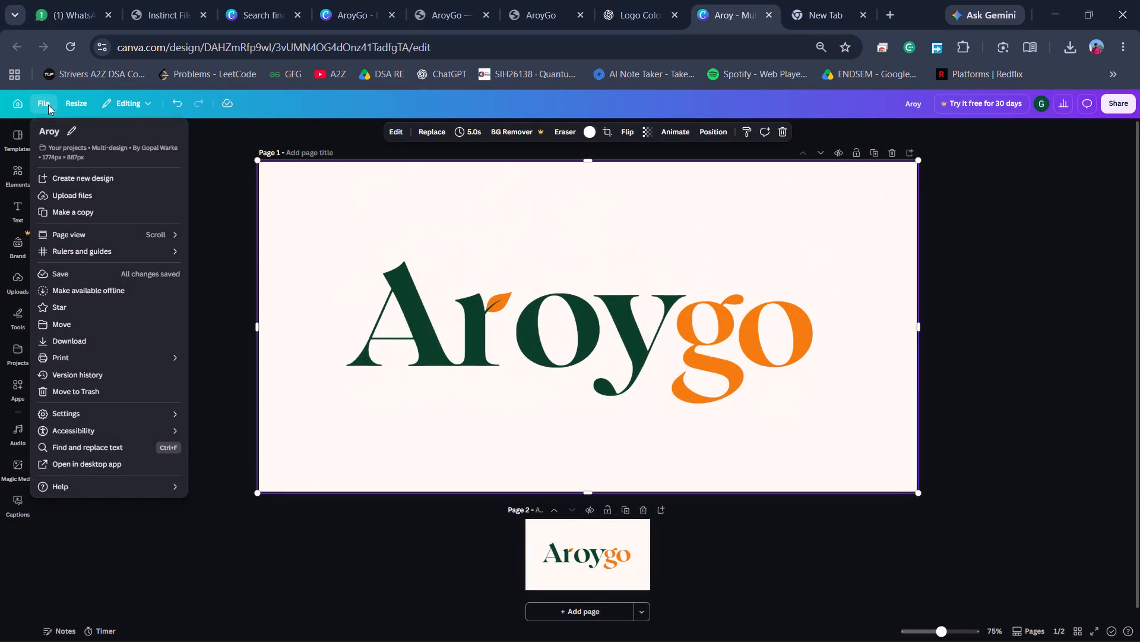
{"action": "left_click", "coordinate": [72, 336]}
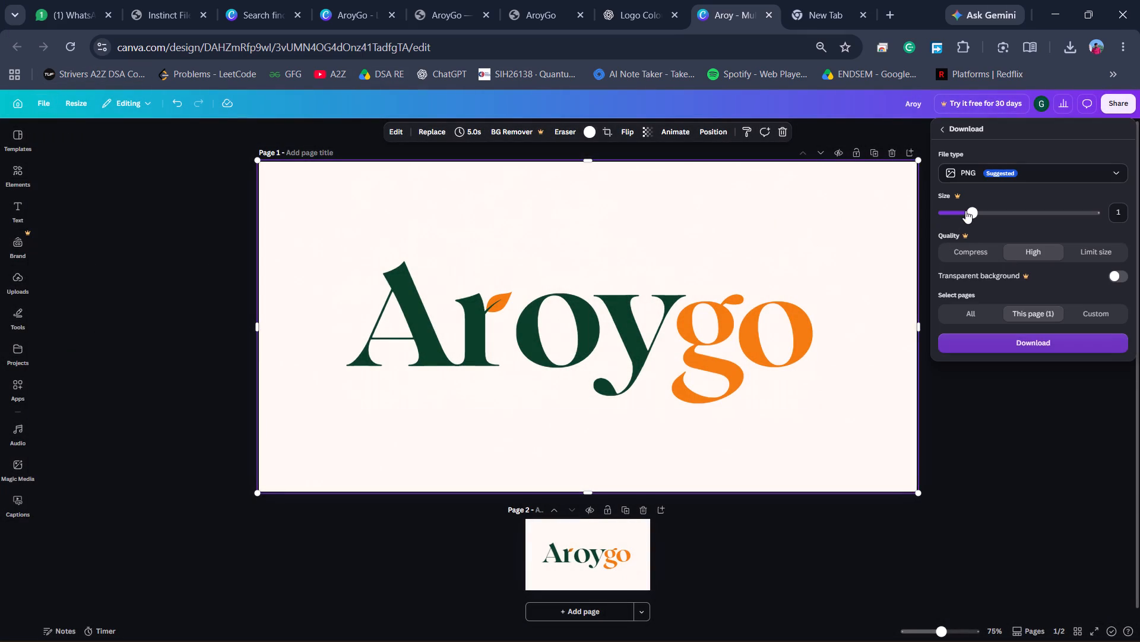
{"action": "left_click", "coordinate": [987, 312]}
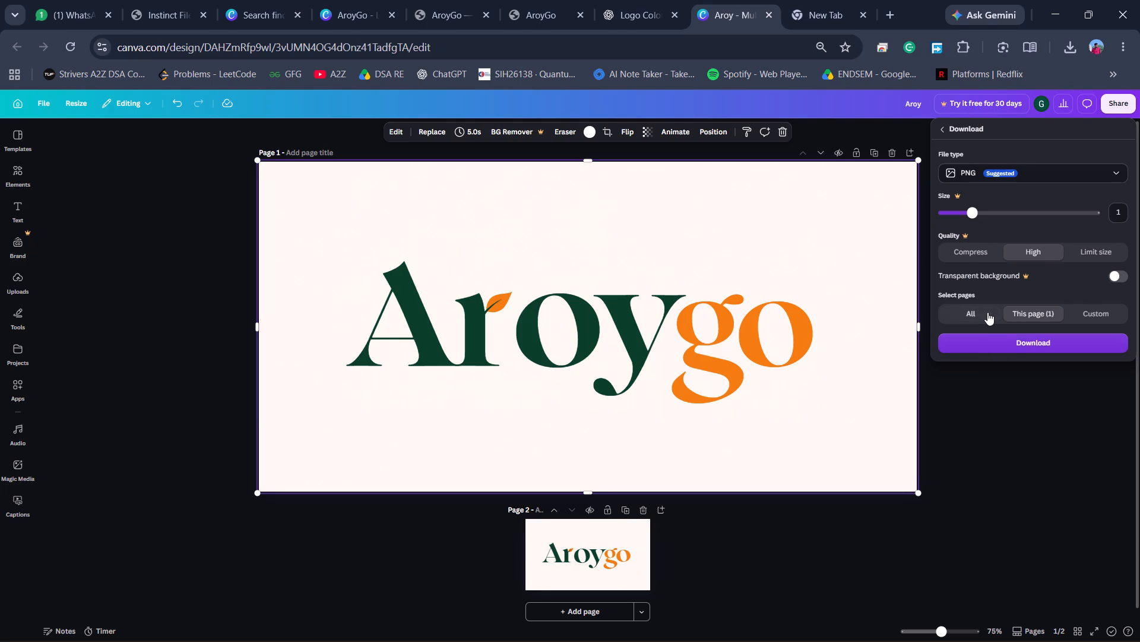
{"action": "left_click", "coordinate": [1014, 314]}
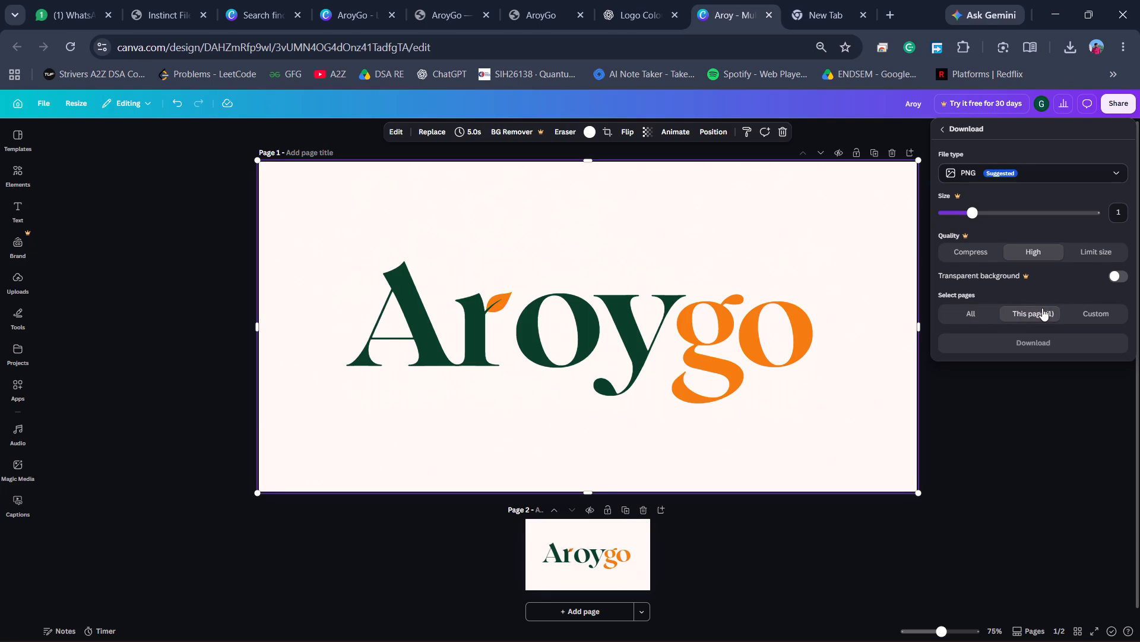
{"action": "left_click", "coordinate": [989, 308]}
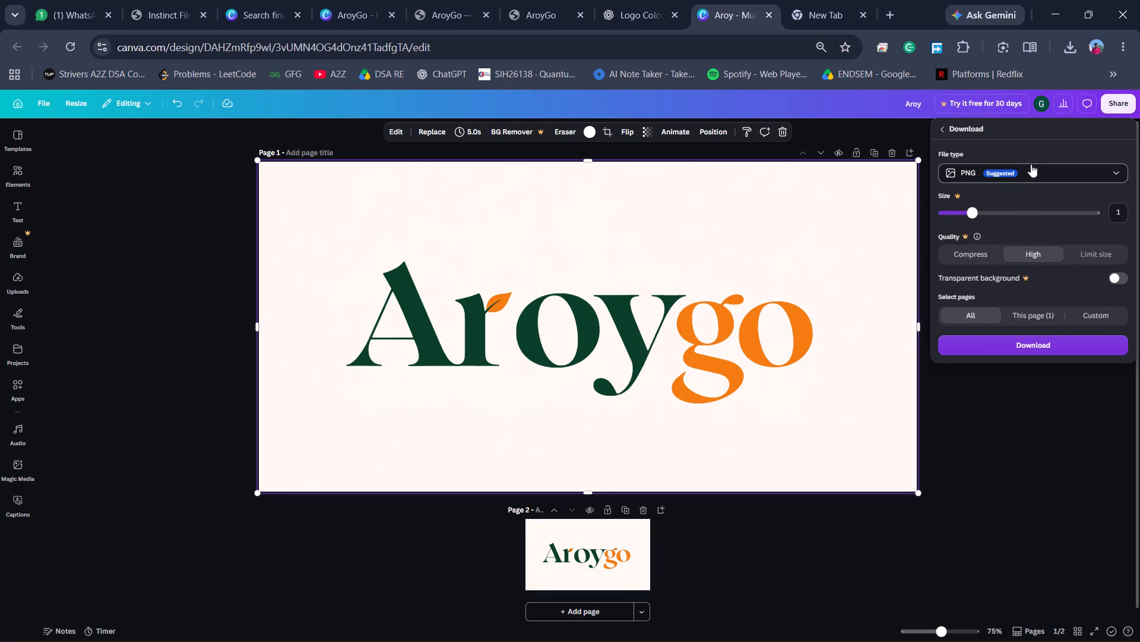
{"action": "left_click", "coordinate": [1034, 168]}
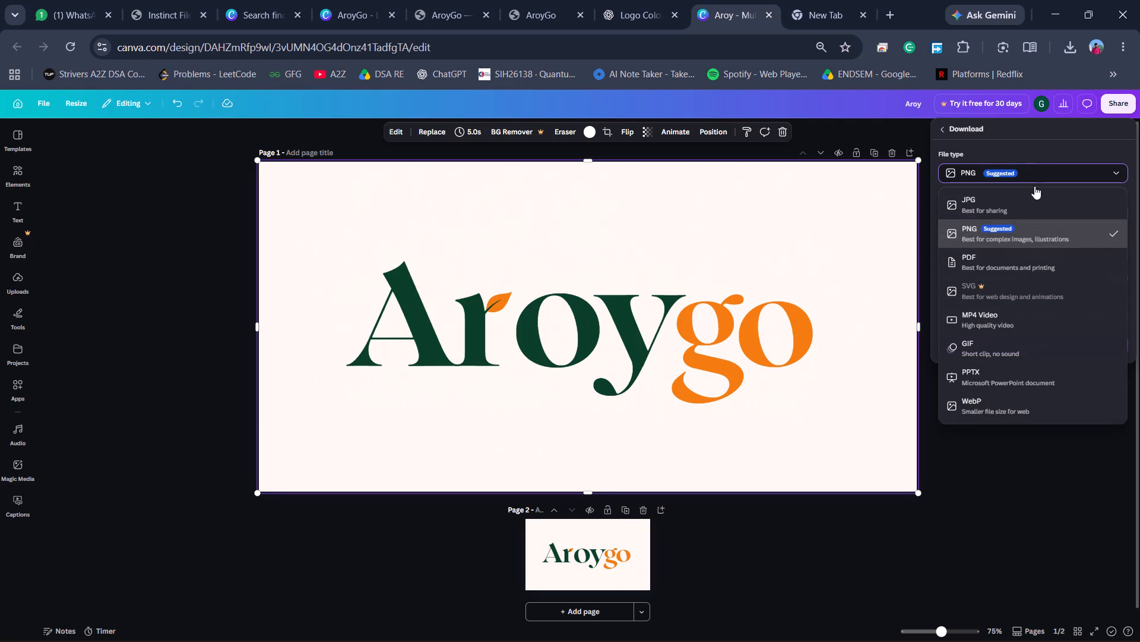
{"action": "left_click", "coordinate": [1024, 210]}
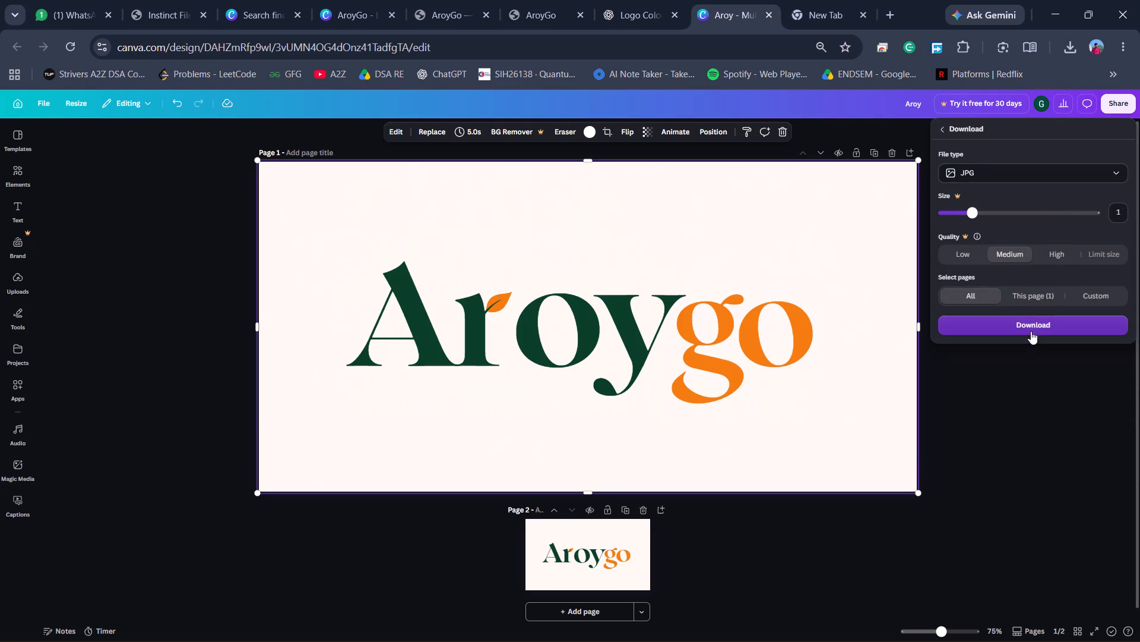
{"action": "left_click", "coordinate": [1031, 325]}
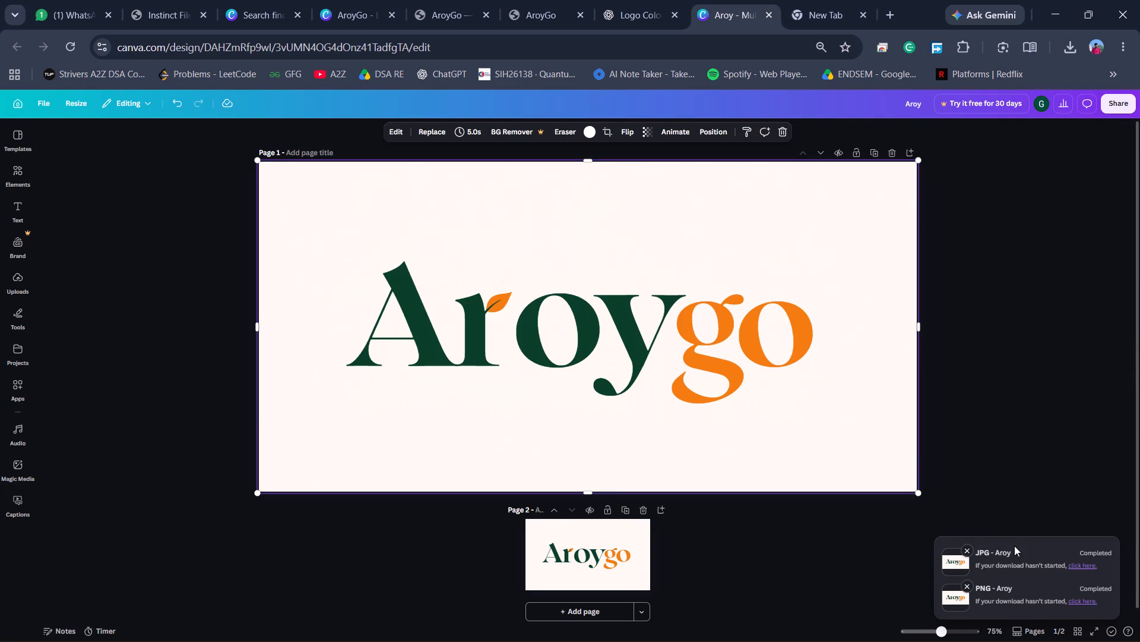
{"action": "left_click", "coordinate": [737, 396]}
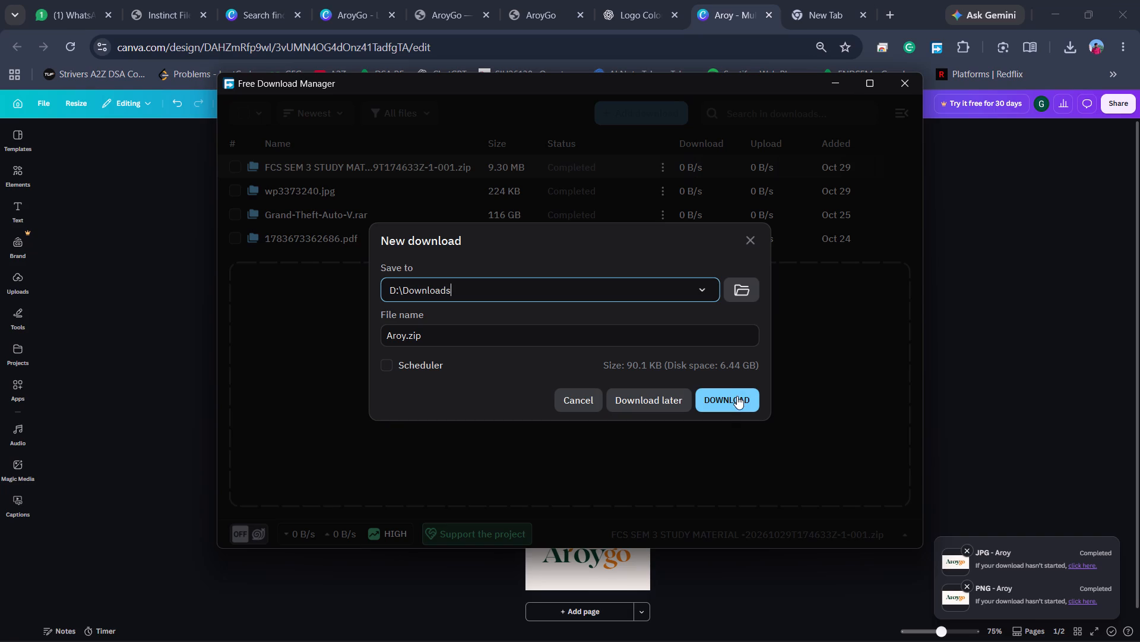
Open the downloaded Aroy archive and view the exported JPG images, first 2 and then 1.
{"action": "double_click", "coordinate": [392, 165]}
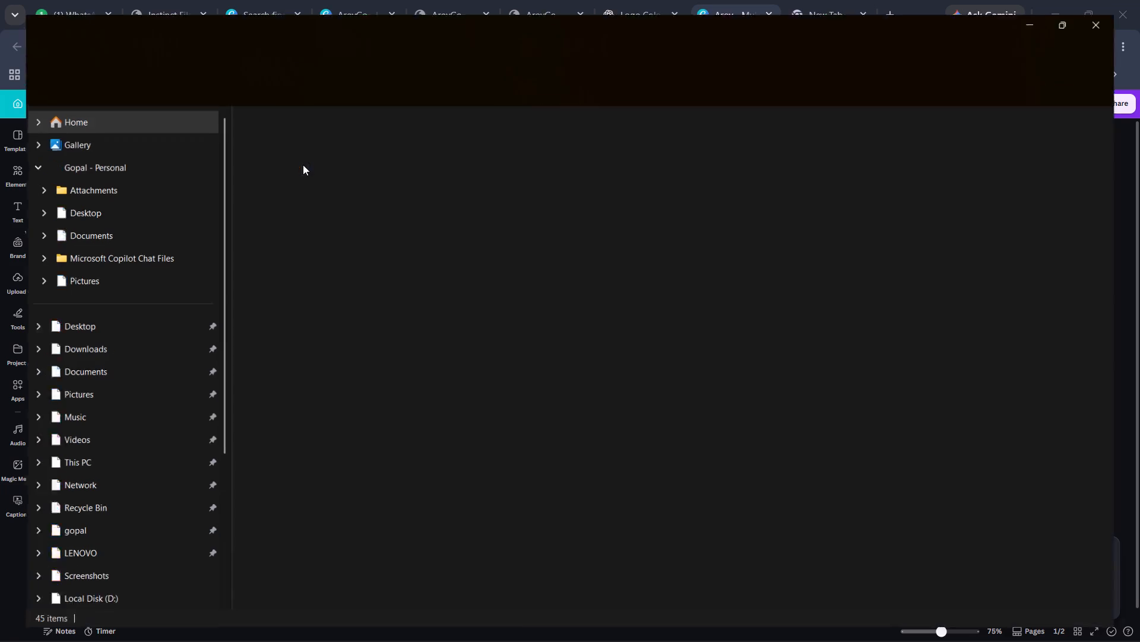
{"action": "double_click", "coordinate": [304, 153]}
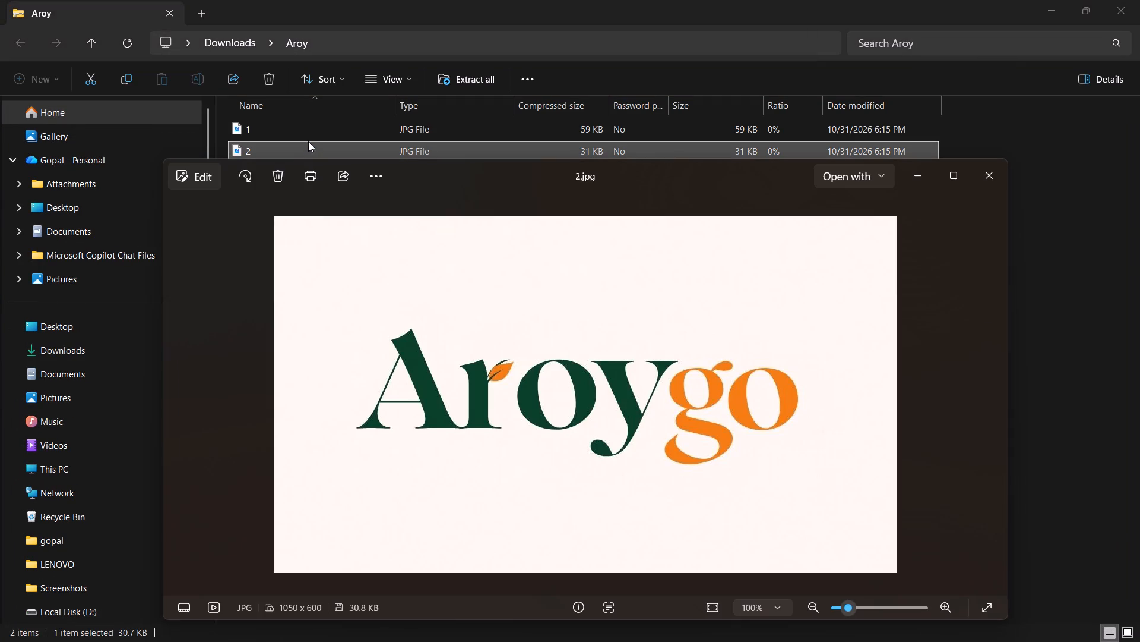
{"action": "left_click", "coordinate": [999, 173]}
{"action": "double_click", "coordinate": [626, 133]}
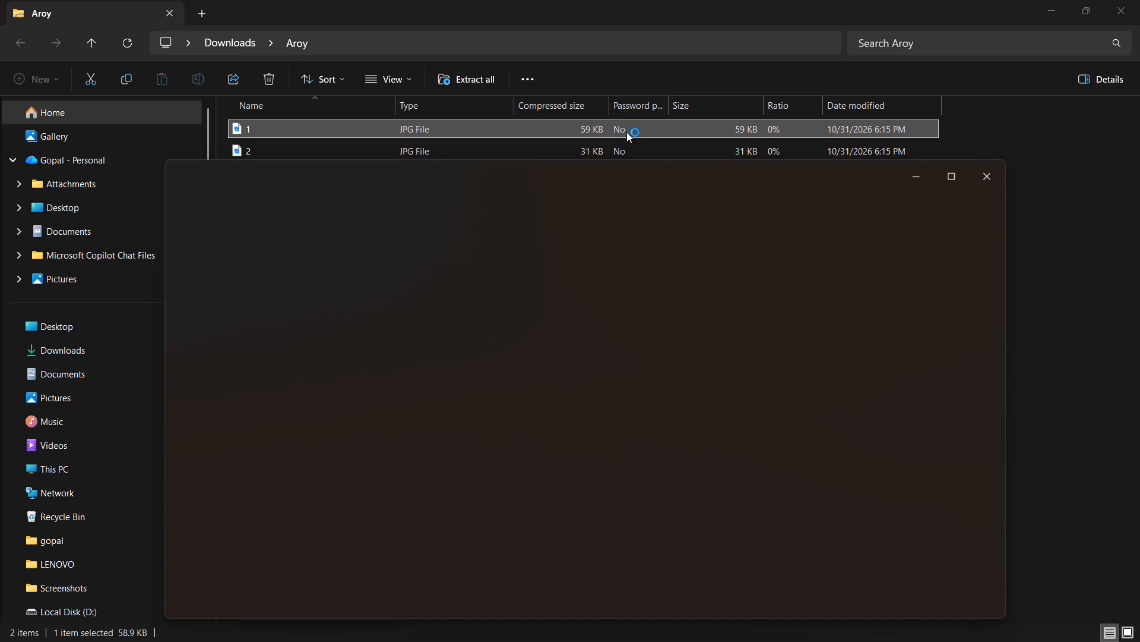
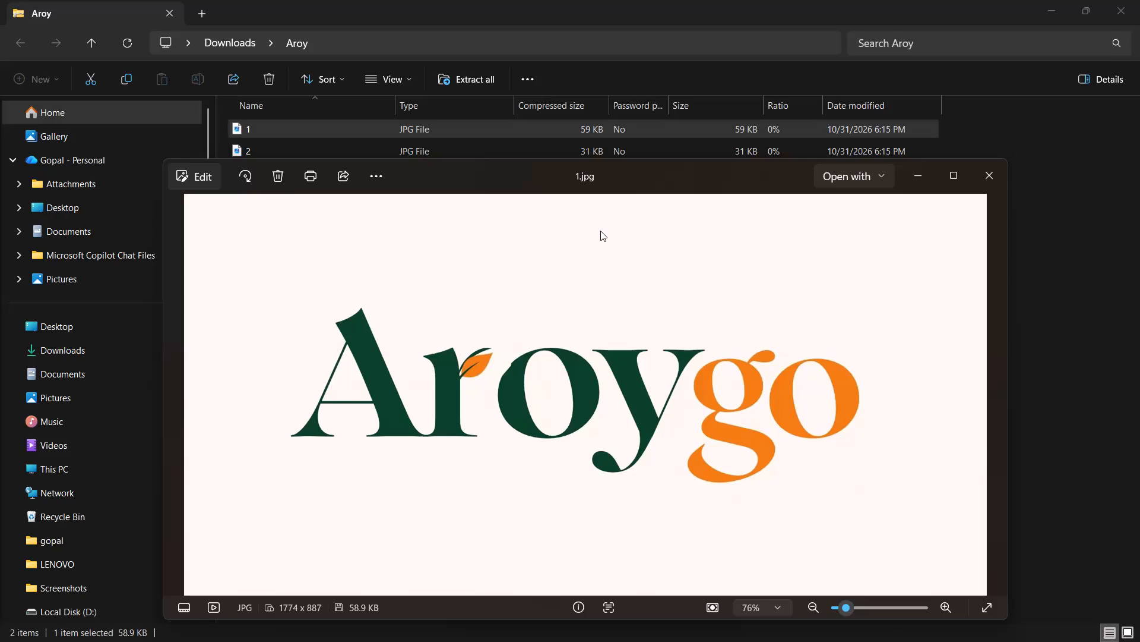
Return to the Aroy design in Canva and capture a screen snip of the page 1 logo artwork, cropped to the page's edges.
{"action": "key", "text": "alt+Tab"}
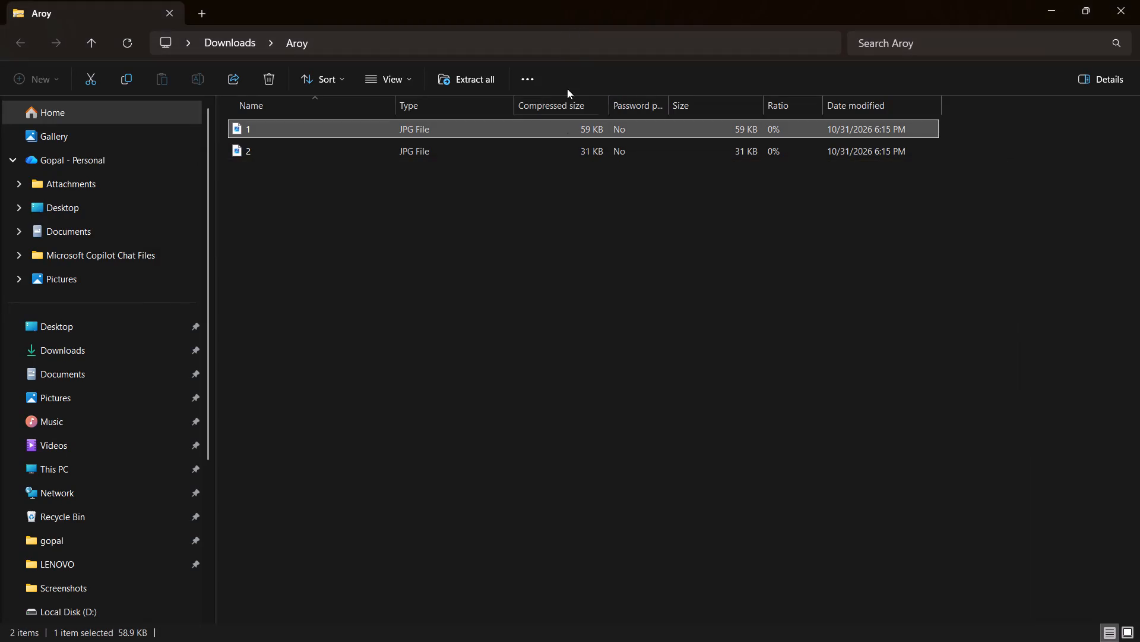
{"action": "key", "text": "alt+Tab"}
{"action": "key", "text": "alt+Tab"}
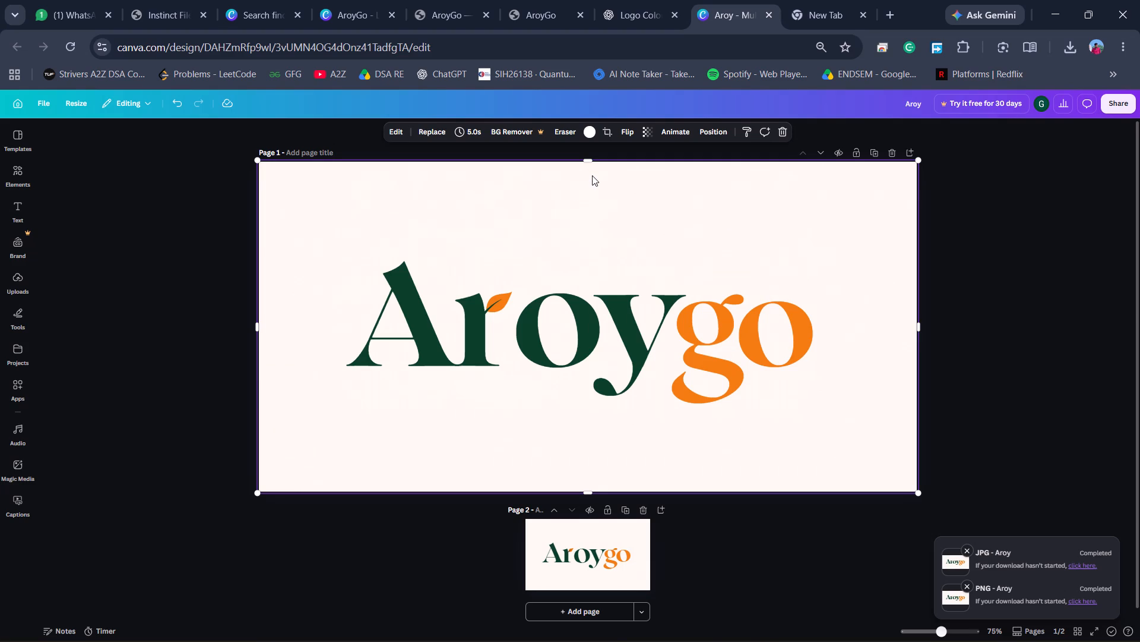
{"action": "key", "text": "shift+super+s"}
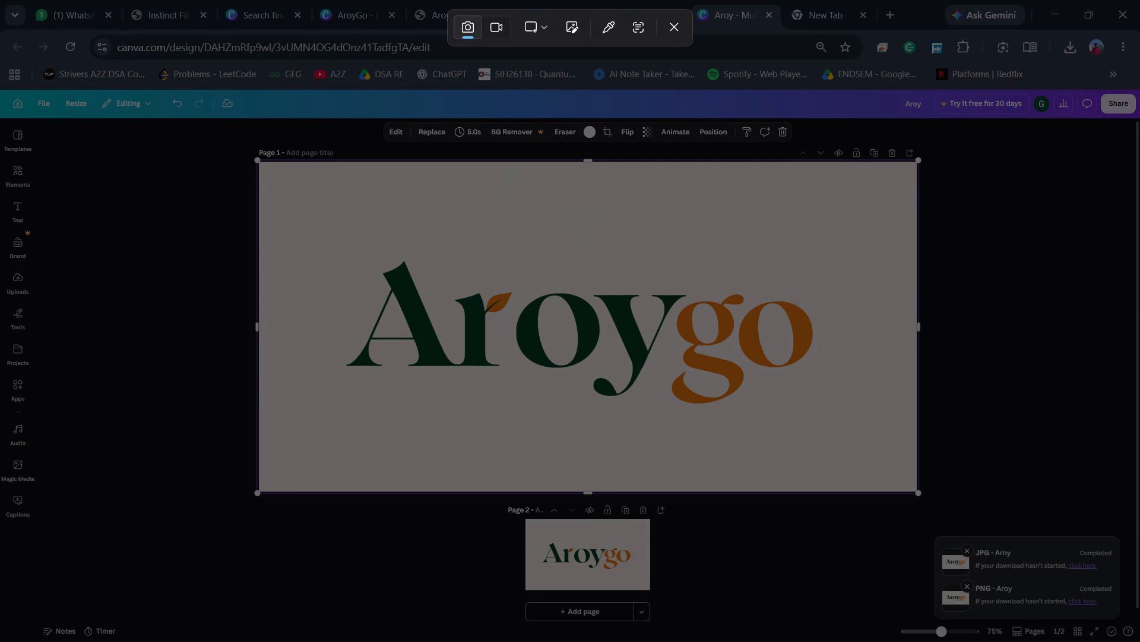
{"action": "left_click_drag", "start_coordinate": [256, 158], "coordinate": [921, 530]}
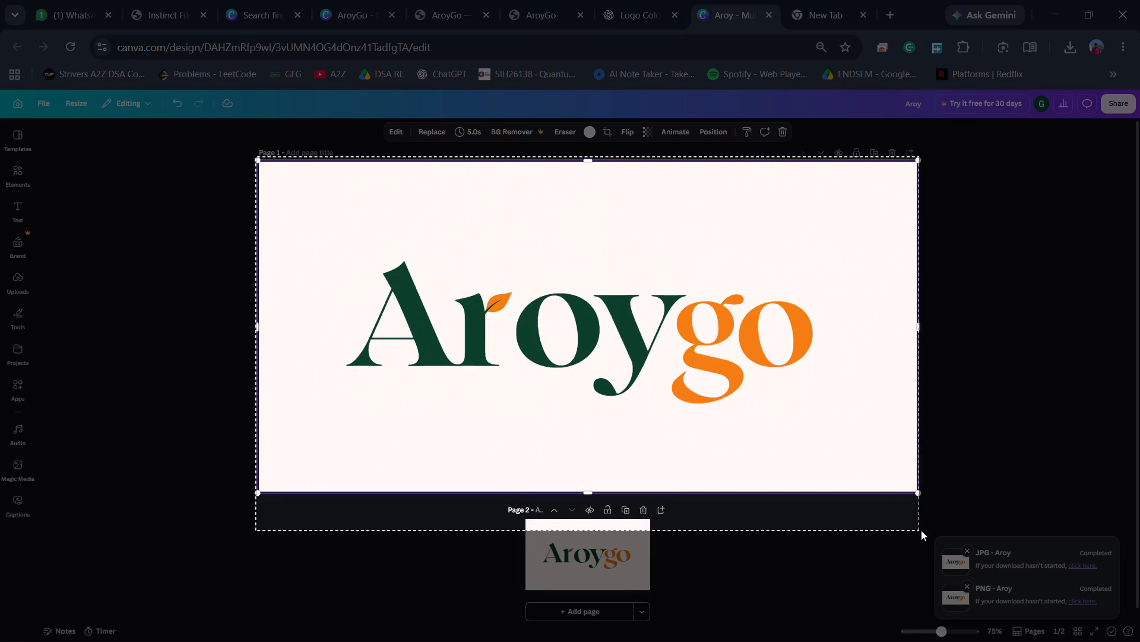
{"action": "left_click_drag", "start_coordinate": [921, 530], "coordinate": [919, 493]}
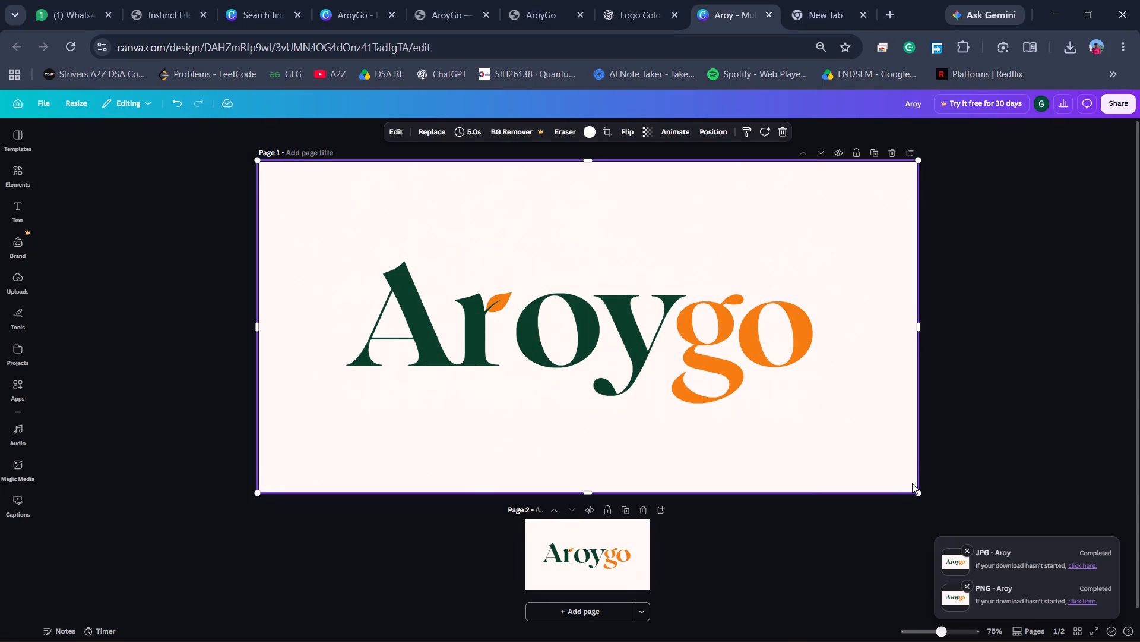
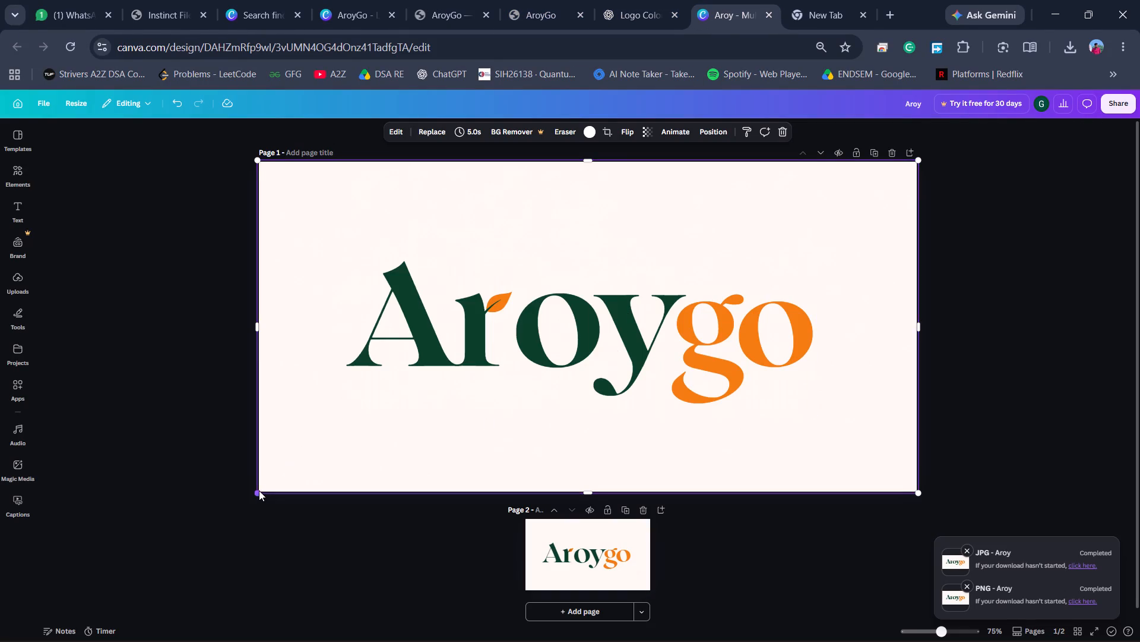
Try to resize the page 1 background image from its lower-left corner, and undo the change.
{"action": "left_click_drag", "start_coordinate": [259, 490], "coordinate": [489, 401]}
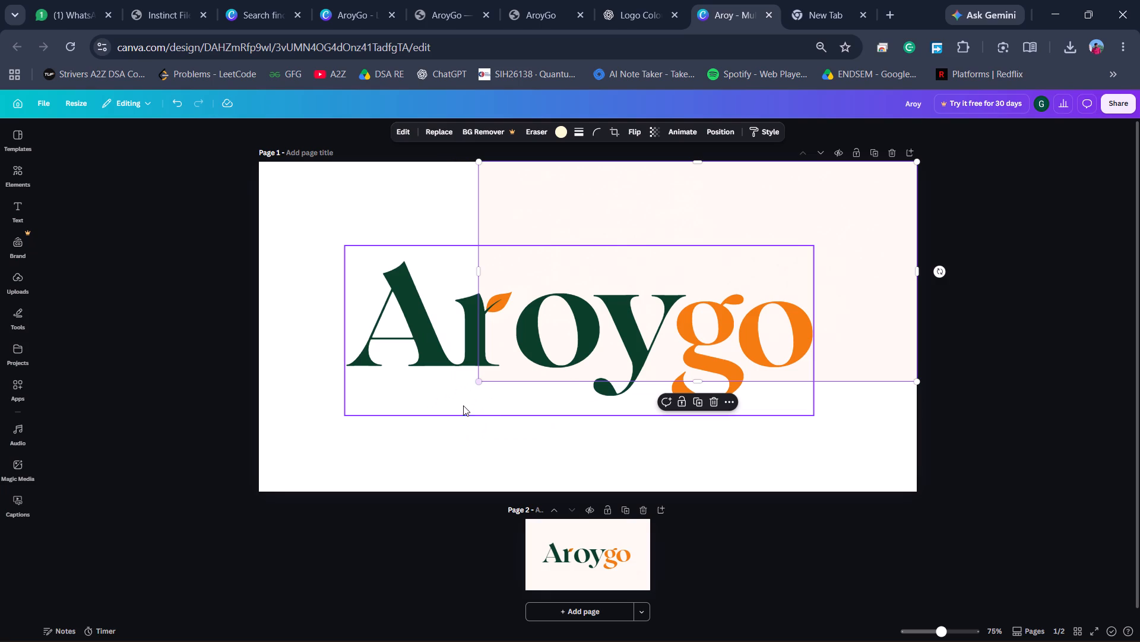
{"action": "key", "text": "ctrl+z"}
Examine the leaf and the lettering in the page 1 logo group up close, including the leaf's available options.
{"action": "left_click", "coordinate": [586, 304]}
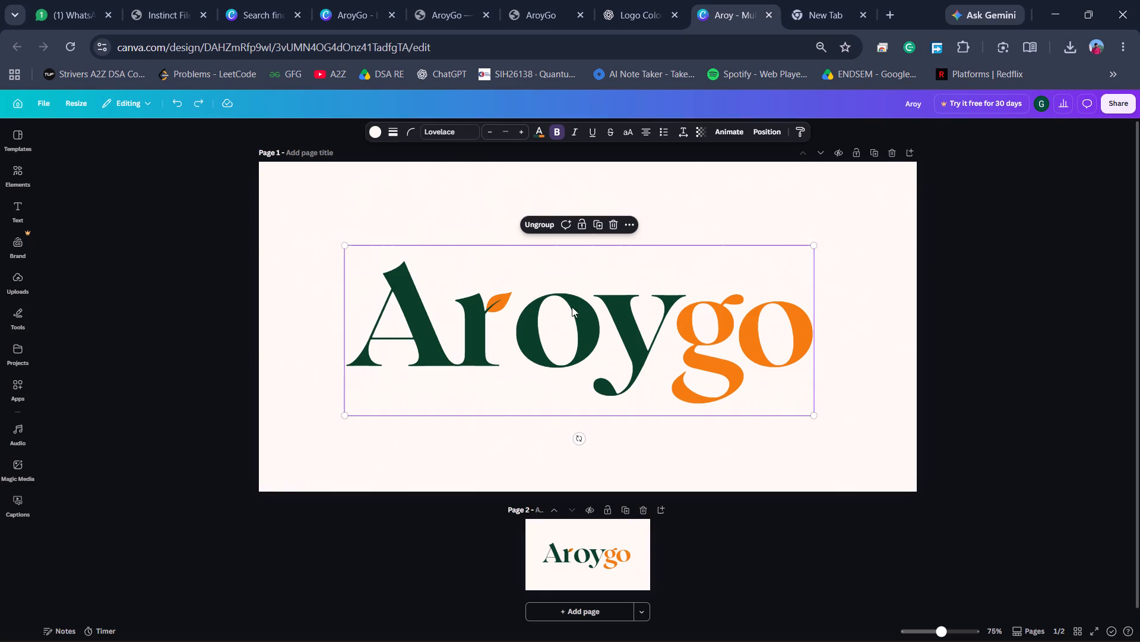
{"action": "left_click", "coordinate": [500, 316]}
{"action": "left_click", "coordinate": [498, 313]}
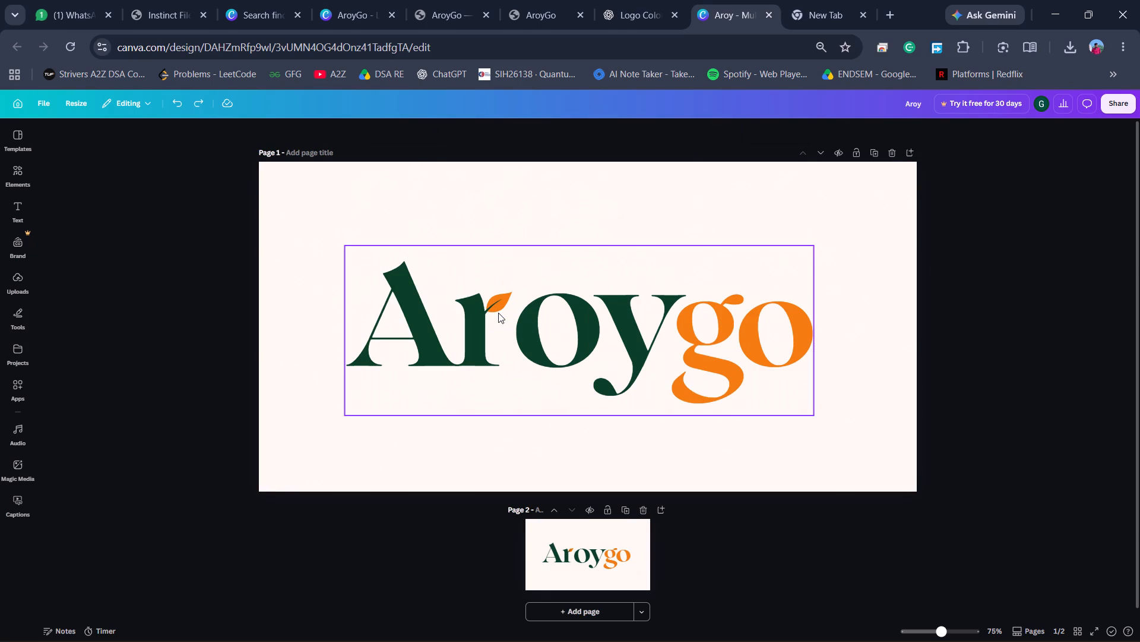
{"action": "left_click", "coordinate": [501, 309]}
{"action": "left_click", "coordinate": [483, 334]}
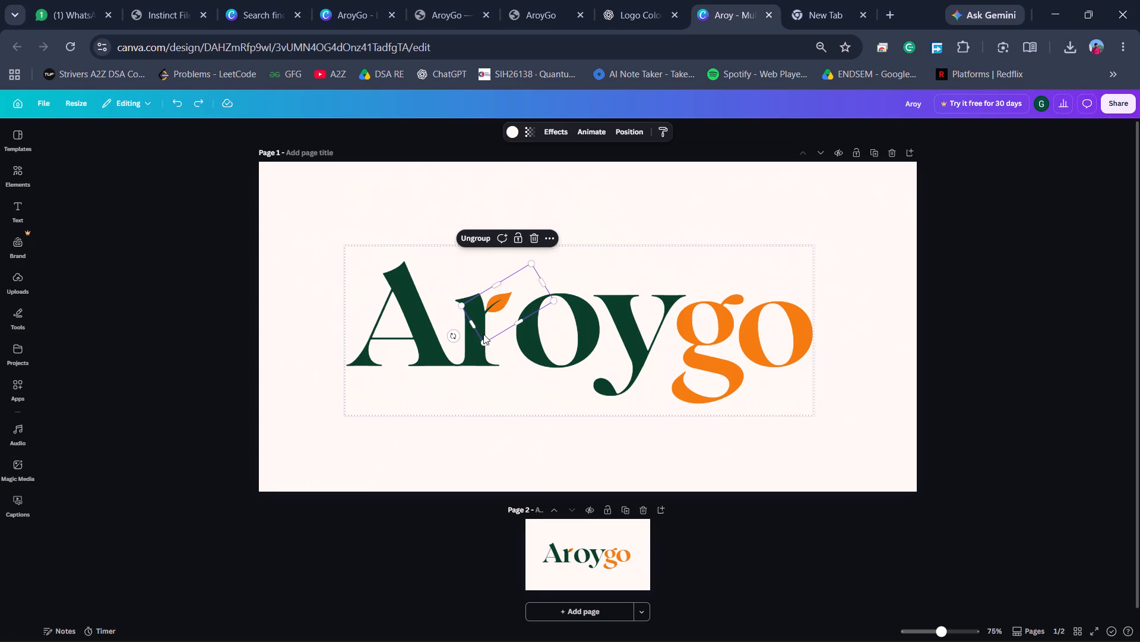
{"action": "left_click", "coordinate": [472, 345]}
{"action": "left_click", "coordinate": [472, 345]}
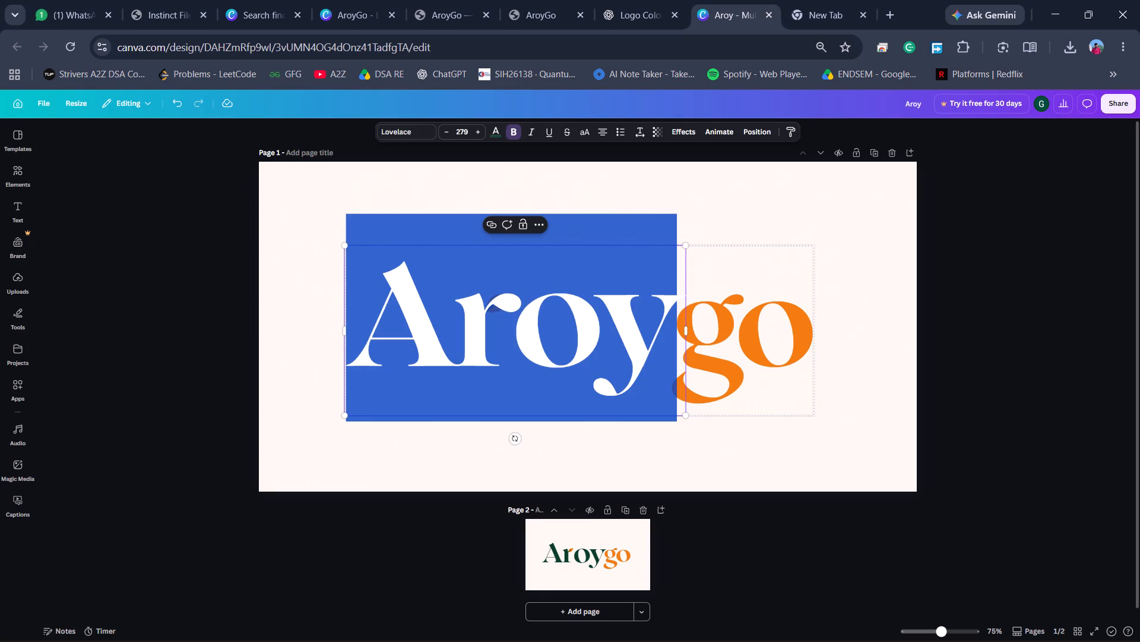
{"action": "left_click", "coordinate": [372, 481]}
{"action": "scroll", "coordinate": [493, 301], "scroll_direction": "up", "scroll_amount": 4, "text": "ctrl"}
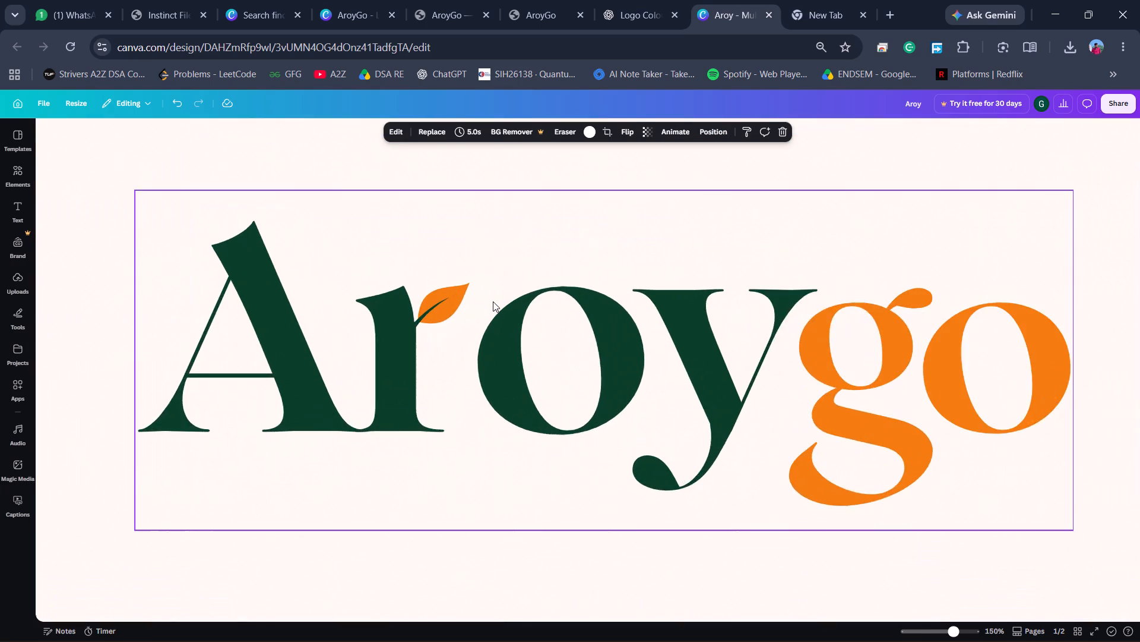
{"action": "scroll", "coordinate": [493, 301], "scroll_direction": "up", "scroll_amount": 4, "text": "ctrl"}
{"action": "left_click", "coordinate": [369, 326]}
{"action": "left_click", "coordinate": [369, 326]}
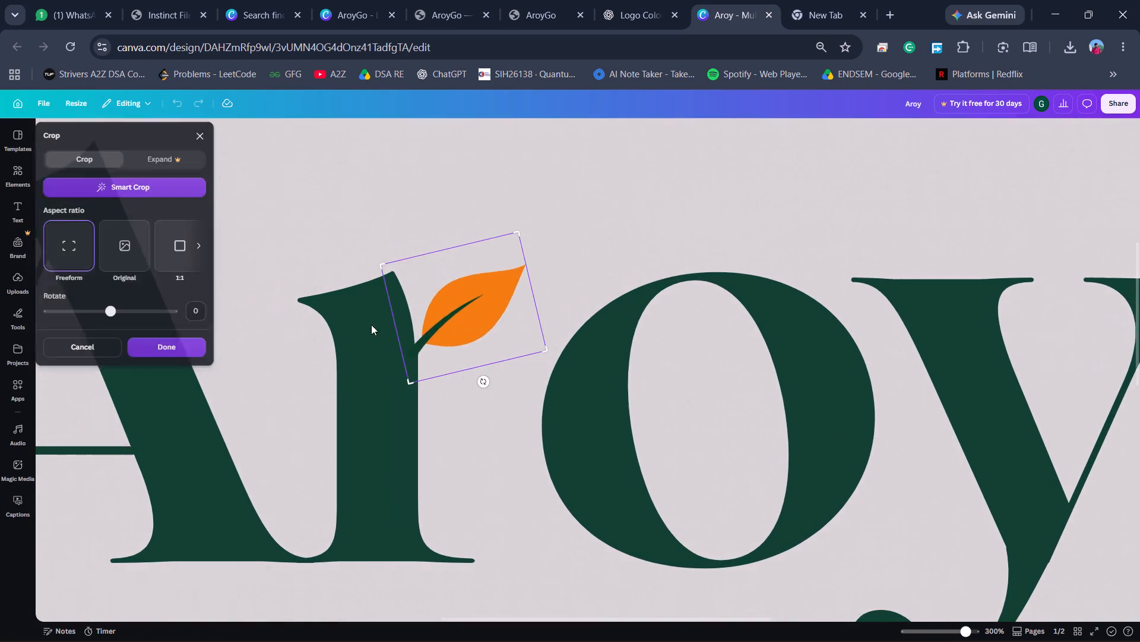
{"action": "right_click", "coordinate": [371, 325]}
{"action": "left_click", "coordinate": [384, 301]}
{"action": "right_click", "coordinate": [384, 301]}
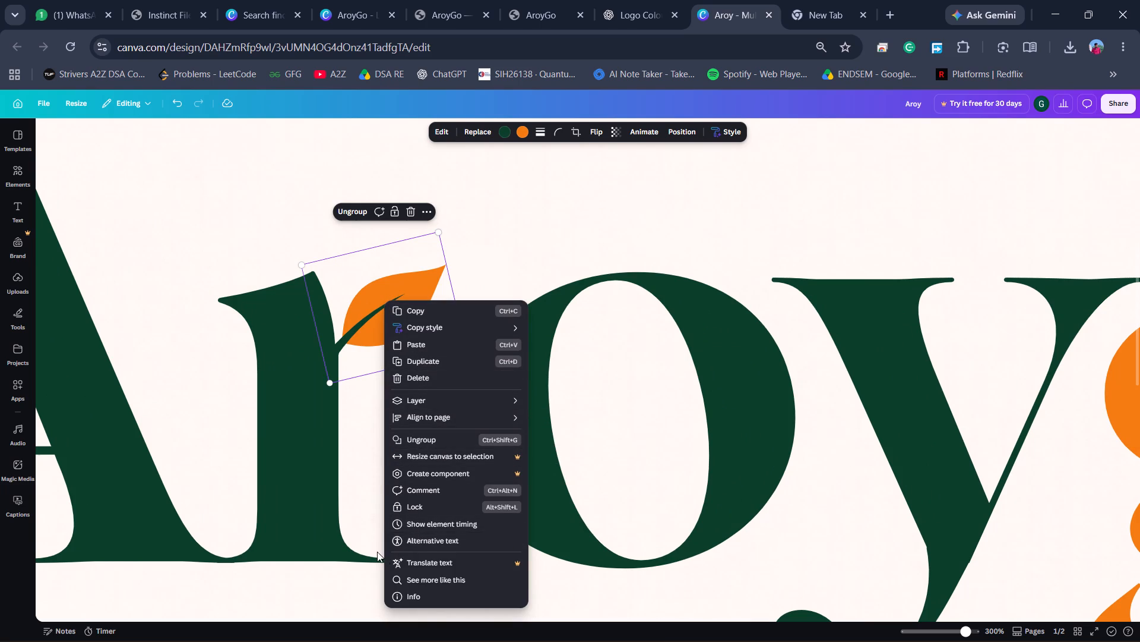
{"action": "left_click", "coordinate": [318, 226]}
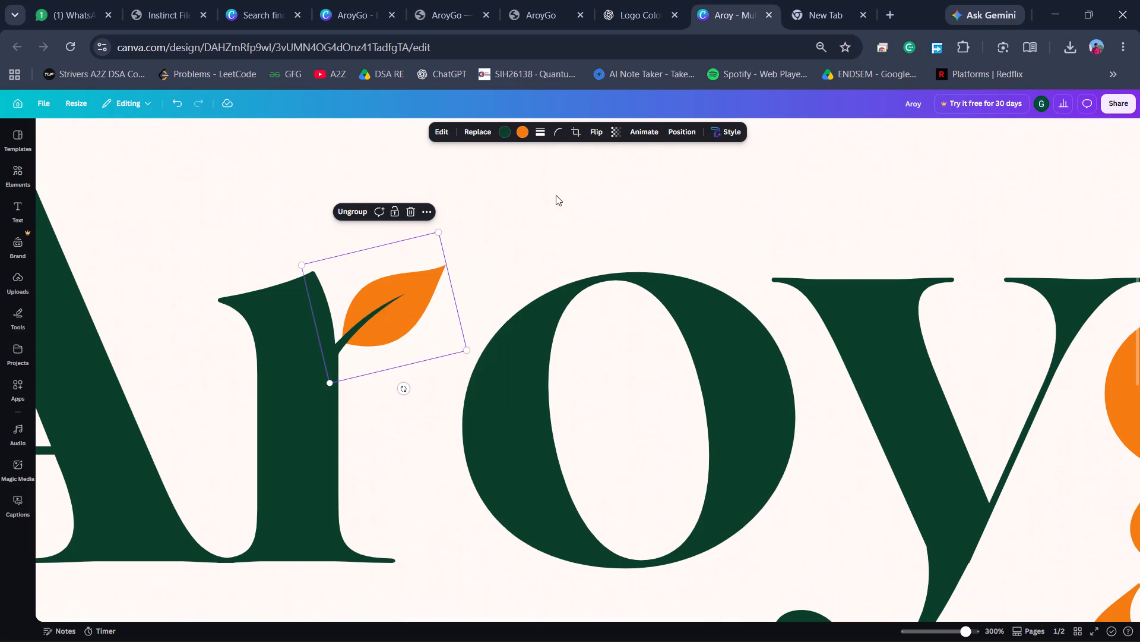
Delete page 2 with the small logo copy, leaving only the large logo page in the design.
{"action": "left_click", "coordinate": [584, 183]}
{"action": "scroll", "coordinate": [584, 182], "scroll_direction": "down", "scroll_amount": 3}
{"action": "scroll", "coordinate": [584, 182], "scroll_direction": "down", "scroll_amount": 1, "text": "ctrl"}
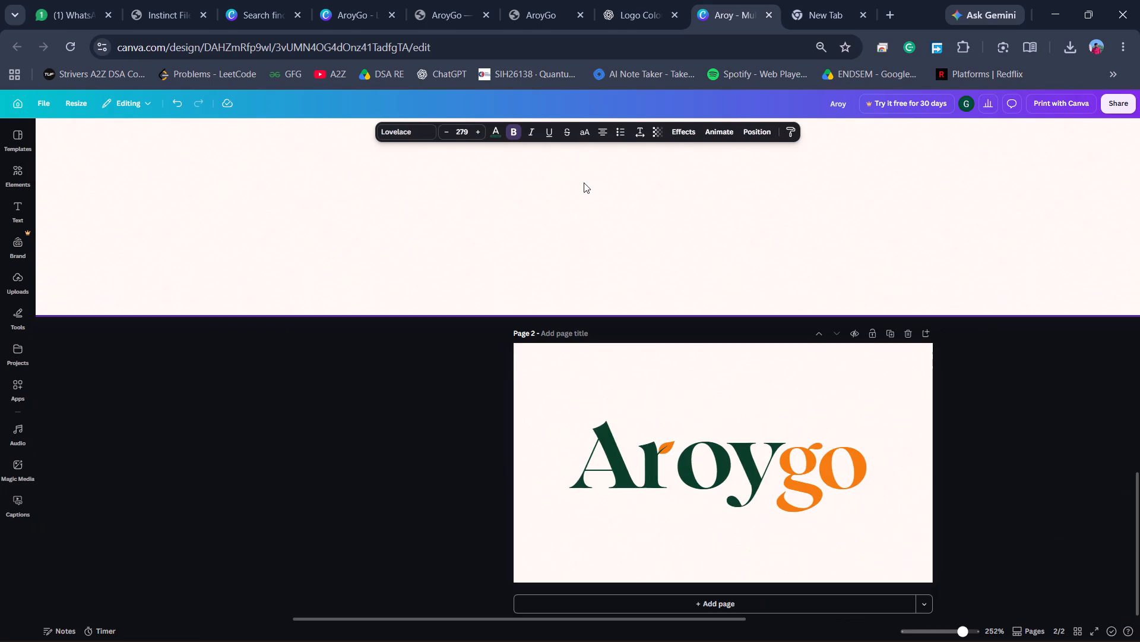
{"action": "scroll", "coordinate": [584, 182], "scroll_direction": "down", "scroll_amount": 6, "text": "ctrl"}
{"action": "left_click", "coordinate": [678, 452]}
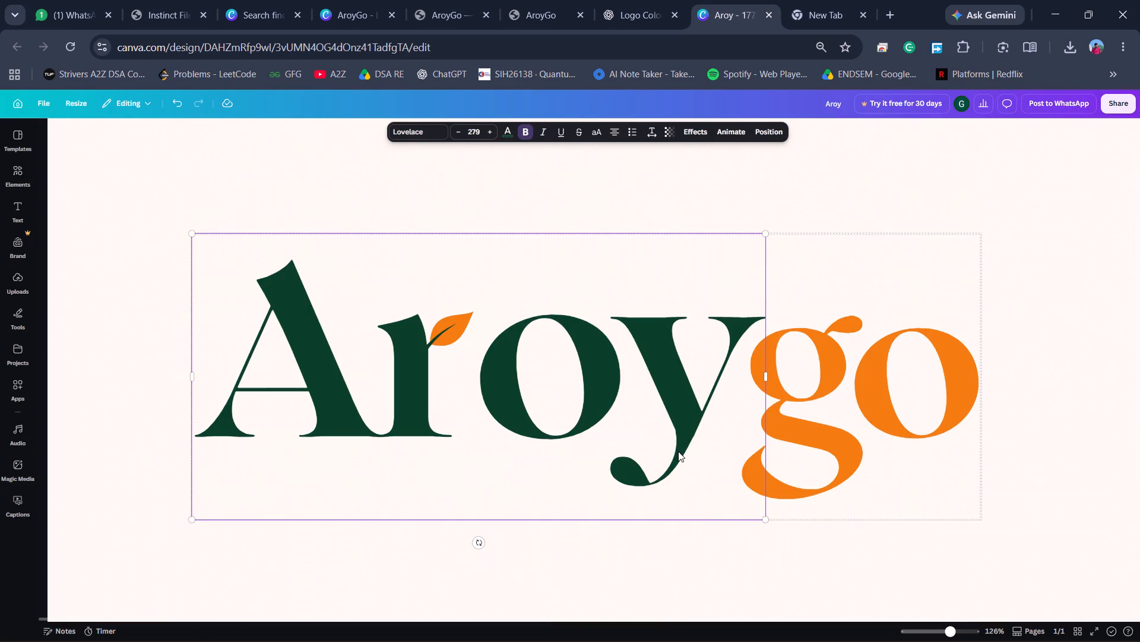
{"action": "left_click", "coordinate": [365, 566]}
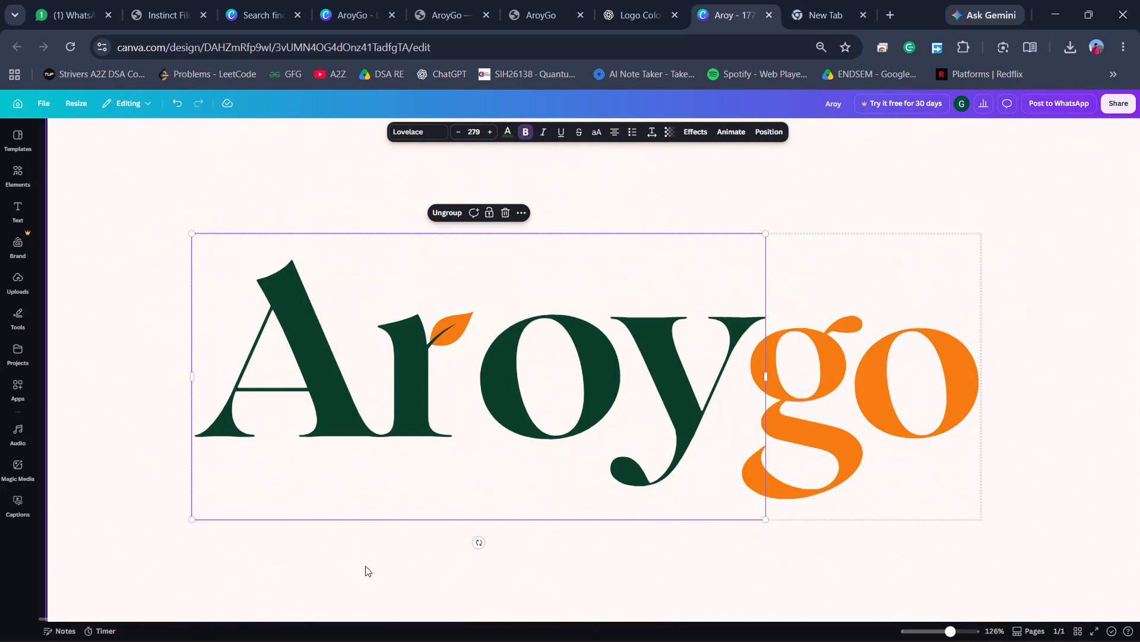
{"action": "scroll", "coordinate": [762, 174], "scroll_direction": "down", "scroll_amount": 4, "text": "ctrl"}
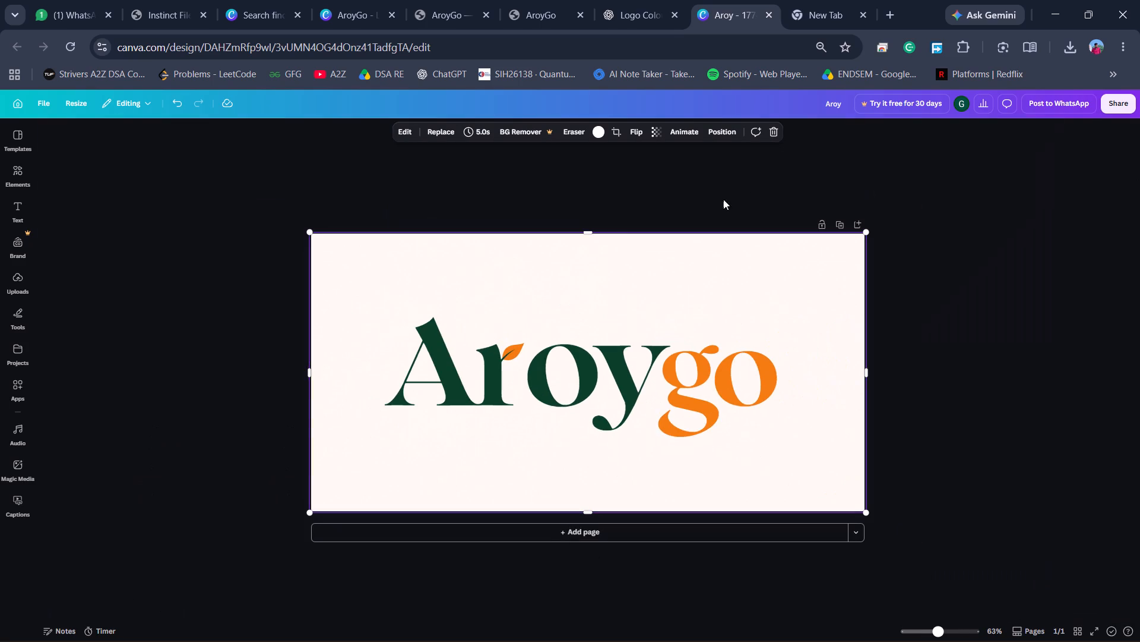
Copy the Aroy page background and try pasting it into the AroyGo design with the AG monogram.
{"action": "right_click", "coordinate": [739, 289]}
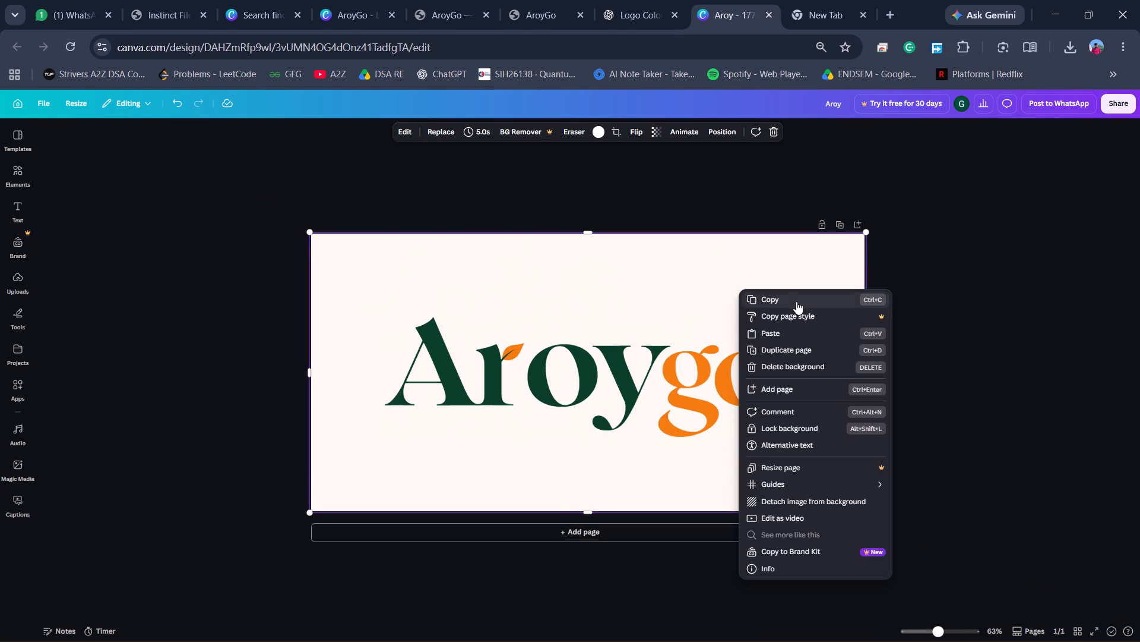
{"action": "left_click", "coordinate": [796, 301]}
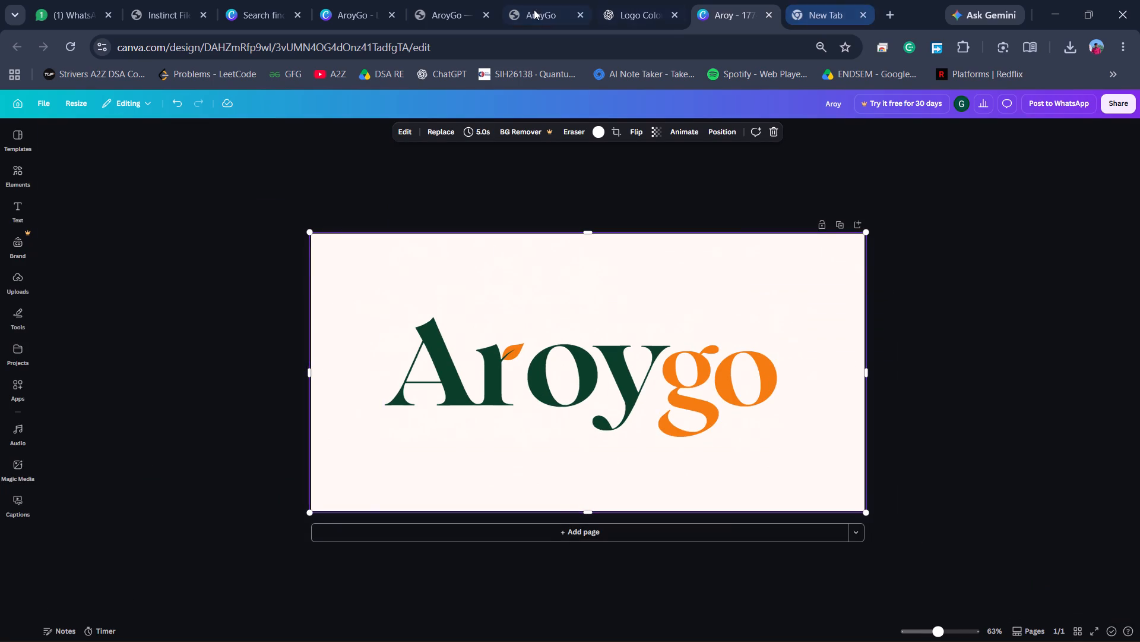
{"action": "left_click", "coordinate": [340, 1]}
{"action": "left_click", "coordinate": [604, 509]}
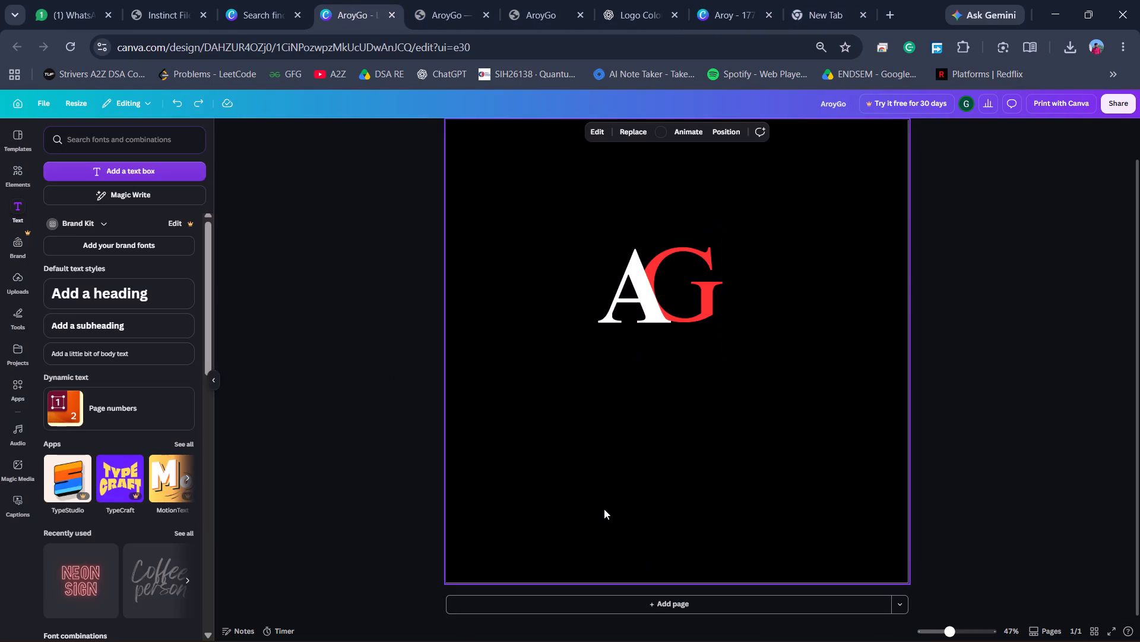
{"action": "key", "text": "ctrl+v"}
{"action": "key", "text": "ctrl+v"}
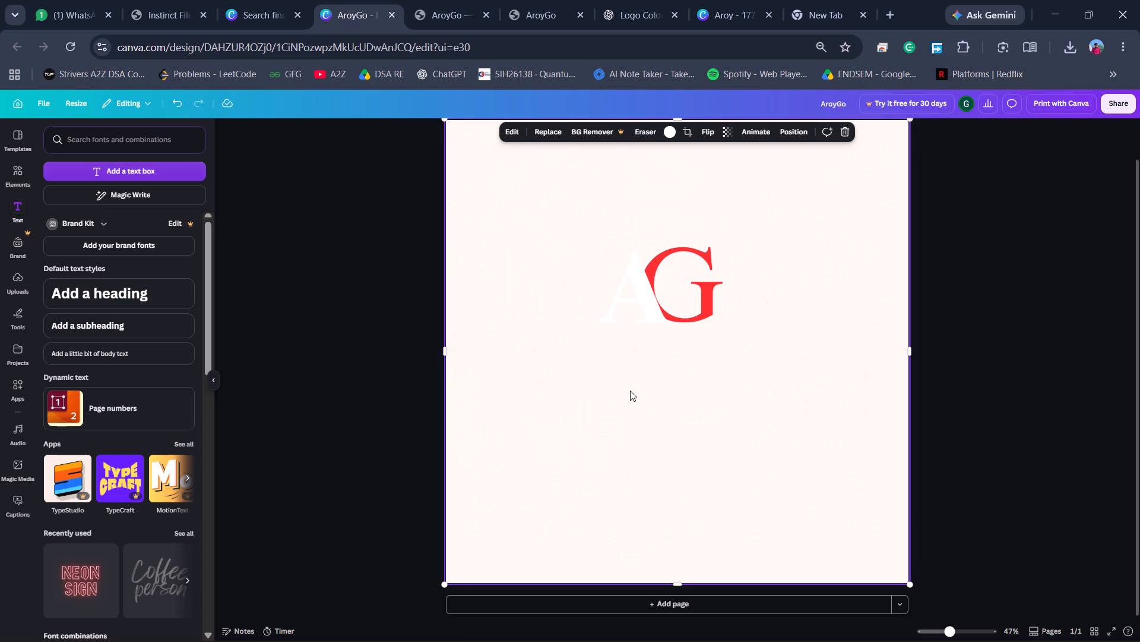
Undo the pasted background and the earlier shifts of the red G in the AroyGo design.
{"action": "key", "text": "ctrl+z"}
{"action": "key", "text": "ctrl+z"}
{"action": "key", "text": "ctrl+z"}
{"action": "key", "text": "ctrl+z"}
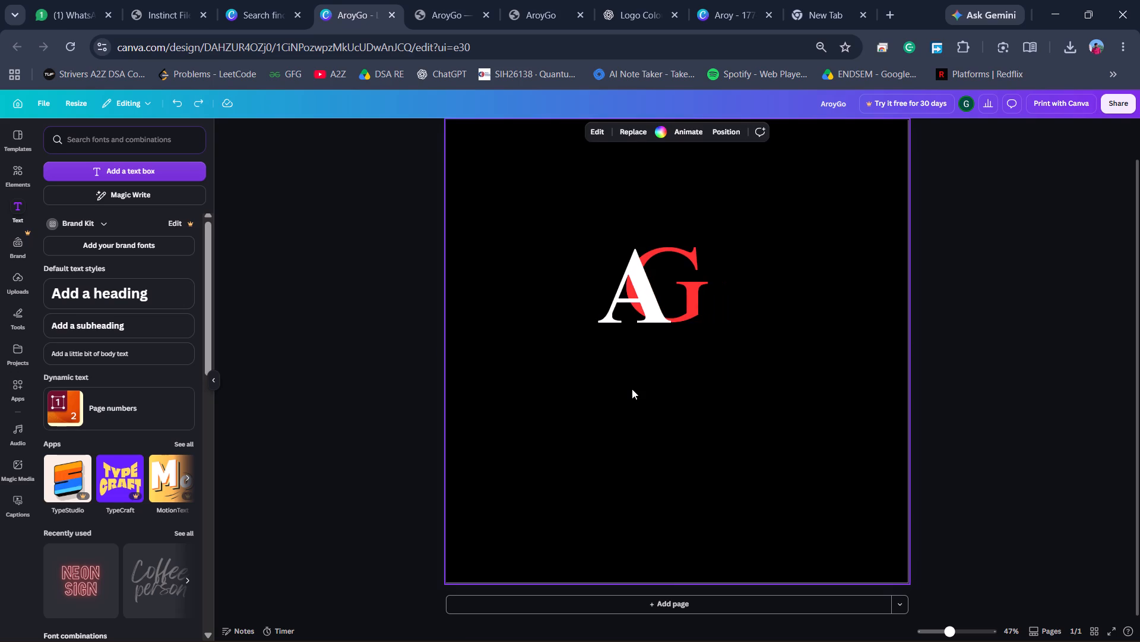
{"action": "key", "text": "ctrl+z"}
{"action": "key", "text": "ctrl+z"}
{"action": "key", "text": "ctrl+z"}
{"action": "key", "text": "ctrl+z"}
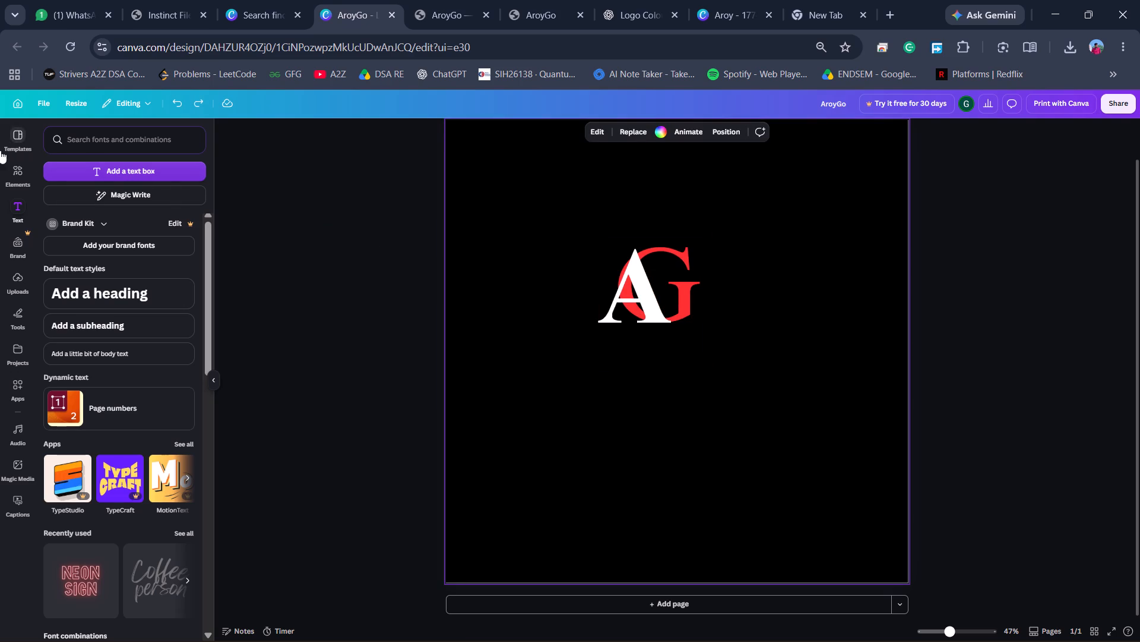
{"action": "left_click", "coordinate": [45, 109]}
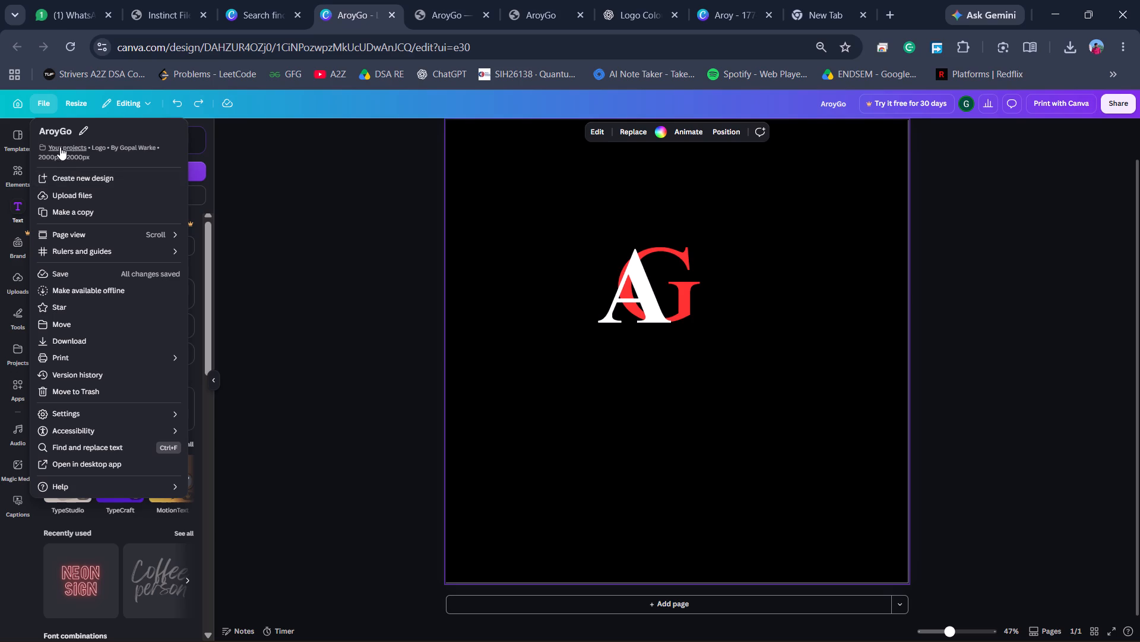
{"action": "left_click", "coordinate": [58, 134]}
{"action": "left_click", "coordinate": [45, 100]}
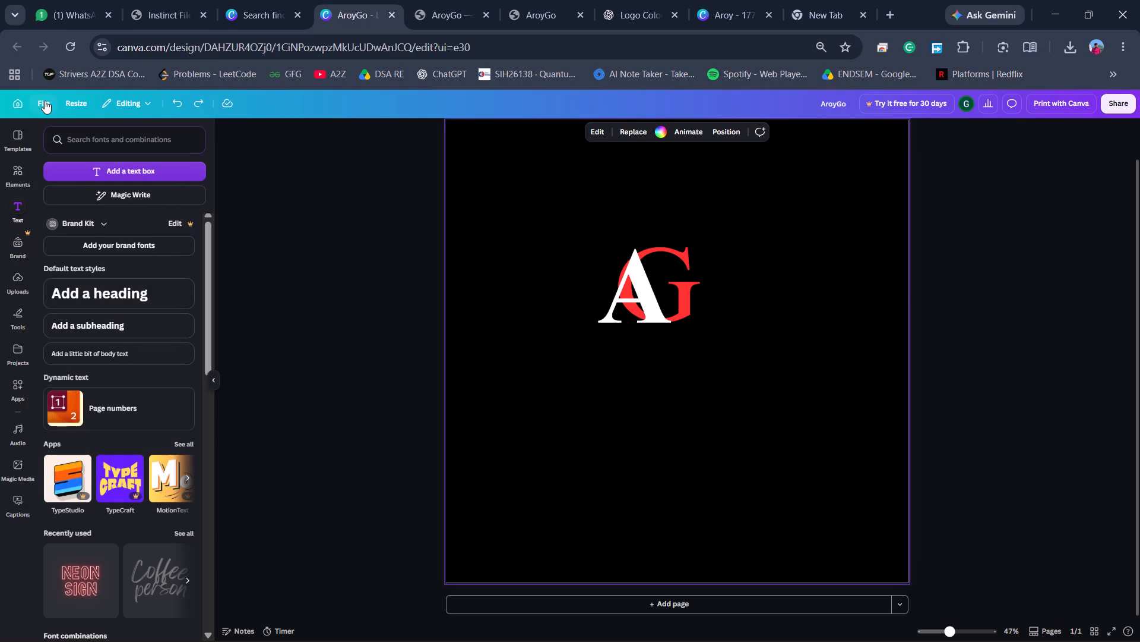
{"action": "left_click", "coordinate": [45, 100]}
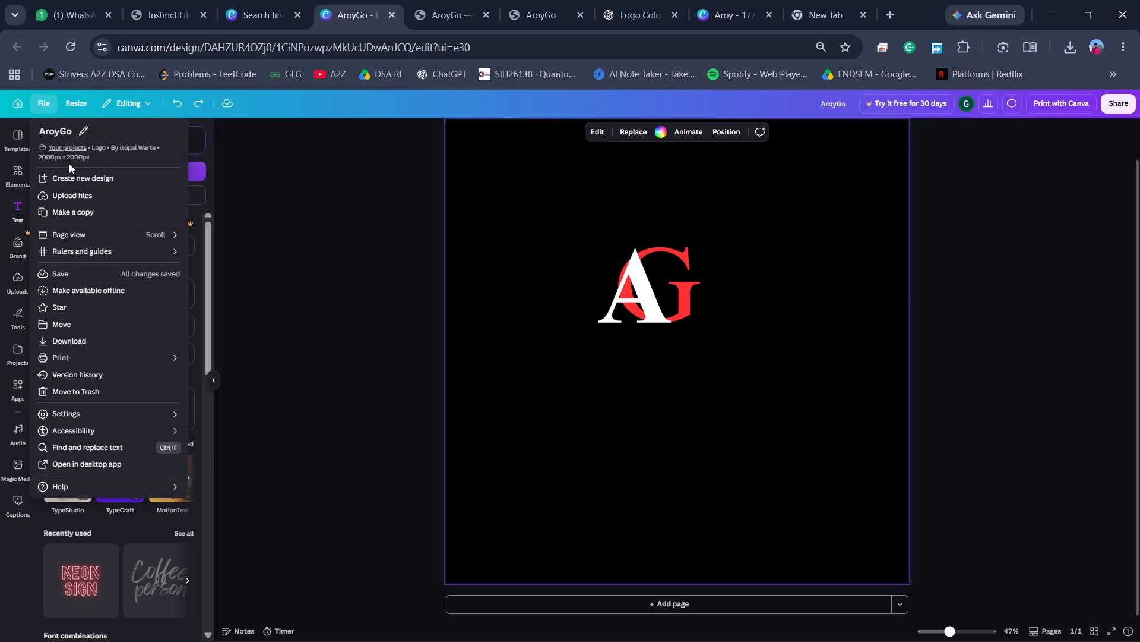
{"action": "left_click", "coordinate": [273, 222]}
From the Canva home page, download all pages of the Aroy design as Aroy.pdf to D:\Downloads.
{"action": "left_click", "coordinate": [14, 103]}
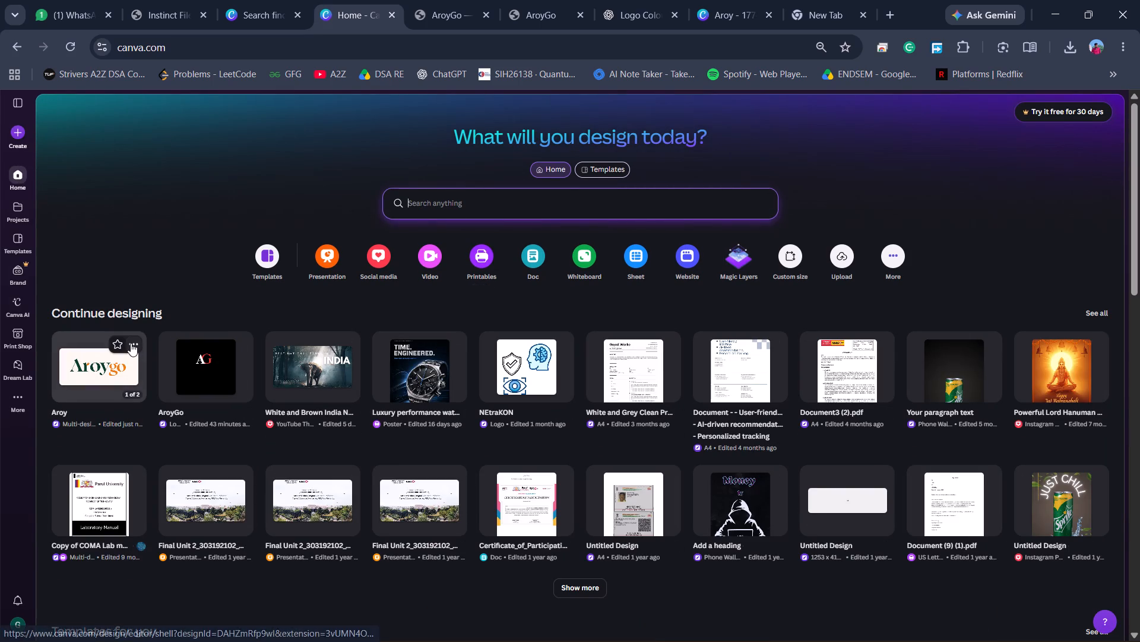
{"action": "left_click", "coordinate": [131, 343]}
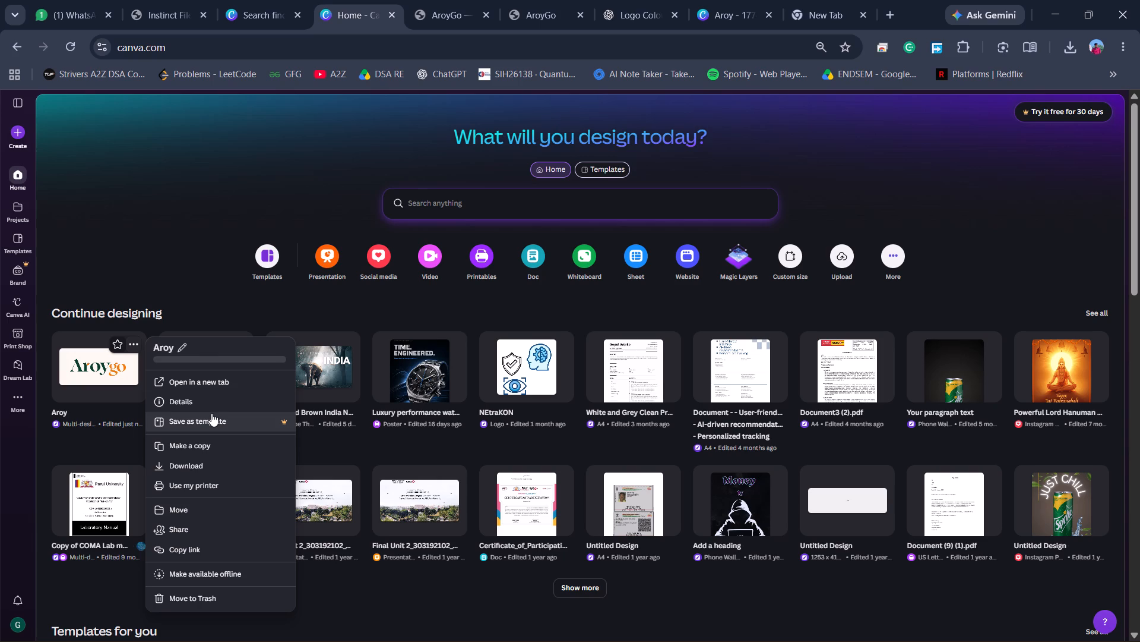
{"action": "left_click", "coordinate": [209, 461]}
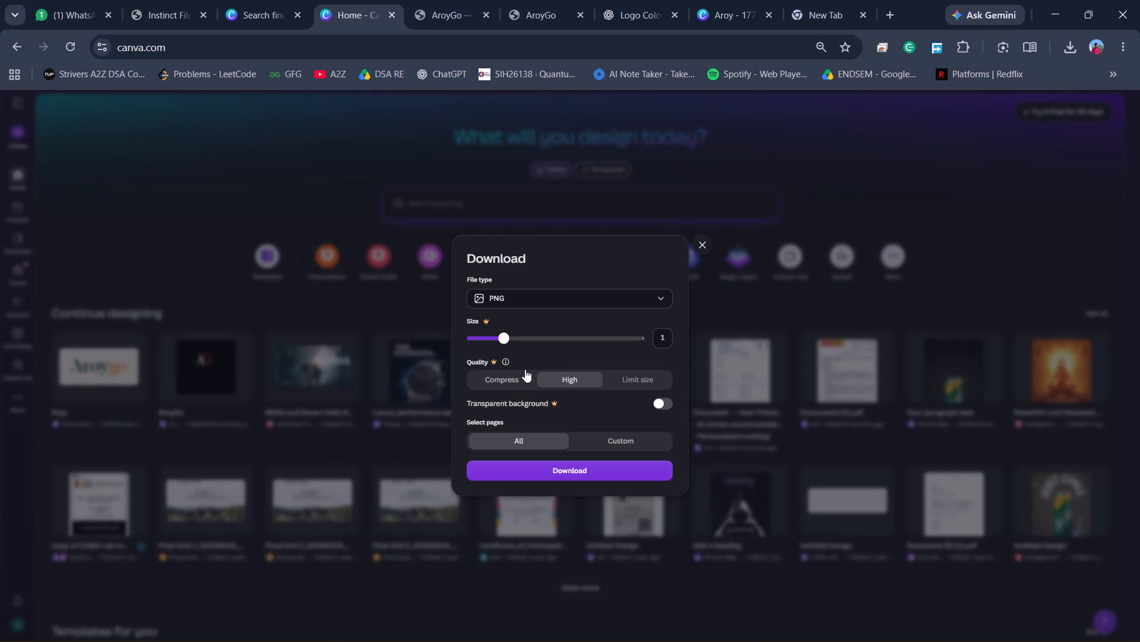
{"action": "left_click", "coordinate": [609, 301]}
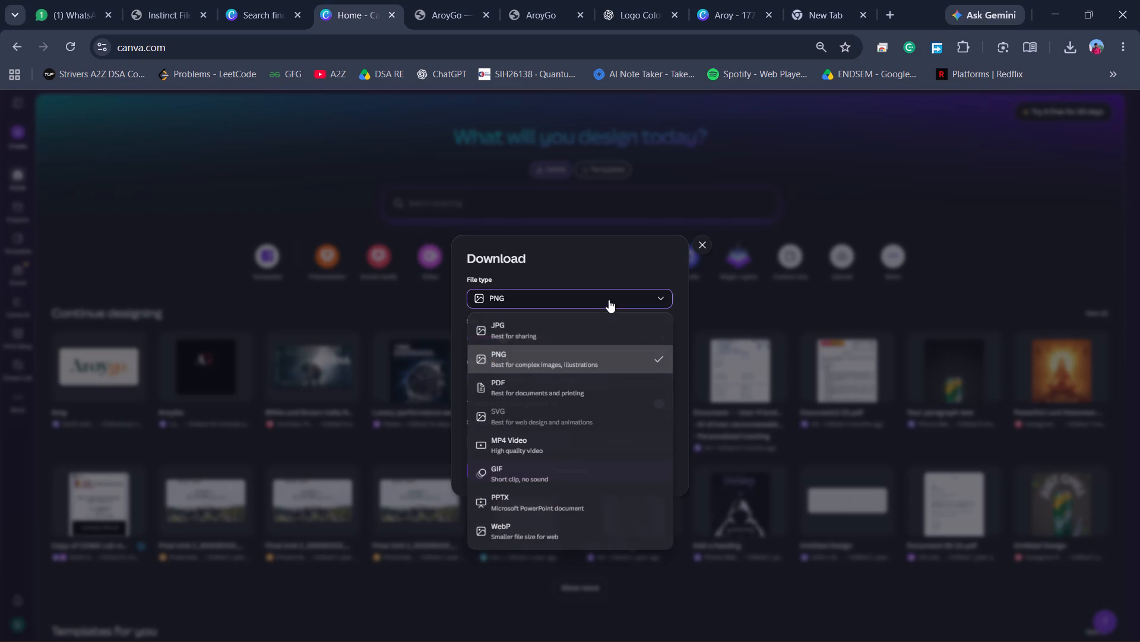
{"action": "left_click", "coordinate": [568, 391]}
{"action": "left_click", "coordinate": [522, 475]}
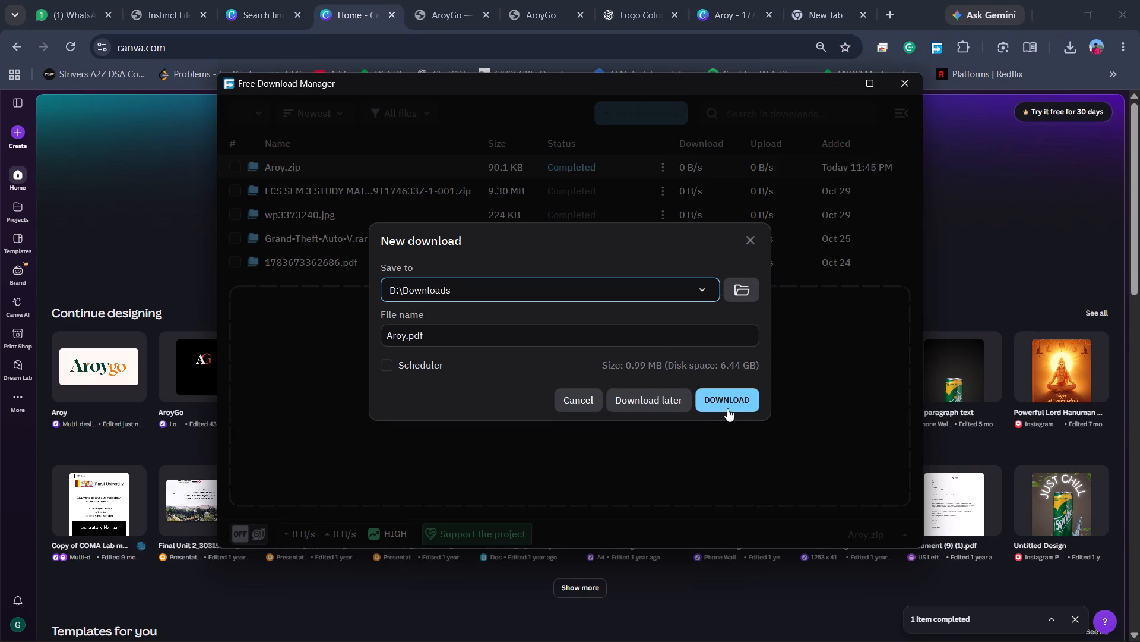
{"action": "left_click", "coordinate": [726, 402]}
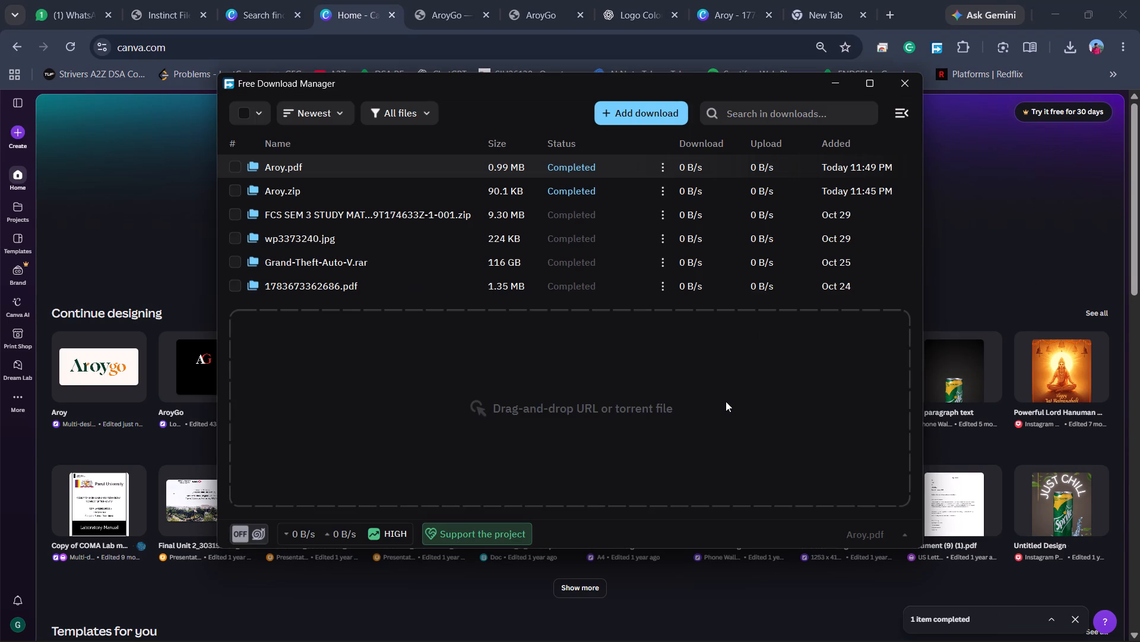
Open the downloaded Aroy.pdf and examine both pages, checking the leaf on the "r" up close.
{"action": "double_click", "coordinate": [501, 171]}
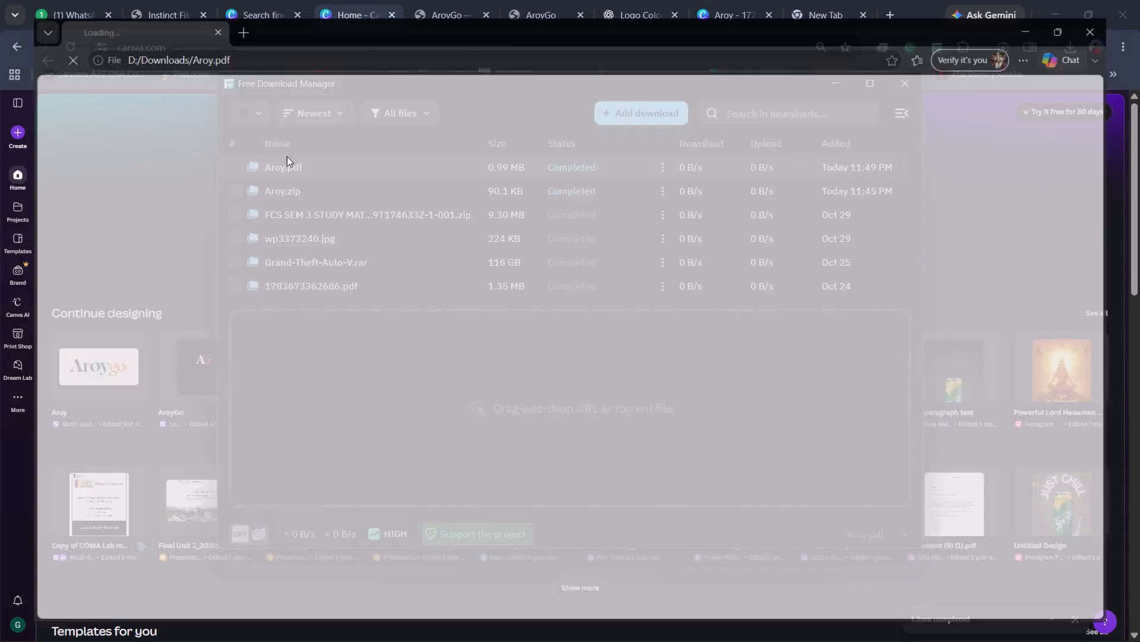
{"action": "scroll", "coordinate": [397, 281], "scroll_direction": "down", "scroll_amount": 1}
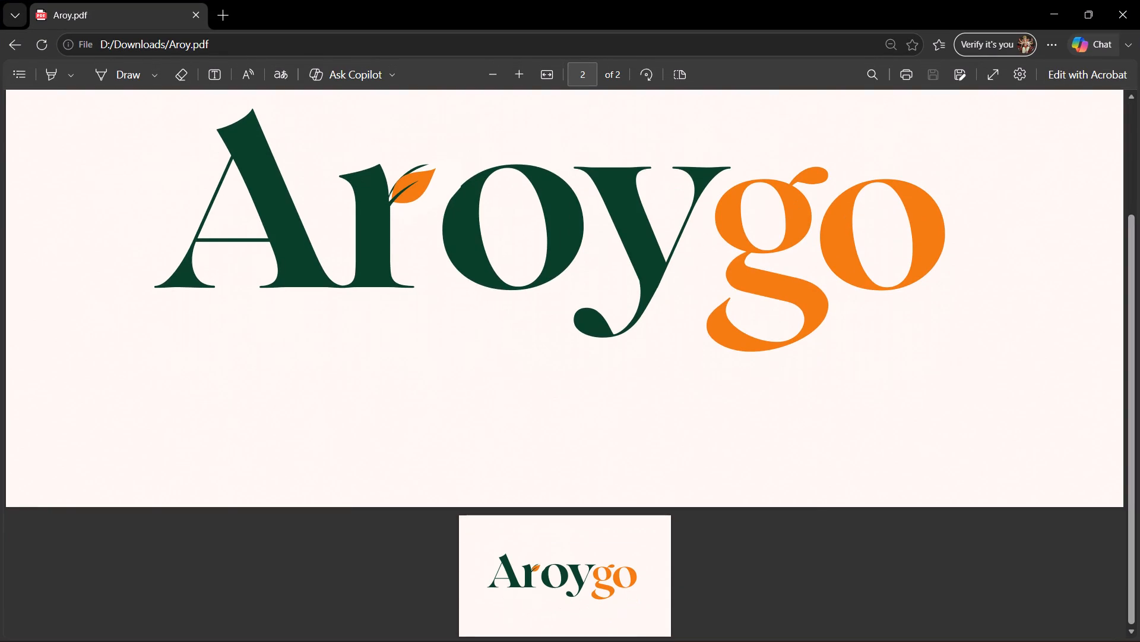
{"action": "scroll", "coordinate": [472, 218], "scroll_direction": "up", "scroll_amount": 3, "text": "ctrl"}
{"action": "scroll", "coordinate": [319, 155], "scroll_direction": "up", "scroll_amount": 3, "text": "ctrl"}
{"action": "scroll", "coordinate": [313, 212], "scroll_direction": "up", "scroll_amount": 3}
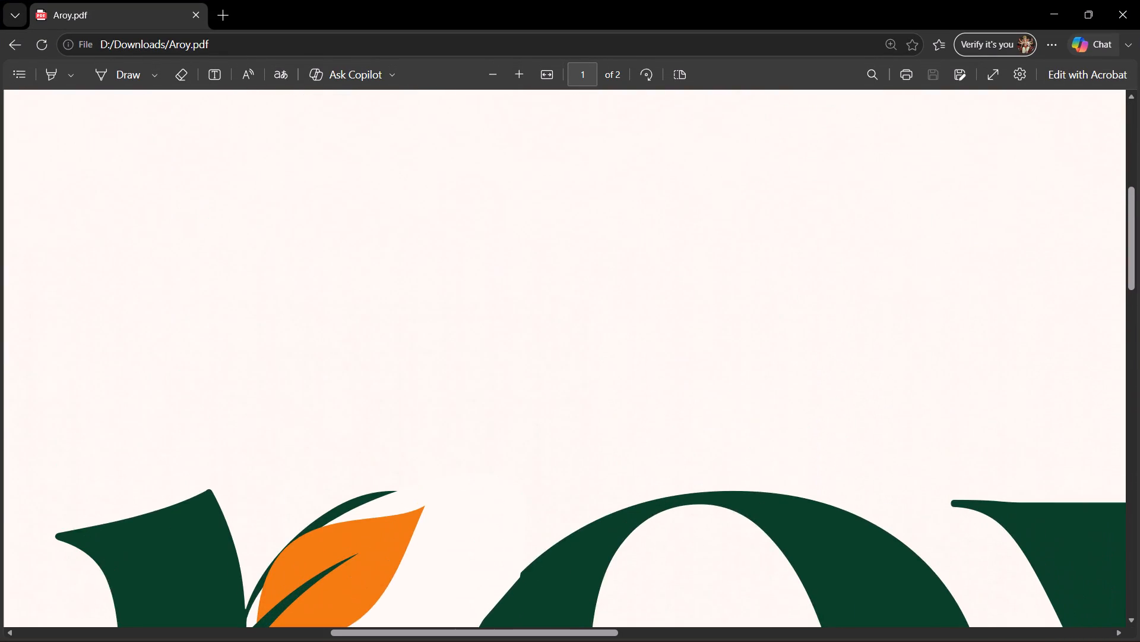
{"action": "scroll", "coordinate": [313, 211], "scroll_direction": "down", "scroll_amount": 1}
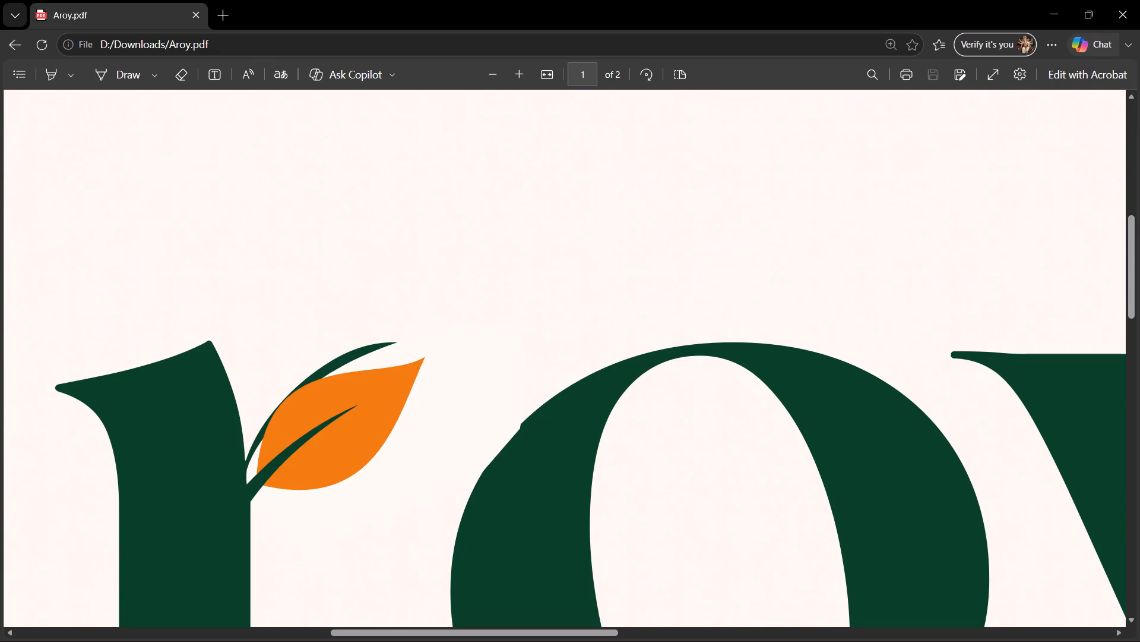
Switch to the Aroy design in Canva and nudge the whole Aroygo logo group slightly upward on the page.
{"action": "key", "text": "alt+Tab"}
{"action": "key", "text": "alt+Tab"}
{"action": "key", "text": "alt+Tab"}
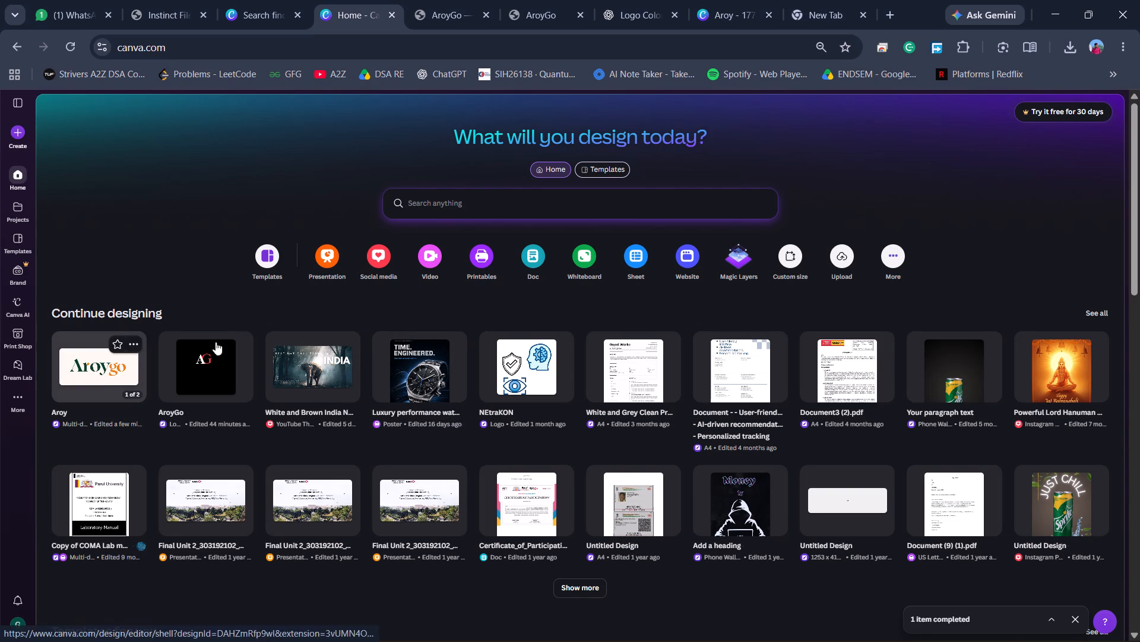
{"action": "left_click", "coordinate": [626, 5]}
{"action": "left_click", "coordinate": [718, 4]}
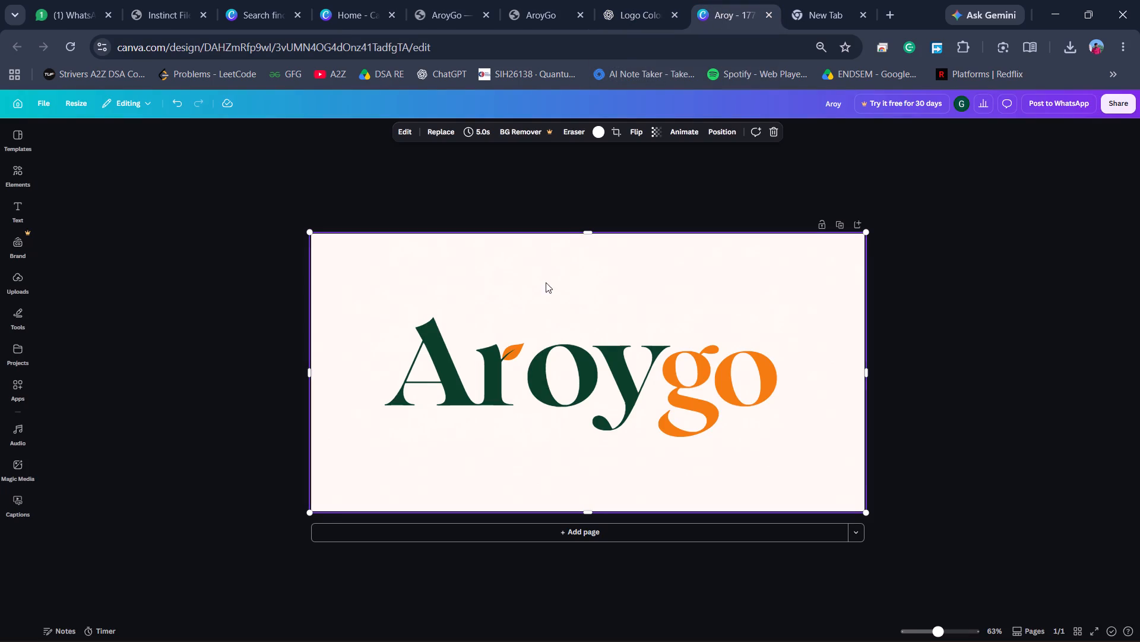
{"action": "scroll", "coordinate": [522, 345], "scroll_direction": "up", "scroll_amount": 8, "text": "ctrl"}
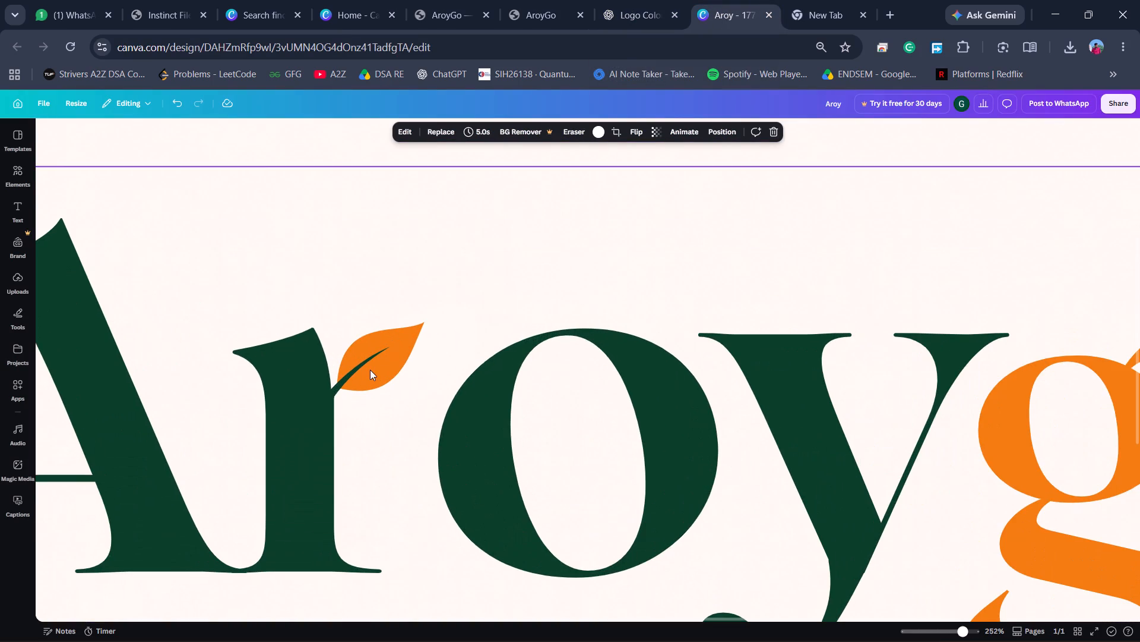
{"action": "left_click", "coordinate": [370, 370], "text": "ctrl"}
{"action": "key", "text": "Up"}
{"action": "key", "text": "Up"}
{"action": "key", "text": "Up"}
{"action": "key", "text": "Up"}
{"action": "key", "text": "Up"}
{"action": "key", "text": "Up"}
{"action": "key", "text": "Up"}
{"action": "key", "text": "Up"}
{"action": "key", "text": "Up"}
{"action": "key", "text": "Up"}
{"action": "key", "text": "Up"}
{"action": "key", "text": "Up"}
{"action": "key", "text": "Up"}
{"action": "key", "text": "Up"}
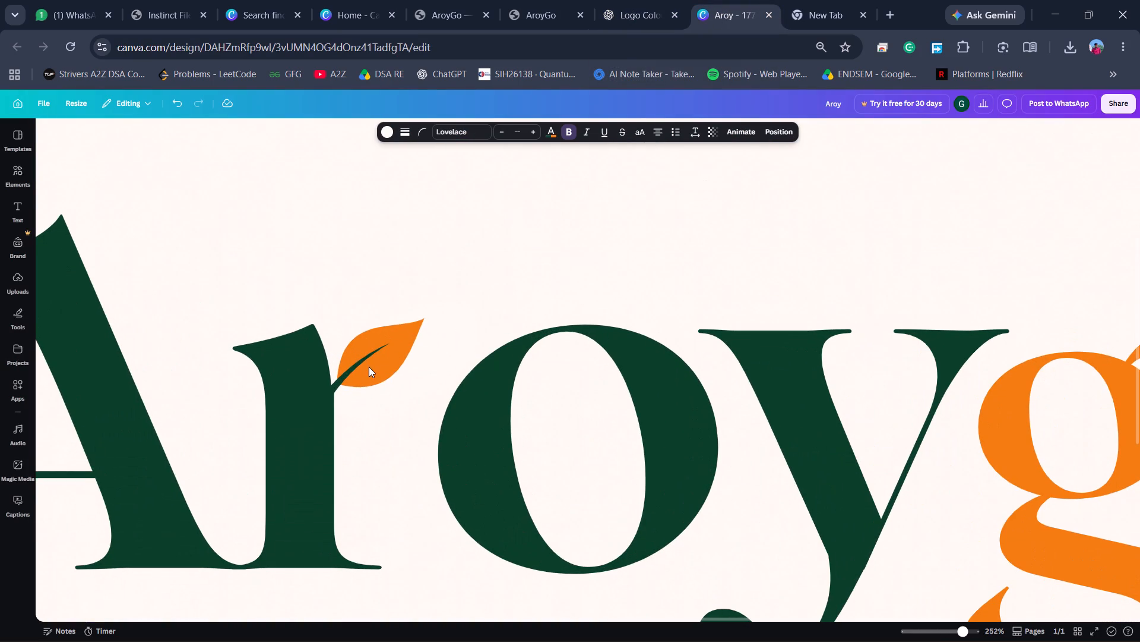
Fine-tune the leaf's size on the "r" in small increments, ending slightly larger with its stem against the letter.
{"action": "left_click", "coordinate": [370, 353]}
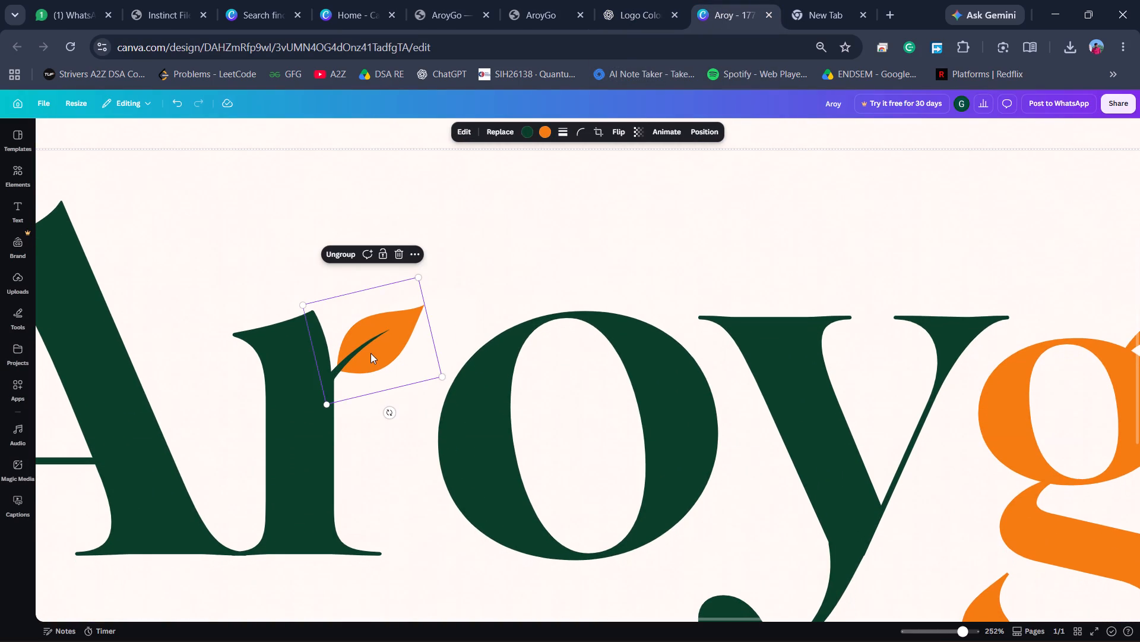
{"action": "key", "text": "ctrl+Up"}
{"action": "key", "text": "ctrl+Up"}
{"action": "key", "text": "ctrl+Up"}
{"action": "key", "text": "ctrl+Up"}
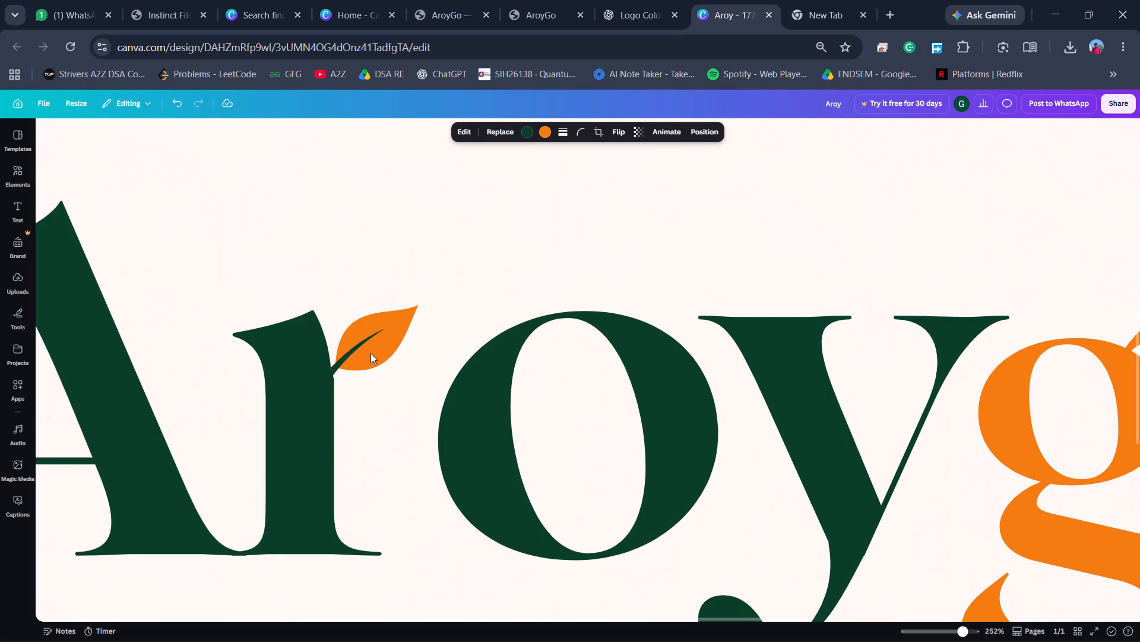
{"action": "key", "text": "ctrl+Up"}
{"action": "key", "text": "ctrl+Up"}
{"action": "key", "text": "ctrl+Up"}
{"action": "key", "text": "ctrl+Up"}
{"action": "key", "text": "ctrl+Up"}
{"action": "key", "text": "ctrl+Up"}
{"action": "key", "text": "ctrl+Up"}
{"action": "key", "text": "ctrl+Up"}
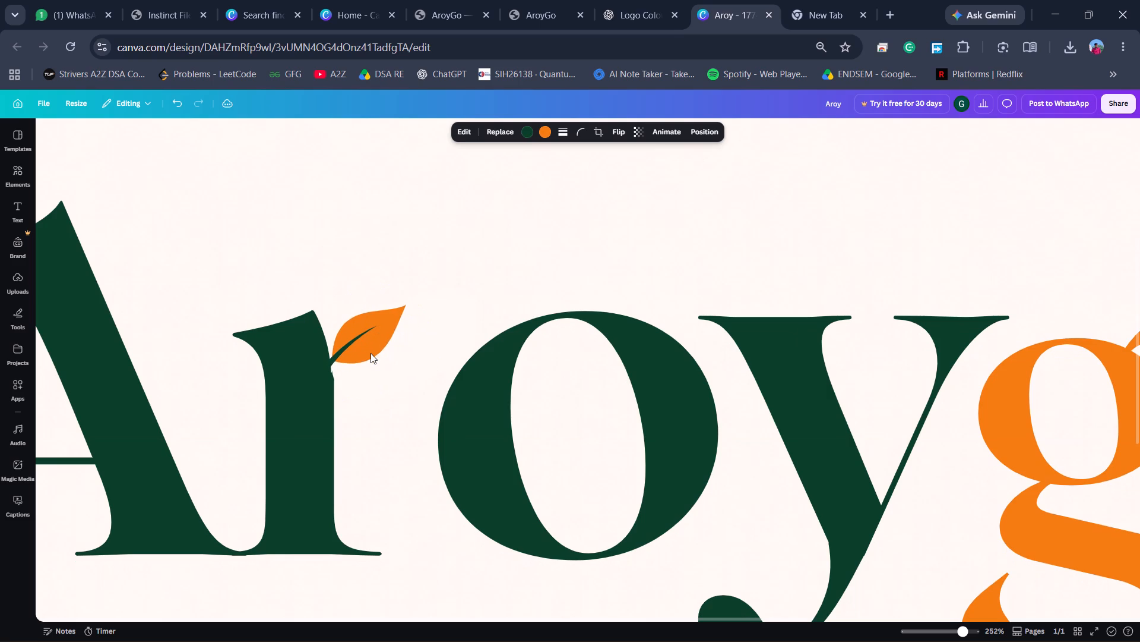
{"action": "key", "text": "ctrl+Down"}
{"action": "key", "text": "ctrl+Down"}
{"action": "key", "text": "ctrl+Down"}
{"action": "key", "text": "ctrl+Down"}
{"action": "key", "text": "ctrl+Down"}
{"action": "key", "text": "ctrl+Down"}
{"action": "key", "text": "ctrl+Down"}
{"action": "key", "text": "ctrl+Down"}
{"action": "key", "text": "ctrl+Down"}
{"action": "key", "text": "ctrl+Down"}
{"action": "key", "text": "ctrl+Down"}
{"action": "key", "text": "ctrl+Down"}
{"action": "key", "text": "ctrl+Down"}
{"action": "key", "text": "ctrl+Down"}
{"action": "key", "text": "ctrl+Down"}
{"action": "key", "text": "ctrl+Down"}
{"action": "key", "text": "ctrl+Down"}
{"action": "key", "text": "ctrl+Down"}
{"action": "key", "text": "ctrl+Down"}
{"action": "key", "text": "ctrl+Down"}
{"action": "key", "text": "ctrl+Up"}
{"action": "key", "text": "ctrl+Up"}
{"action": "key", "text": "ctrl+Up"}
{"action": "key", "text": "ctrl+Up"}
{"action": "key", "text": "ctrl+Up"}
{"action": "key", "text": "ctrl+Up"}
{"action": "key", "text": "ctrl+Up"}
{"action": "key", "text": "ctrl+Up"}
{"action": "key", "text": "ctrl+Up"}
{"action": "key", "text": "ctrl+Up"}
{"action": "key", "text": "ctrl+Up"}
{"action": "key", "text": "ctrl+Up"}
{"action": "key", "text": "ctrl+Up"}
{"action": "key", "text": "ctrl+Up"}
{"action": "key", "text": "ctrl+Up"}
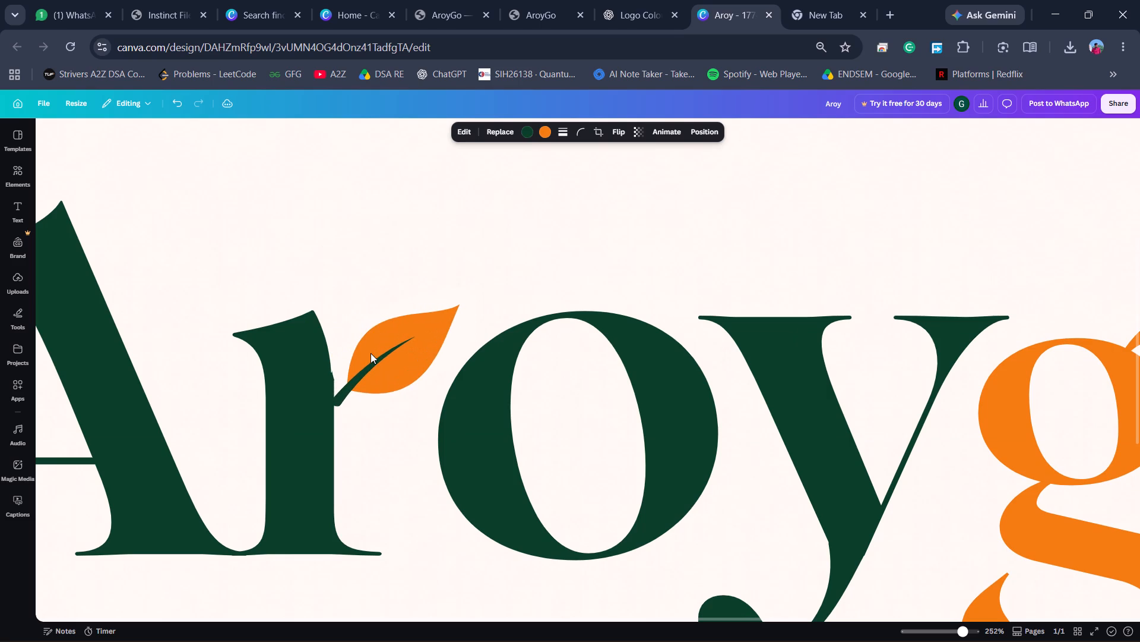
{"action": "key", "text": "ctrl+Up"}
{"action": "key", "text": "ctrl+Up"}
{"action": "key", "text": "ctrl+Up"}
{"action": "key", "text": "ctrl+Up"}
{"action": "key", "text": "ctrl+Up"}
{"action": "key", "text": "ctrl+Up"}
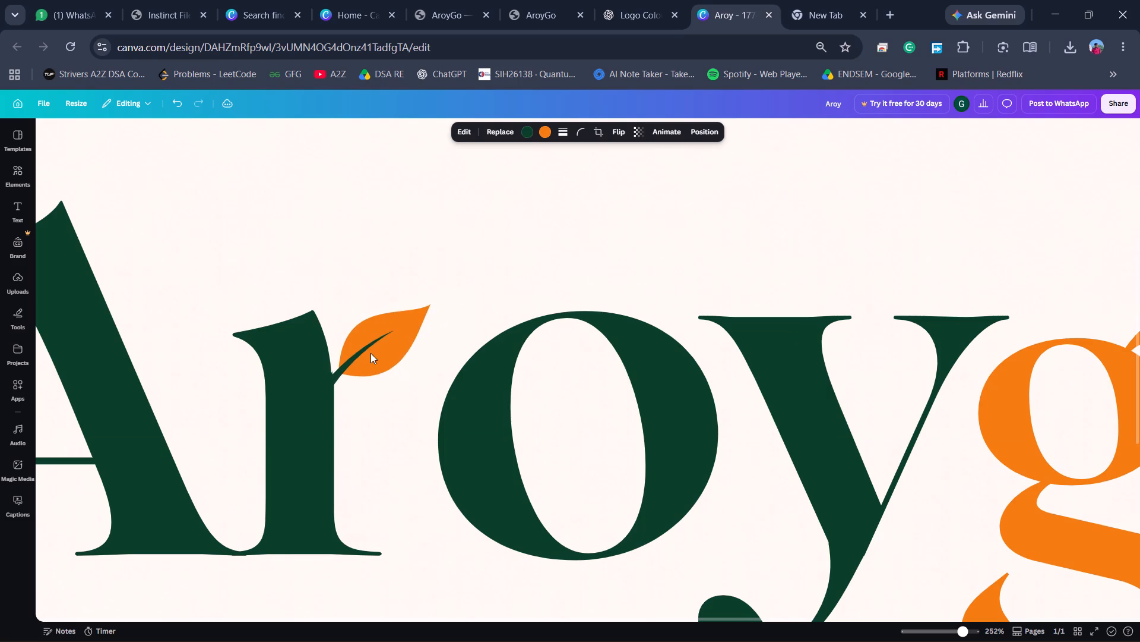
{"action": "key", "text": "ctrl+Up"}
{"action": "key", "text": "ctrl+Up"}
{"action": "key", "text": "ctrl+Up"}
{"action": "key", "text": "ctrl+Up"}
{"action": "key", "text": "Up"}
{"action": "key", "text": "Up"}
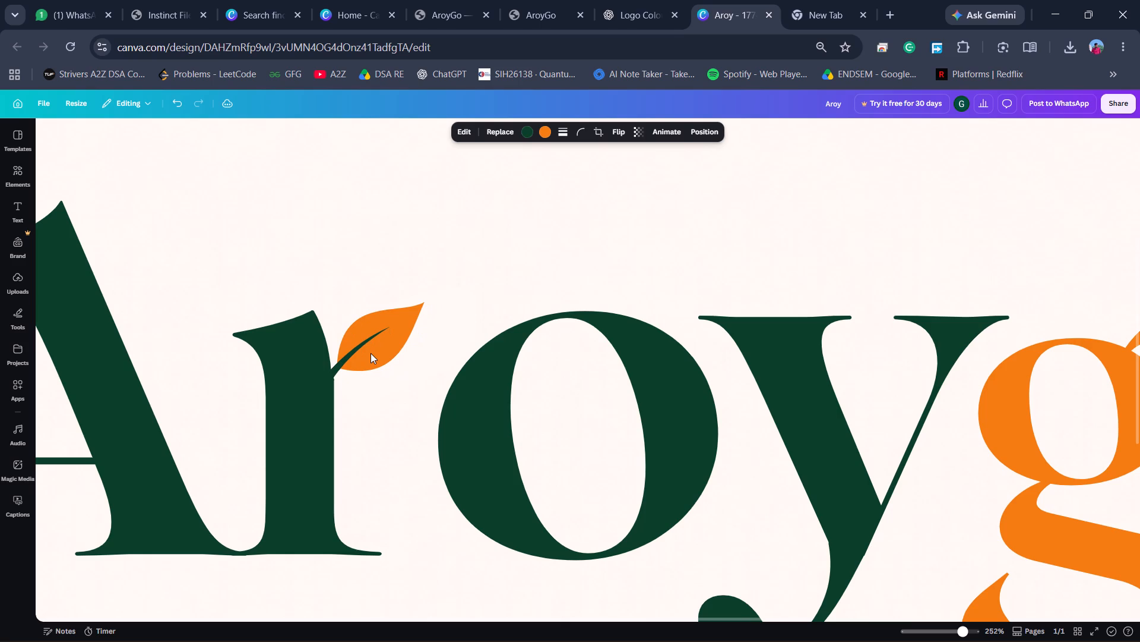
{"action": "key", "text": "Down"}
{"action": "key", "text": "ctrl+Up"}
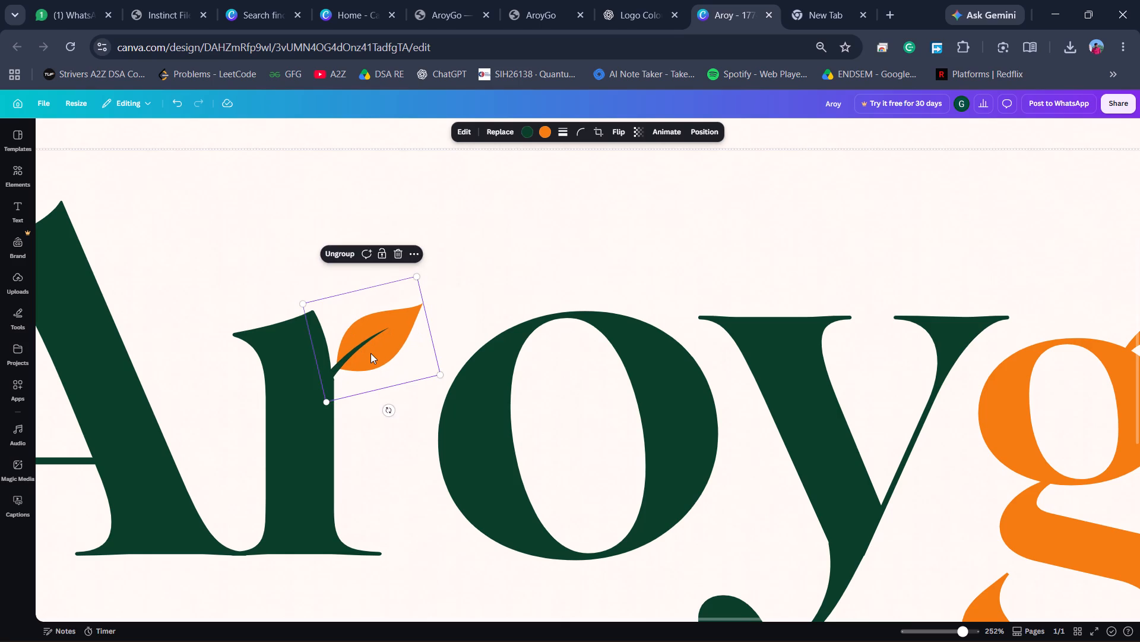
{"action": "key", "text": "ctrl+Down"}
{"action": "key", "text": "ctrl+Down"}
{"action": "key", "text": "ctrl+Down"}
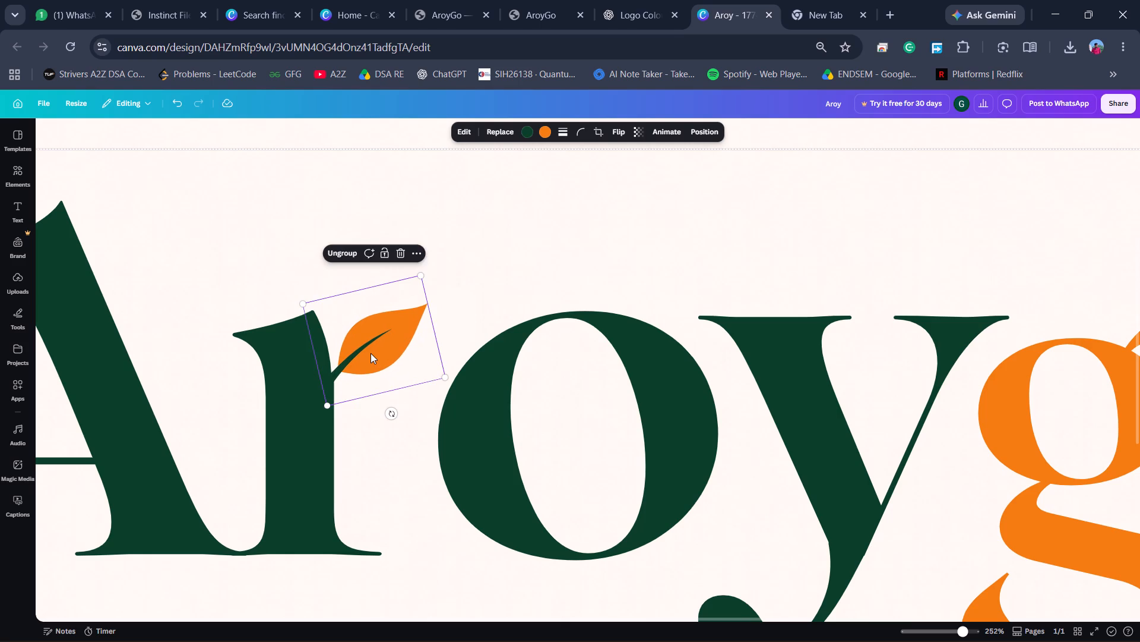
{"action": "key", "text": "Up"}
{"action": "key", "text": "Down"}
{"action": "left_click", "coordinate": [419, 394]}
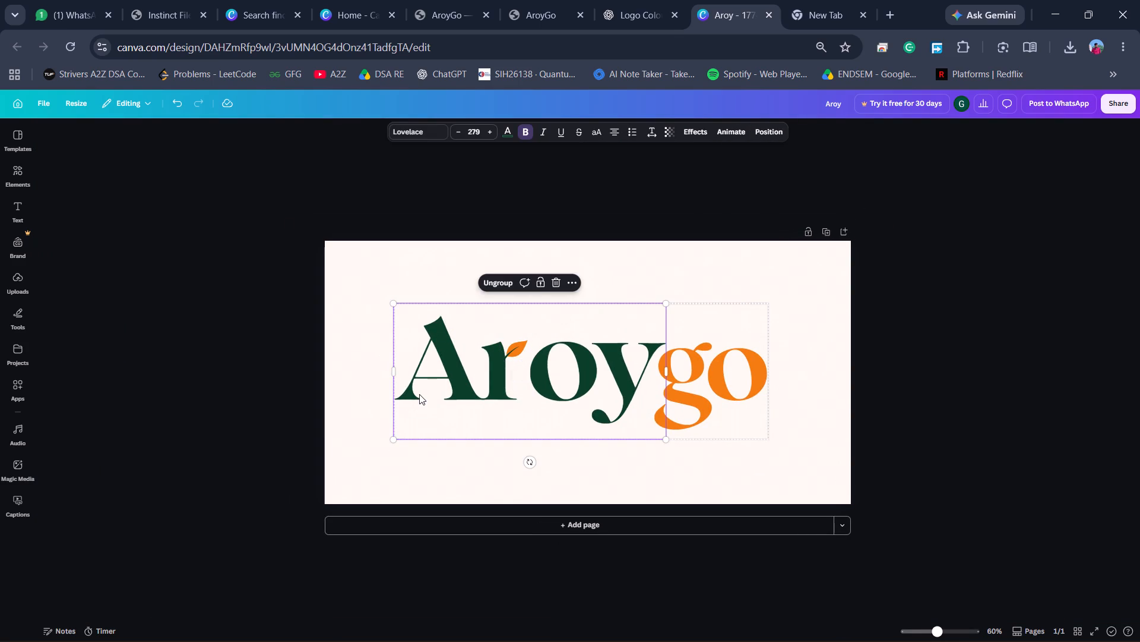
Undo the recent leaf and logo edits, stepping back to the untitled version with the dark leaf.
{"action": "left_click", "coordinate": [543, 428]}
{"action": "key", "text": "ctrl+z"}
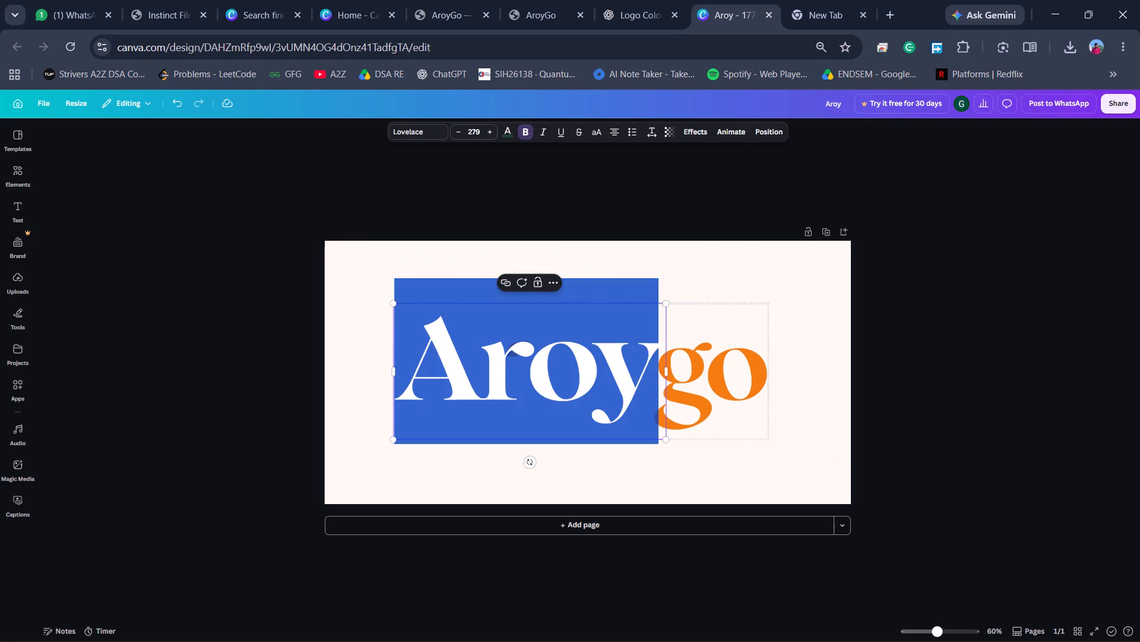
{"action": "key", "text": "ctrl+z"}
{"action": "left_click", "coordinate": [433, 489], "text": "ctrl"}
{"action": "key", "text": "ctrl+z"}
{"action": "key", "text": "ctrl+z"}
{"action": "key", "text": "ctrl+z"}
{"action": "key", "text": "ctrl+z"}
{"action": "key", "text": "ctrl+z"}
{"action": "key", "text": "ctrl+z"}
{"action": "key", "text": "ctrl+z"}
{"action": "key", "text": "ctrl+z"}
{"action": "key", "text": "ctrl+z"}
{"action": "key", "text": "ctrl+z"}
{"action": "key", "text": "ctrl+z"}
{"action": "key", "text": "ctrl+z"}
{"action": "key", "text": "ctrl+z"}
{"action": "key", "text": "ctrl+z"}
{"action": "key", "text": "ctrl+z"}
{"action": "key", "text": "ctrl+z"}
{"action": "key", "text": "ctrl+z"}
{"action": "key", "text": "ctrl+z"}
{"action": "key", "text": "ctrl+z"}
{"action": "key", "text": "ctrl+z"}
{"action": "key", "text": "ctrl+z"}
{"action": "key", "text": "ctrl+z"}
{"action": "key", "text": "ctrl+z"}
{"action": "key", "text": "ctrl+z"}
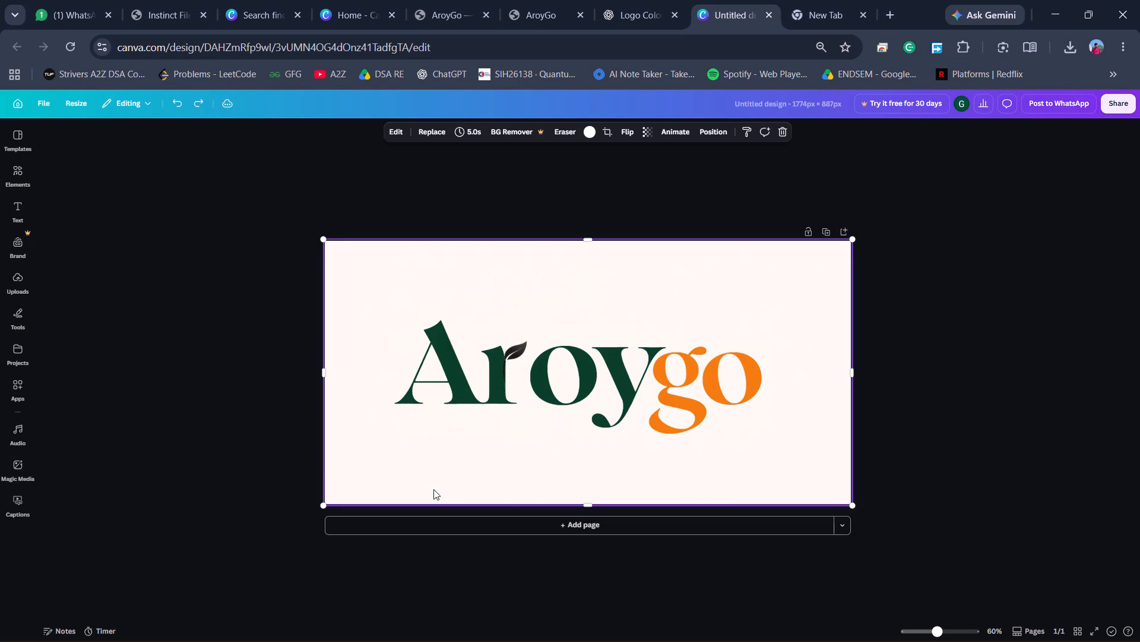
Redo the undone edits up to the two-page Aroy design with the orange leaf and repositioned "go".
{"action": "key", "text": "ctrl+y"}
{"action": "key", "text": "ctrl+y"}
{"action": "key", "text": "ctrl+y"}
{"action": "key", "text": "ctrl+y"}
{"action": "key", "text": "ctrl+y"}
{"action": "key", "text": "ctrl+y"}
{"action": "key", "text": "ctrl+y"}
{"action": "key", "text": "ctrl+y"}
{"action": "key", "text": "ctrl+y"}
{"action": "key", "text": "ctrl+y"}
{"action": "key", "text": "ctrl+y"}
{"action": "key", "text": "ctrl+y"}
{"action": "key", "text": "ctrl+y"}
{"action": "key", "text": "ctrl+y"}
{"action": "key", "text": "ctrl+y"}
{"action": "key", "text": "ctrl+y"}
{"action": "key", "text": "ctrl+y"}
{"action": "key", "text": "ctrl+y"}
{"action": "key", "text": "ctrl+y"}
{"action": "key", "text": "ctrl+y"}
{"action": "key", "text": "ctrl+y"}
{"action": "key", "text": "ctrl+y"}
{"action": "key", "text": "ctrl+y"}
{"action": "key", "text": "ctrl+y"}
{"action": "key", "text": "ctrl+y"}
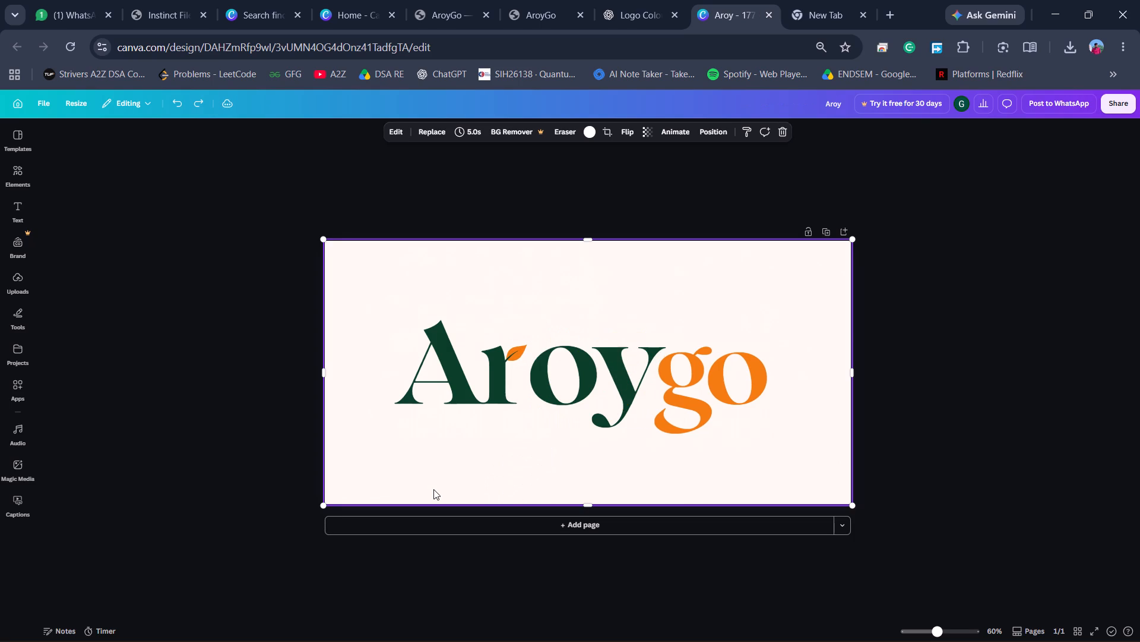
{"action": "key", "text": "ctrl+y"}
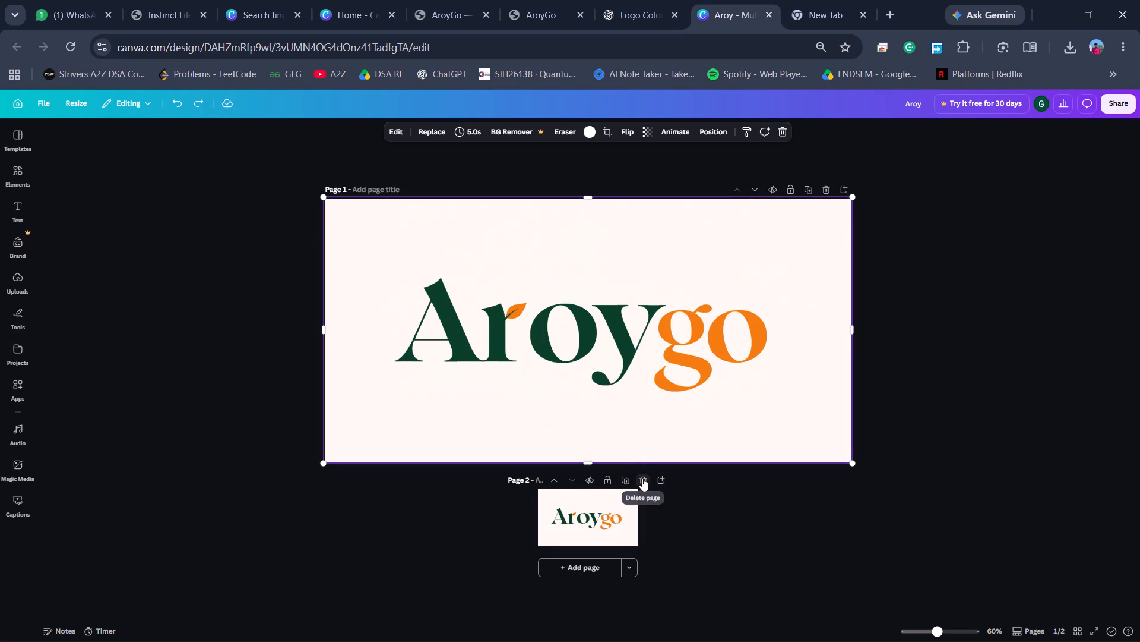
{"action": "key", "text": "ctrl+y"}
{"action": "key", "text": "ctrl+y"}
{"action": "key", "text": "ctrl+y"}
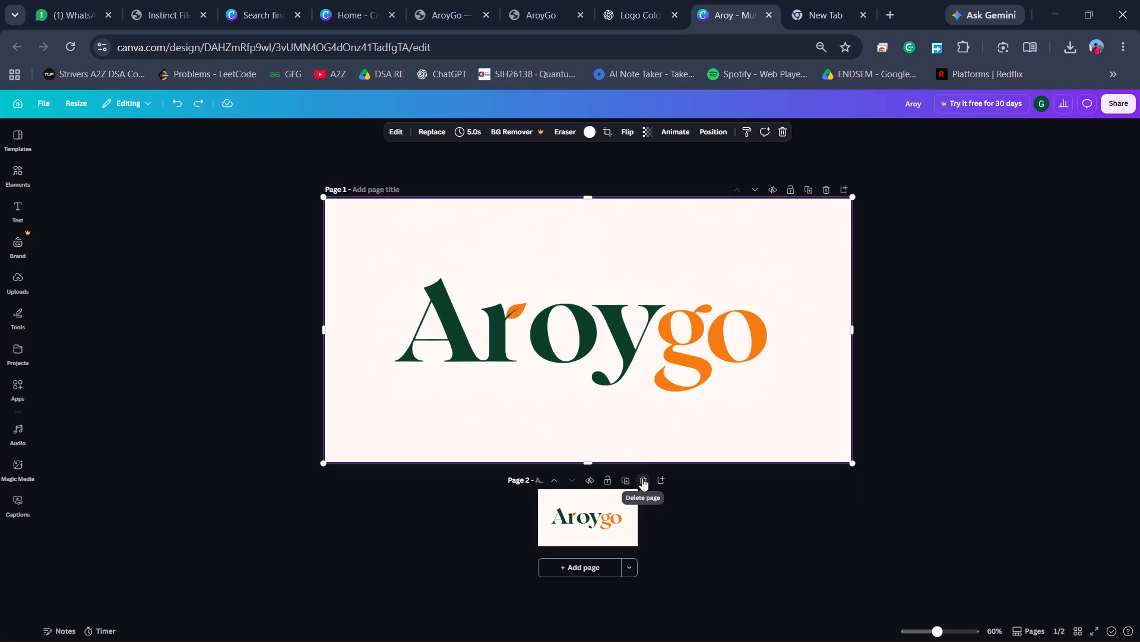
Delete page 2 from the Aroy design.
{"action": "left_click", "coordinate": [642, 478]}
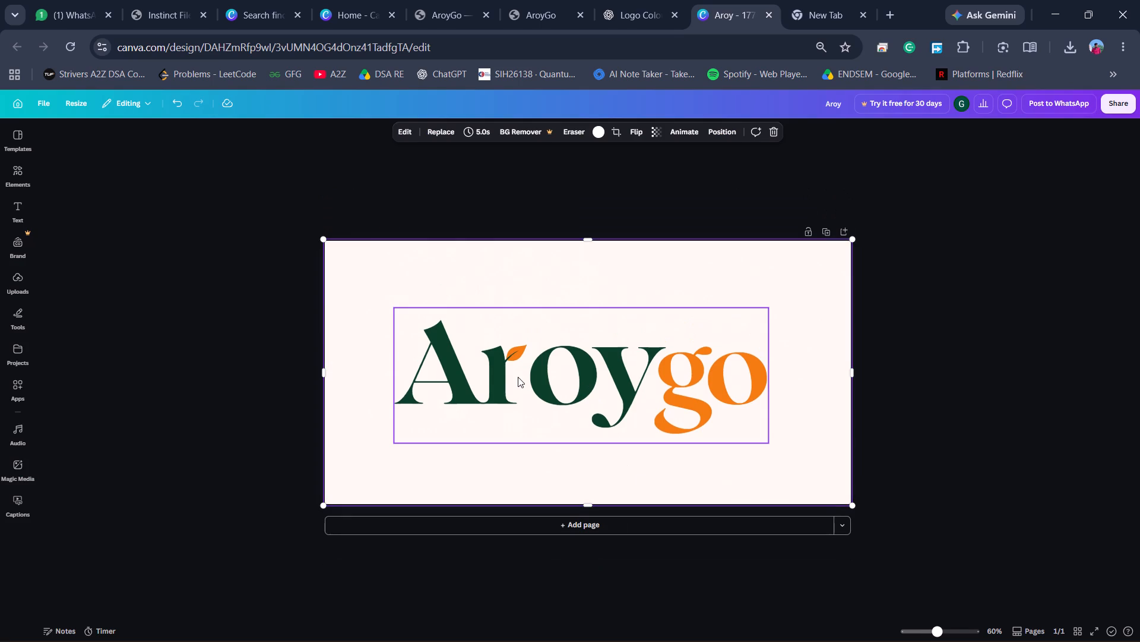
Compare the exported Aroy.pdf with the Canva design, examining page 1's leaf and letter "o" up close.
{"action": "key", "text": "alt+Tab"}
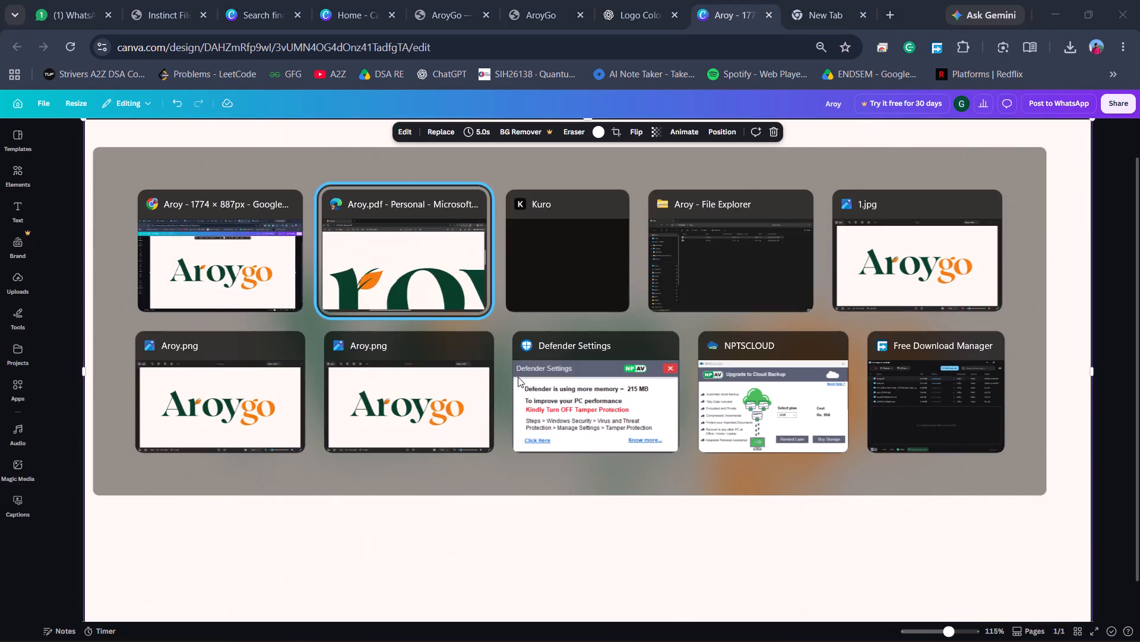
{"action": "key", "text": "alt+Tab"}
{"action": "key", "text": "alt+Tab"}
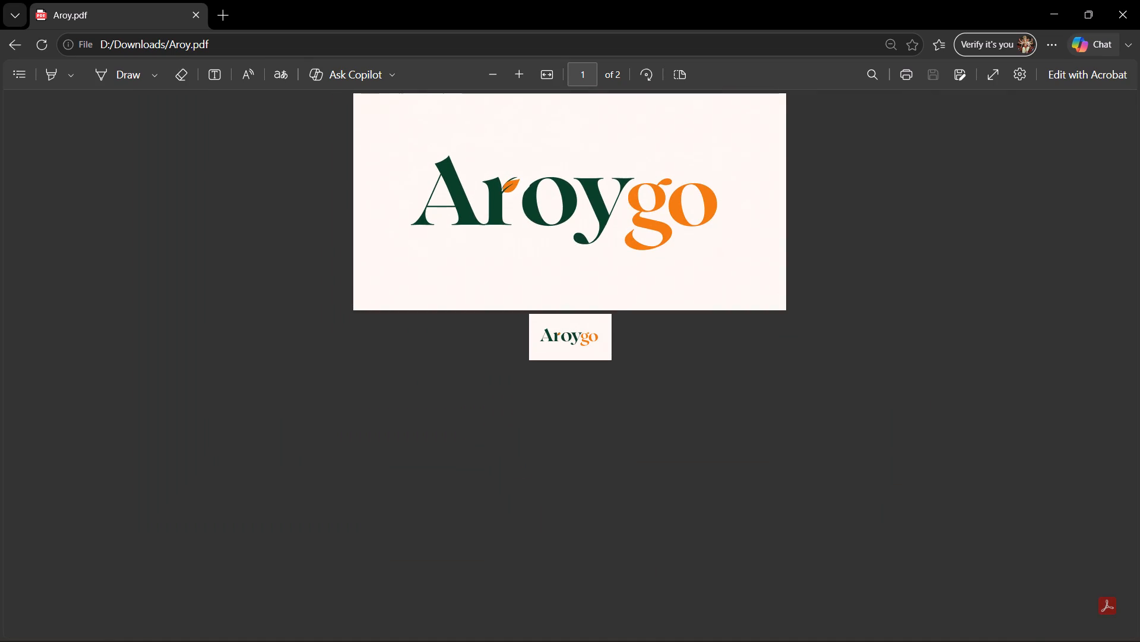
{"action": "scroll", "coordinate": [518, 377], "scroll_direction": "up", "scroll_amount": 2}
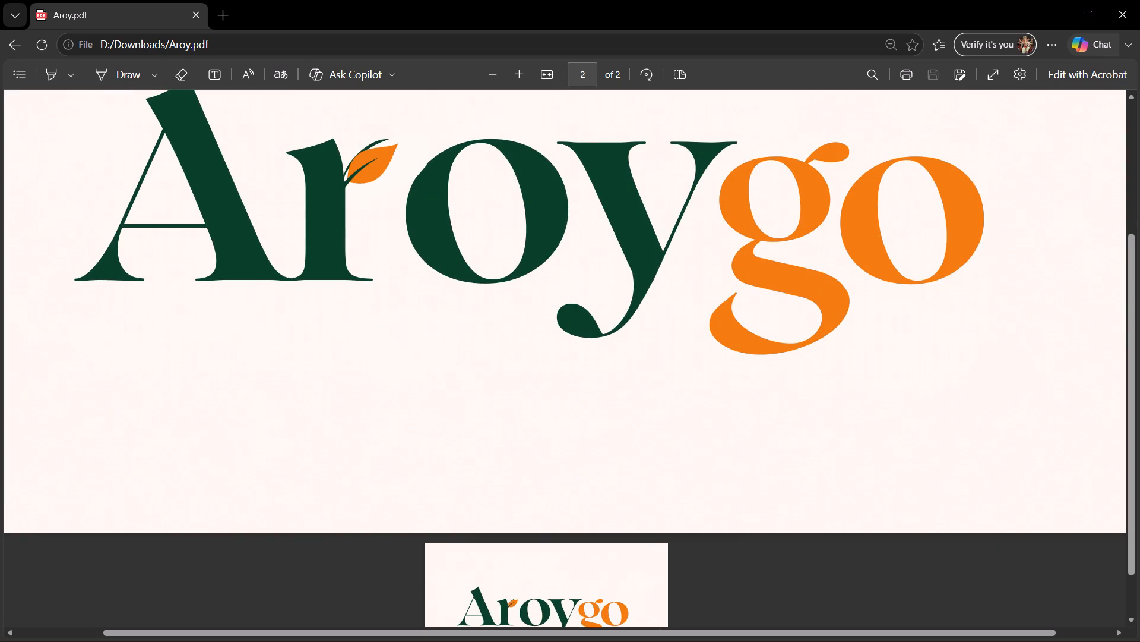
{"action": "scroll", "coordinate": [489, 136], "scroll_direction": "up", "scroll_amount": 5}
{"action": "key", "text": "alt+Tab"}
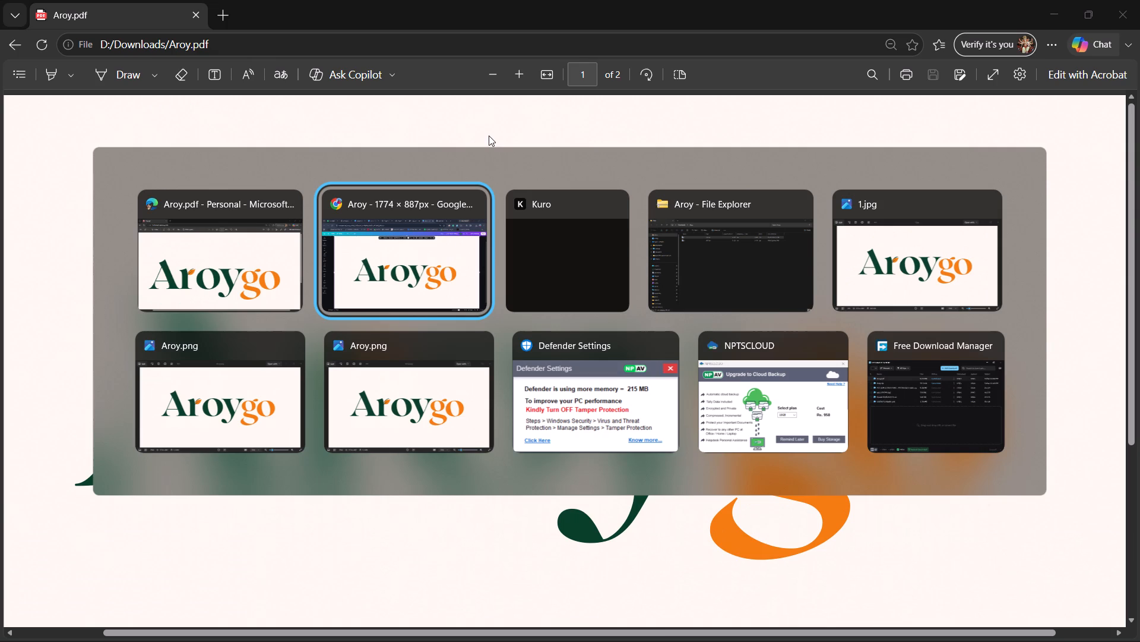
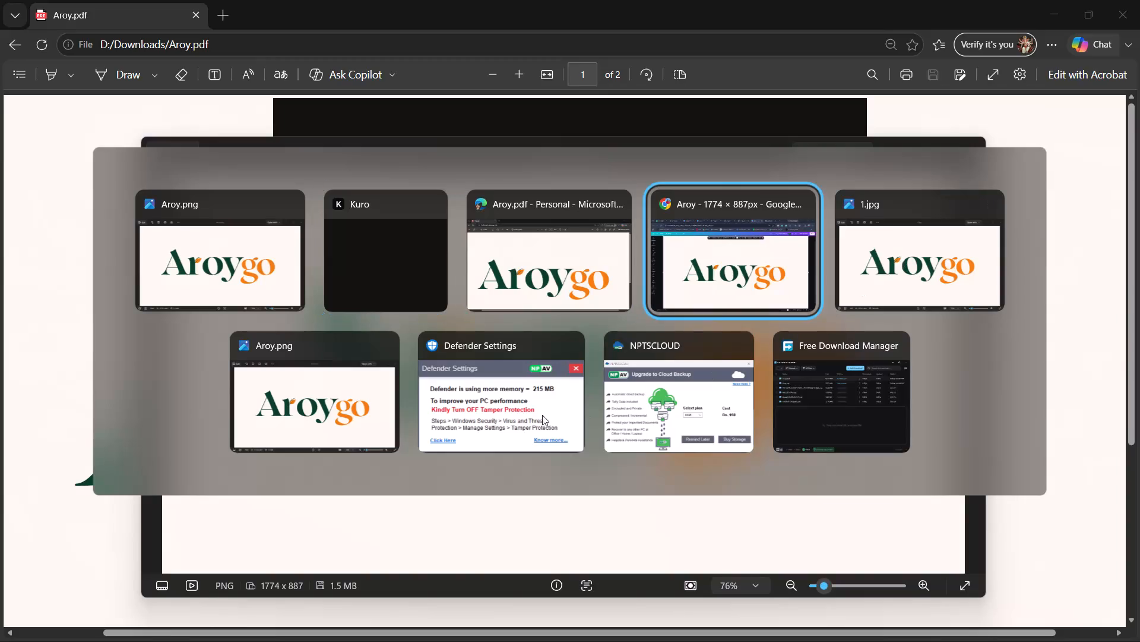
Close the duplicate Aroy.png, 1.jpg, NPTSCLOUD and Defender Settings windows, leaving the other Aroy.png image open.
{"action": "key", "text": "alt+Tab"}
{"action": "key", "text": "alt+Tab"}
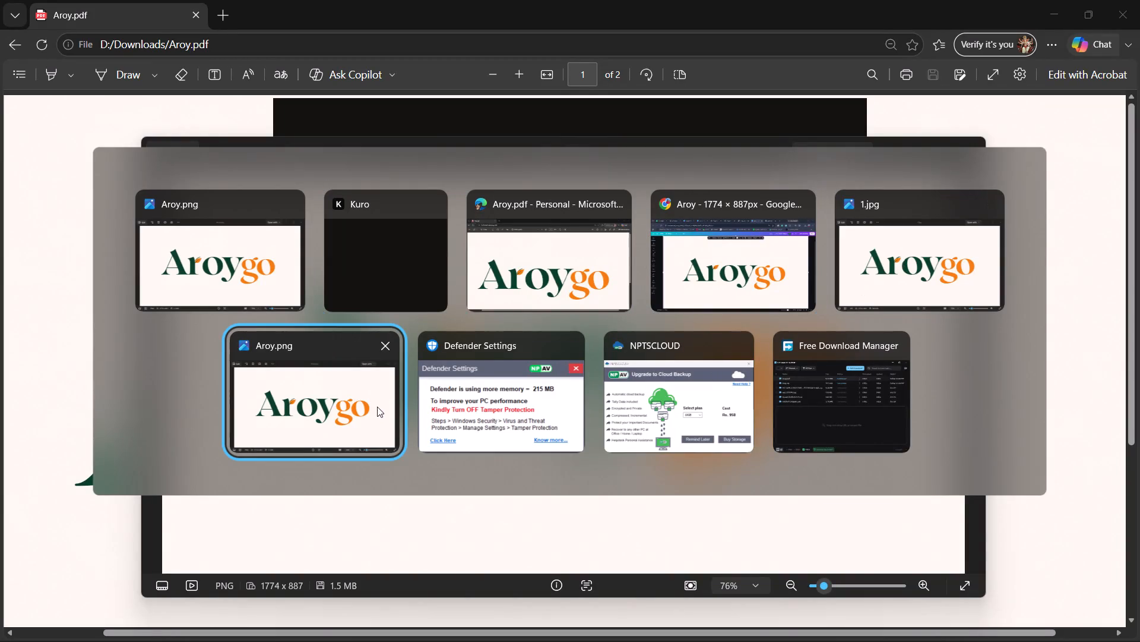
{"action": "left_click", "coordinate": [388, 352]}
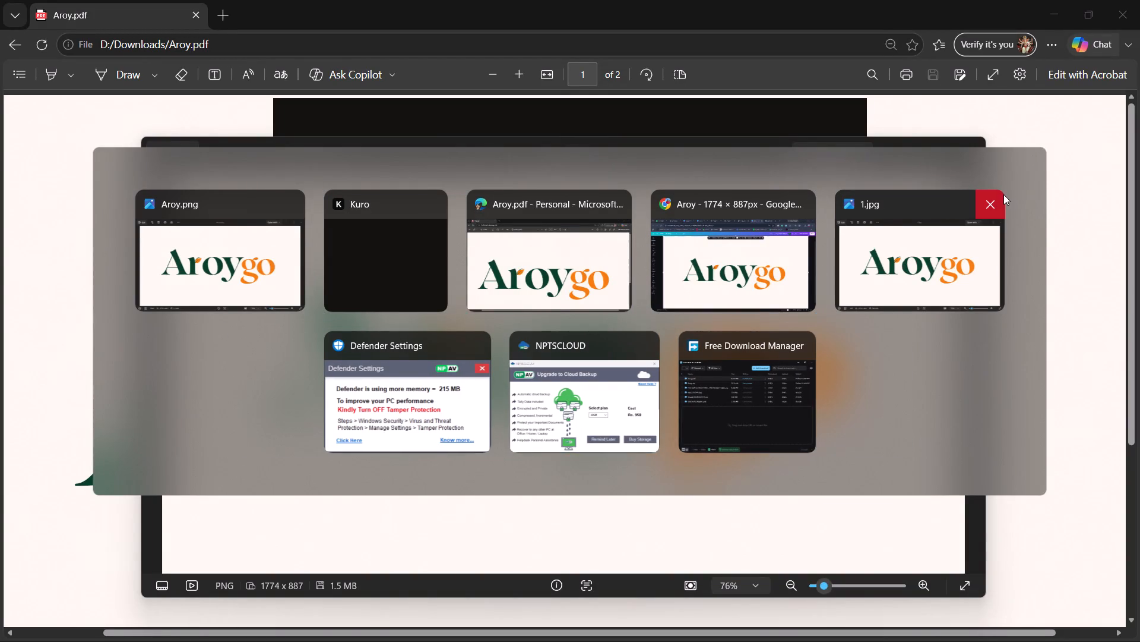
{"action": "left_click", "coordinate": [1003, 194]}
{"action": "left_click", "coordinate": [652, 341]}
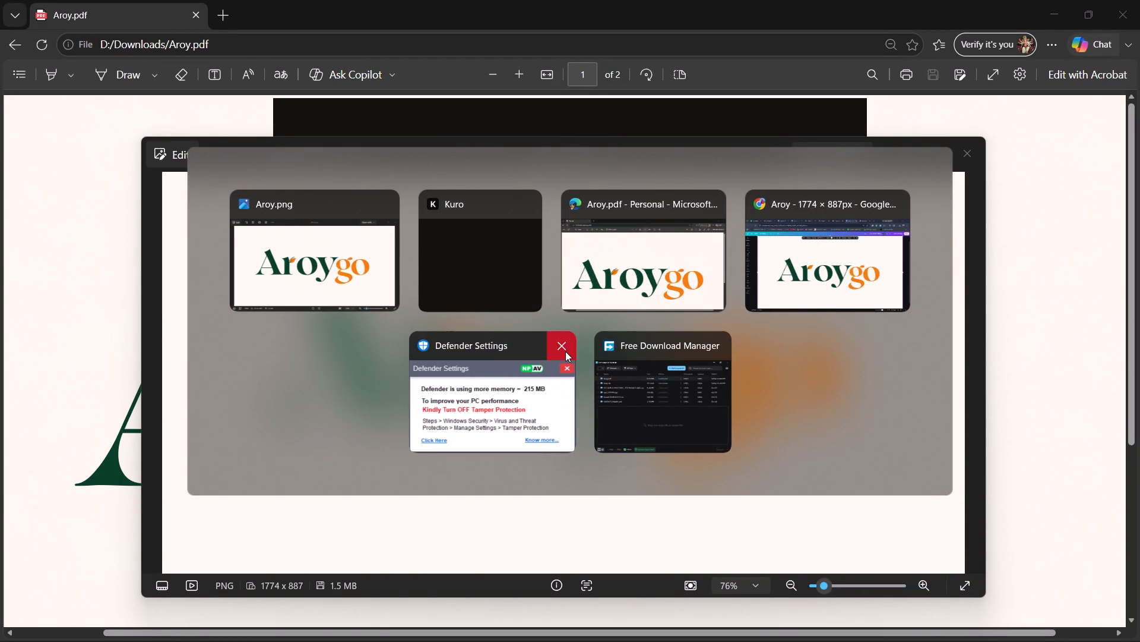
{"action": "left_click", "coordinate": [565, 351]}
{"action": "left_click", "coordinate": [744, 252]}
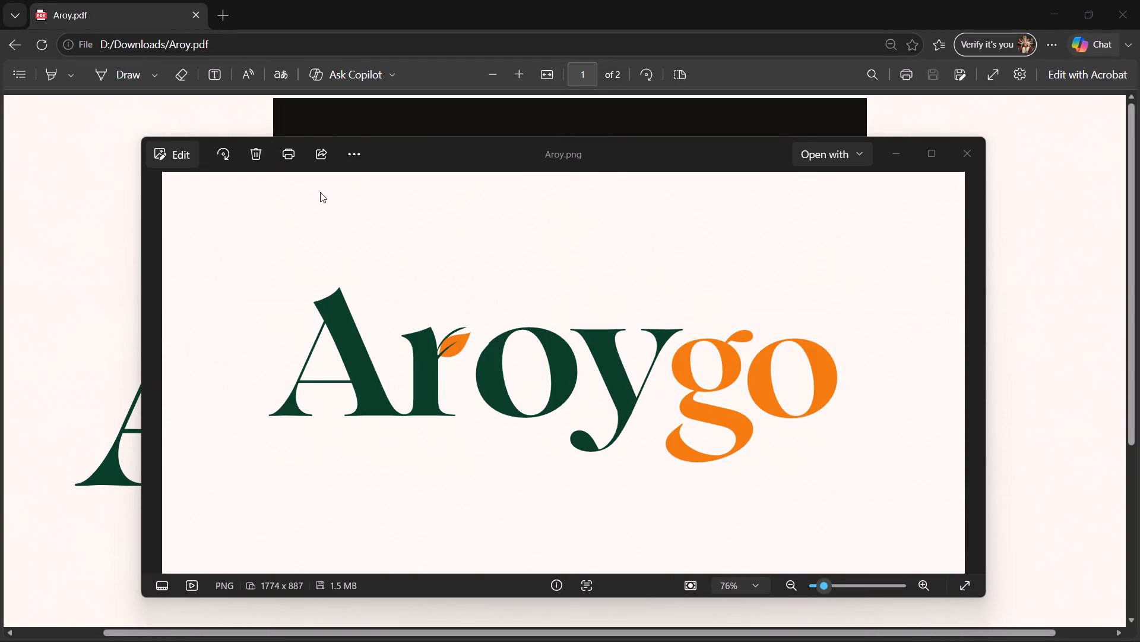
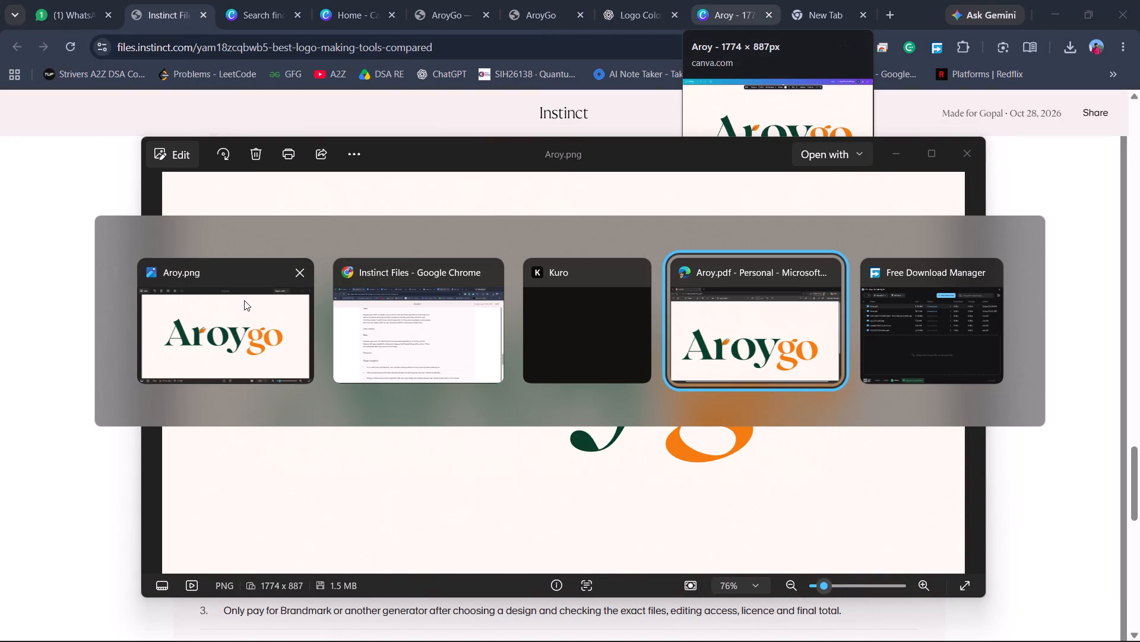
{"action": "left_click", "coordinate": [244, 300], "text": "alt"}
{"action": "key", "text": "alt+Tab"}
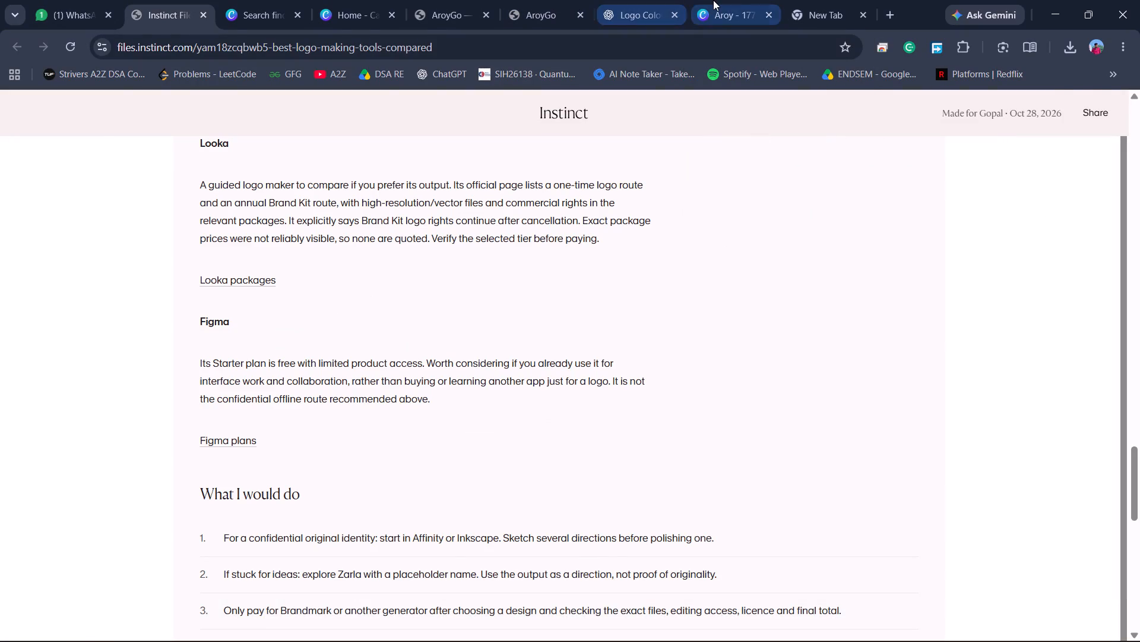
{"action": "left_click", "coordinate": [713, 0]}
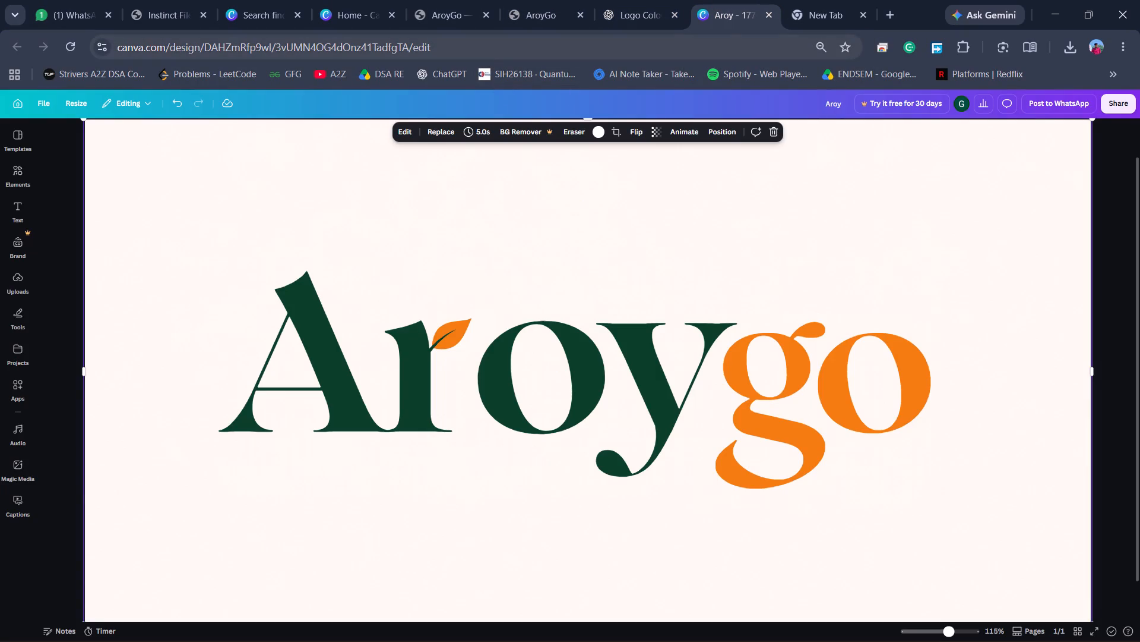
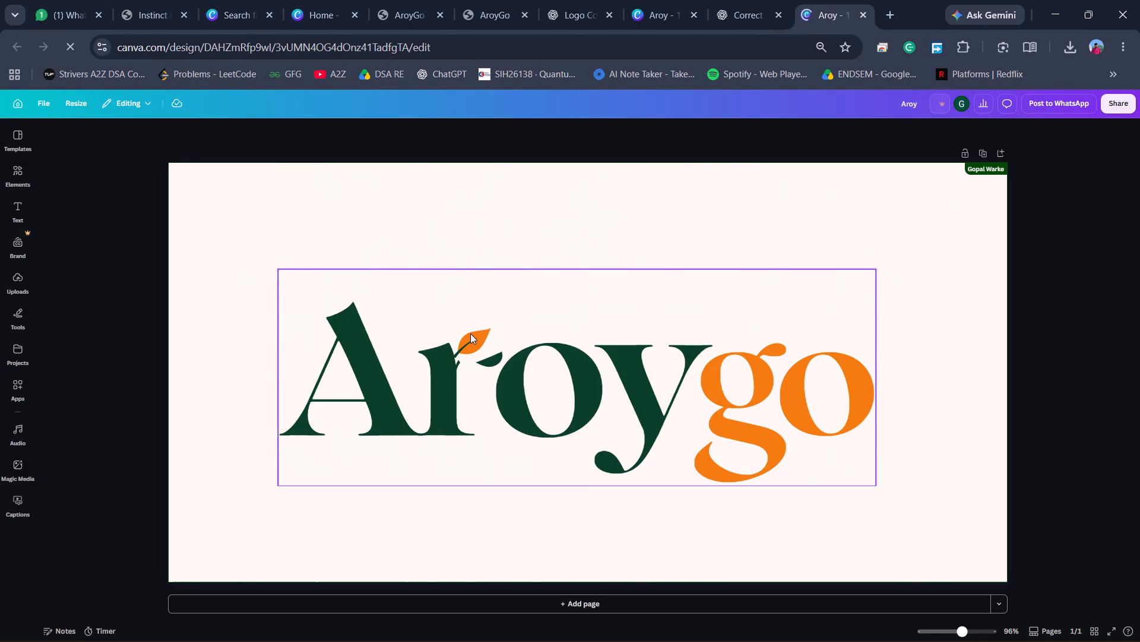
Select the grouped Aroygo logo on the Canva page and move it slightly down and to the right.
{"action": "left_click", "coordinate": [470, 333]}
{"action": "left_click_drag", "start_coordinate": [470, 333], "coordinate": [477, 365]}
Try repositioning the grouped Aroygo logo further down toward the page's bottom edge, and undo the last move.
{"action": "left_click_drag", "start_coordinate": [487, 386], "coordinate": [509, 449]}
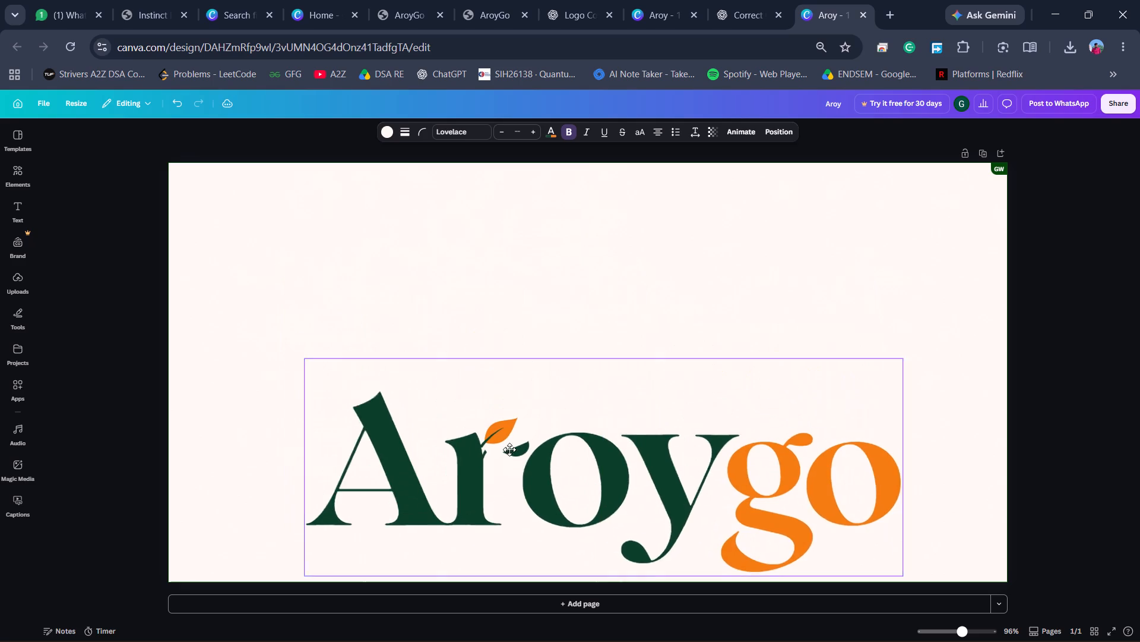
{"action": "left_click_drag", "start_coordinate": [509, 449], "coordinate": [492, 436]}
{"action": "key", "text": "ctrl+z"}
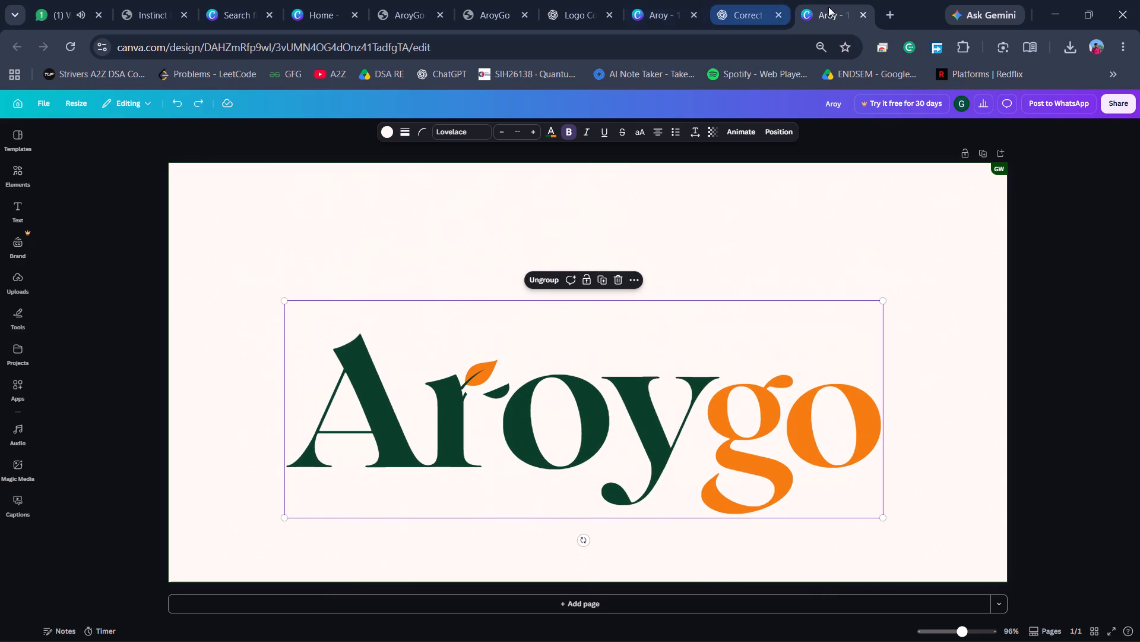